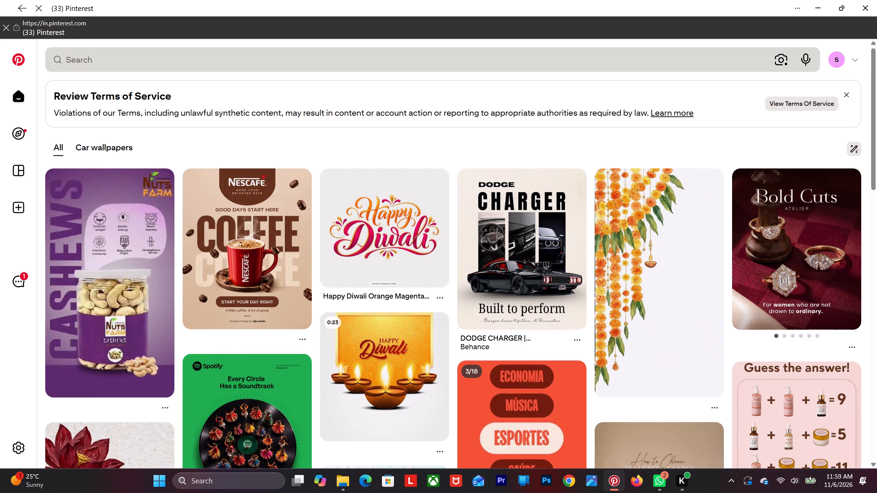
Search Pinterest for "dhanteras products creative".
left_click(191, 58)
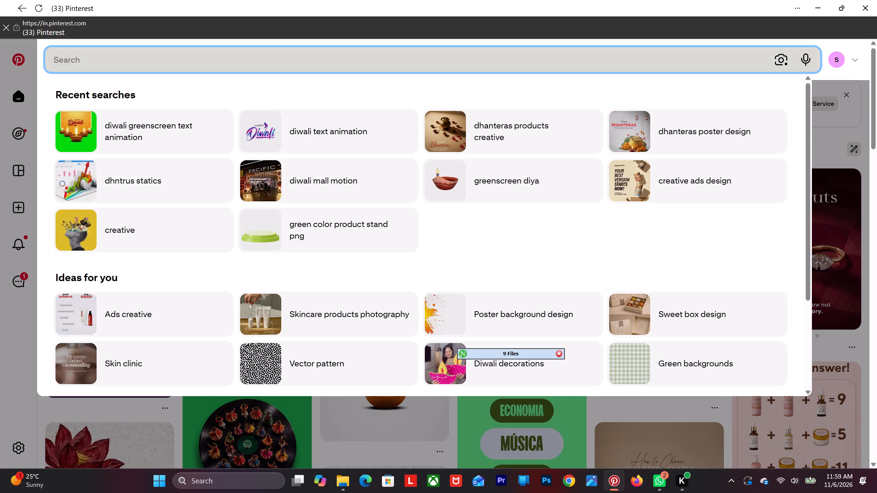
type("th")
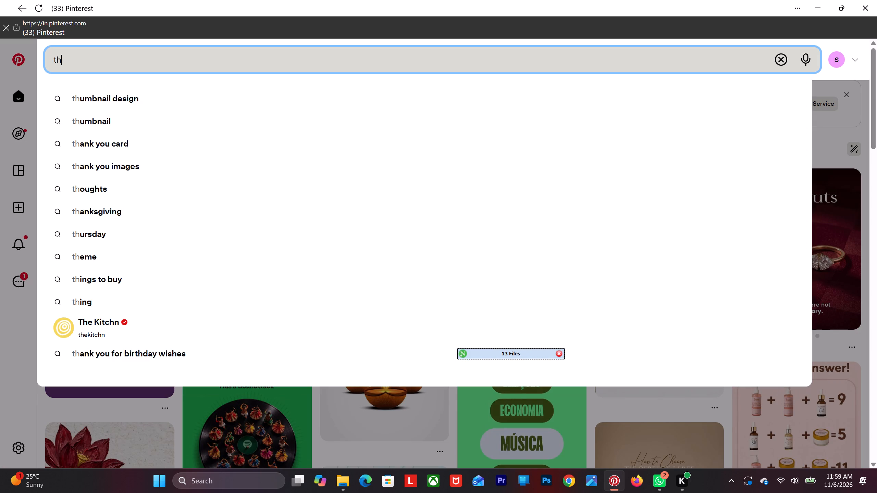
type("anteru")
key("BackSpace")
key("BackSpace")
key("BackSpace")
key("BackSpace")
key("BackSpace")
key("BackSpace")
key("BackSpace")
key("BackSpace")
key("BackSpace")
key("BackSpace")
key("BackSpace")
key("BackSpace")
key("BackSpace")
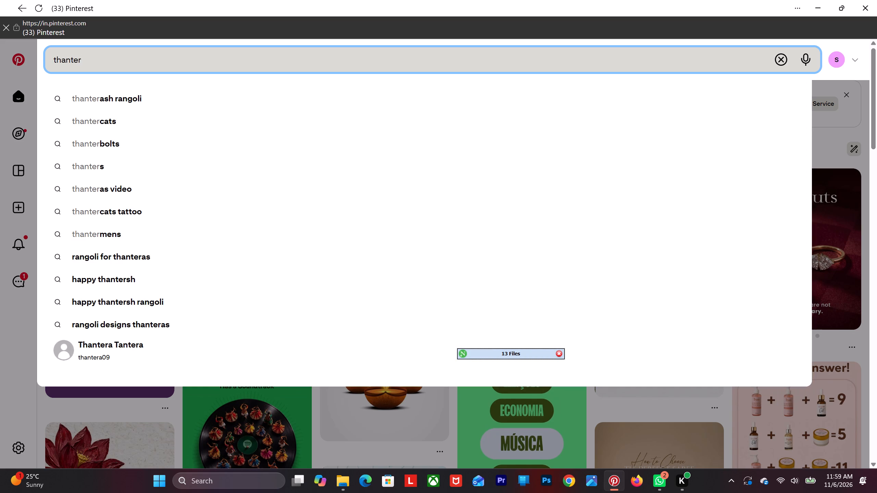
type("dhan")
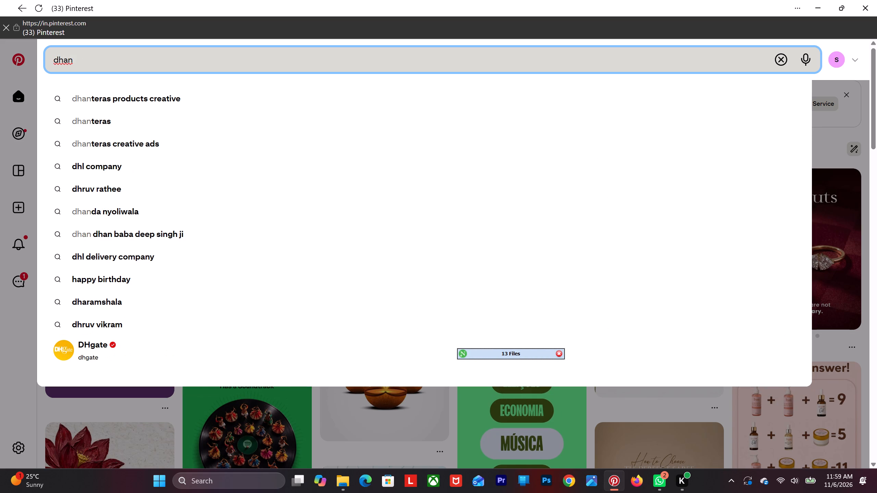
left_click(200, 100)
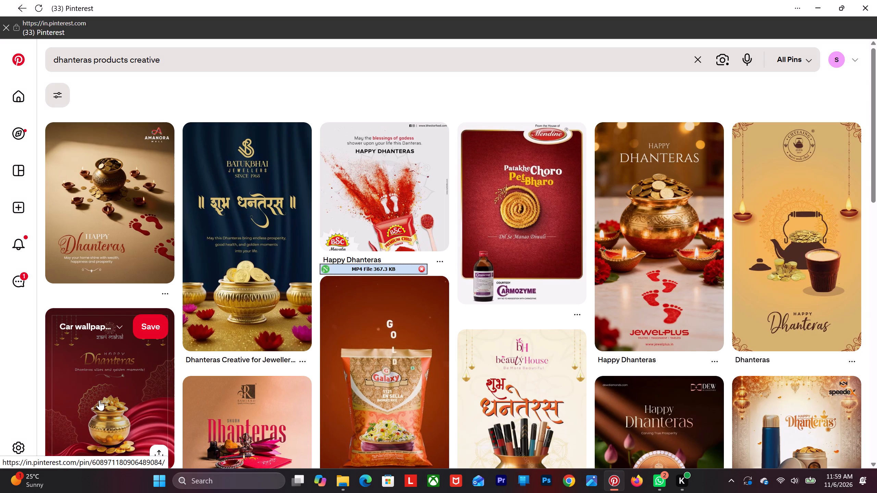
Open the beauty House Shubh Dhanteras pin showing makeup products in a golden pot and copy its link.
scroll(189, 345, "down", 2)
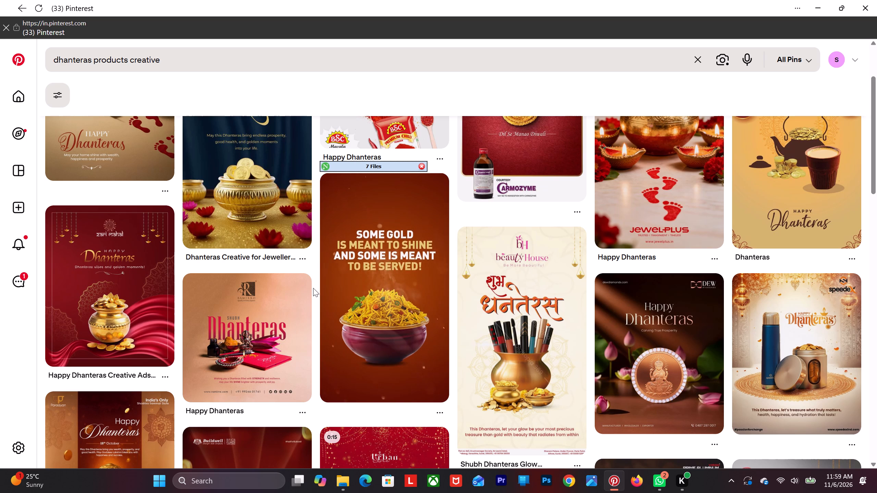
left_click(525, 372)
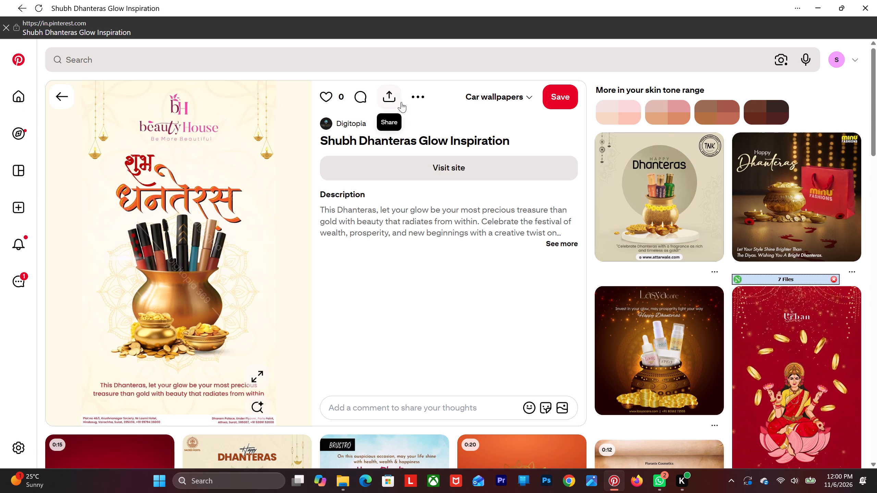
left_click(391, 96)
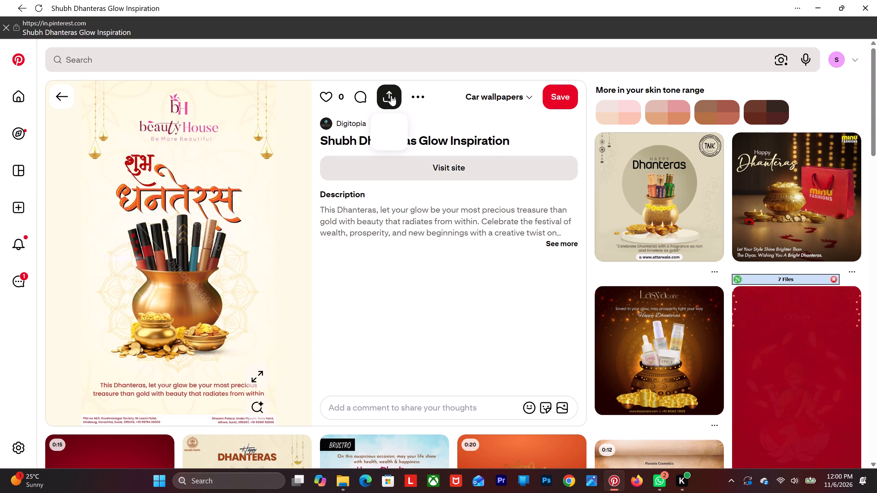
left_click(309, 154)
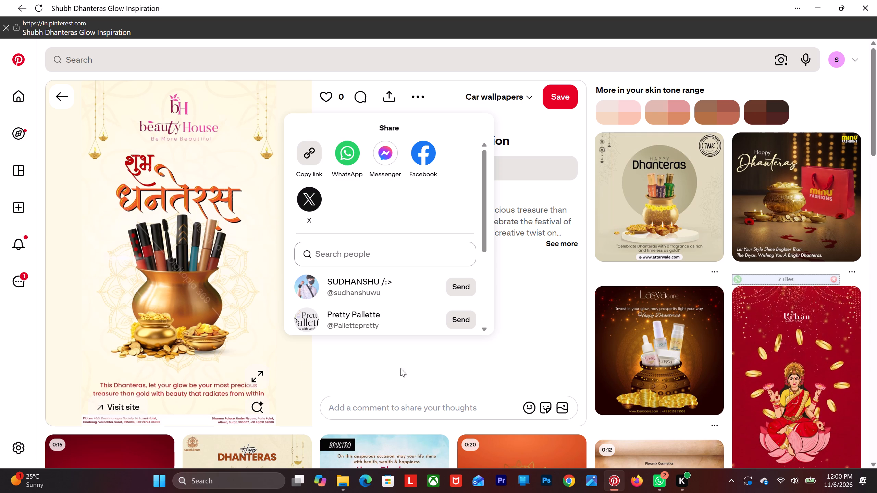
left_click(311, 156)
Download the image of the open Shubh Dhanteras Glow Inspiration pin.
left_click(408, 97)
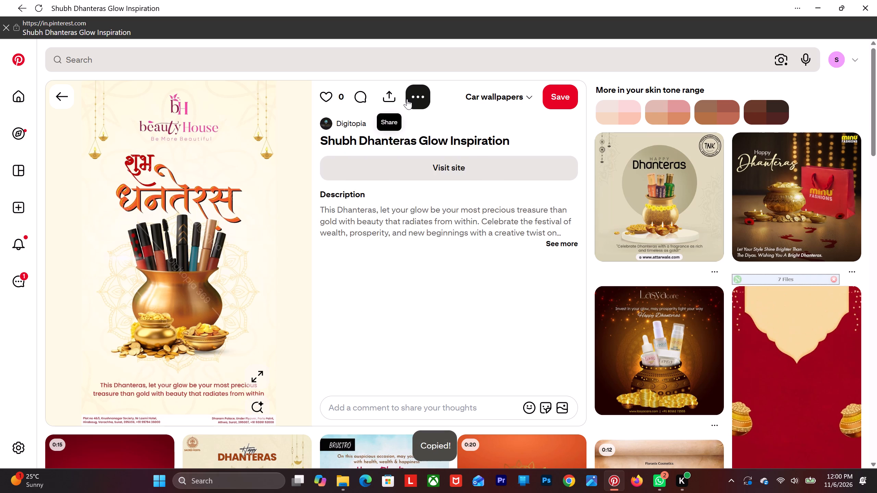
left_click(396, 125)
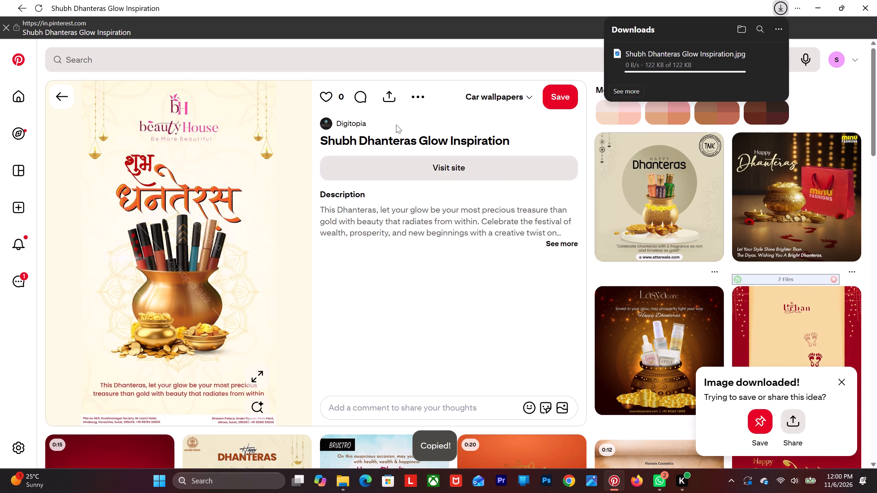
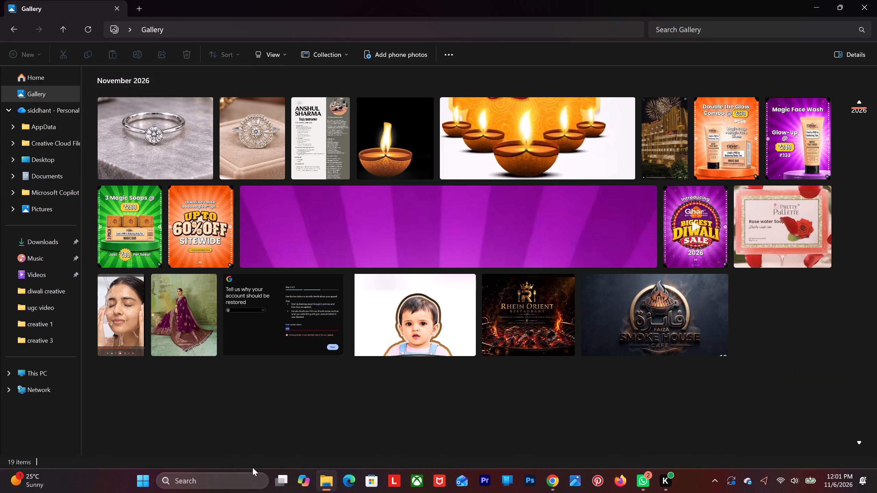
left_click(30, 241)
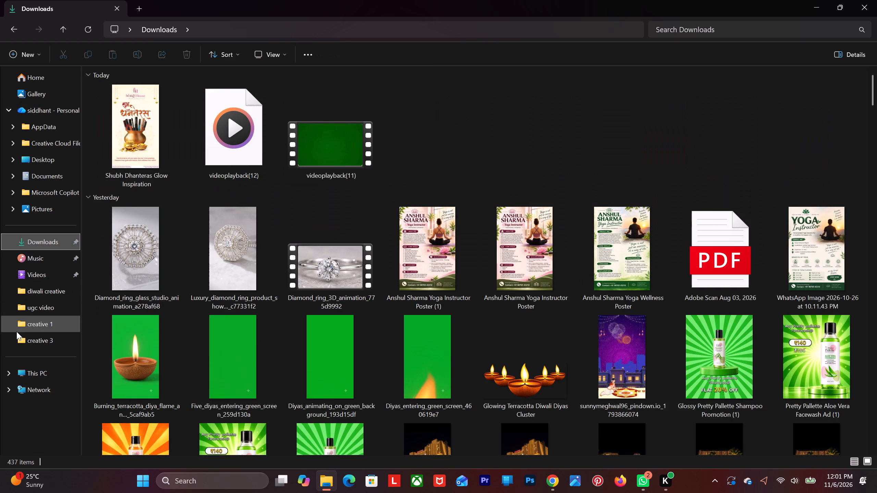
scroll(372, 285, "down", 2)
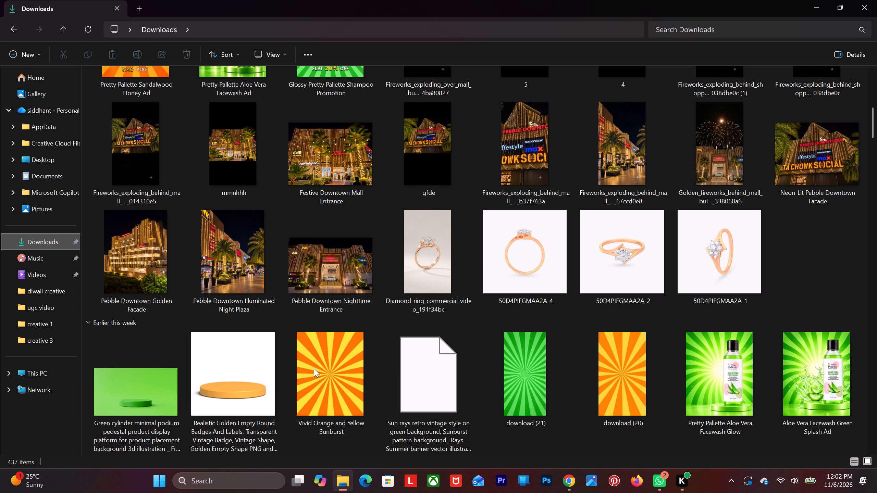
scroll(372, 332, "up", 6)
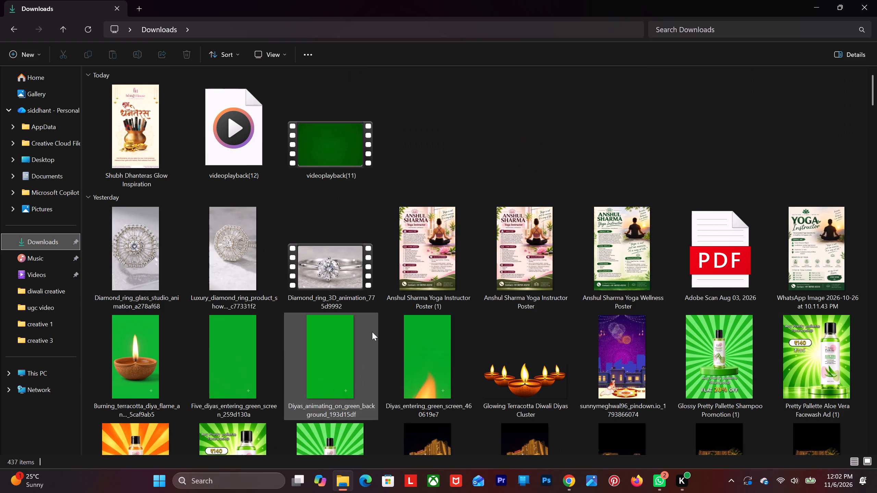
scroll(372, 328, "down", 3)
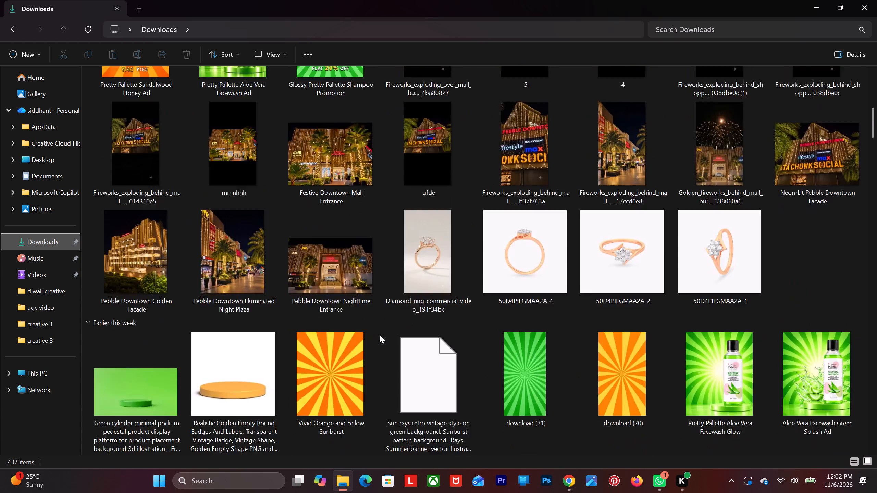
scroll(380, 335, "down", 2)
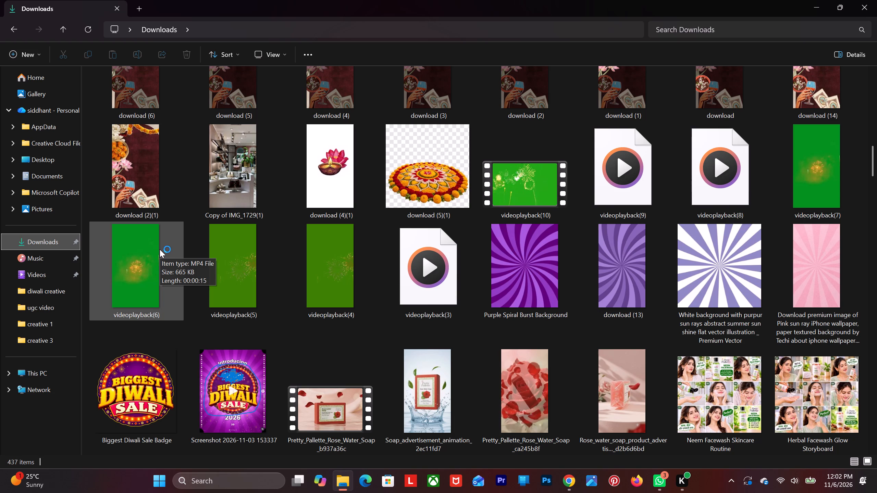
scroll(195, 268, "down", 1)
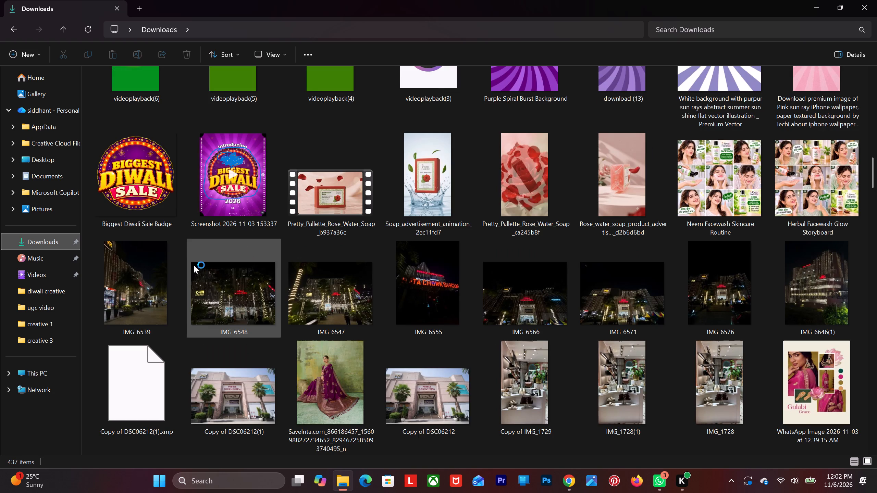
scroll(193, 264, "up", 11)
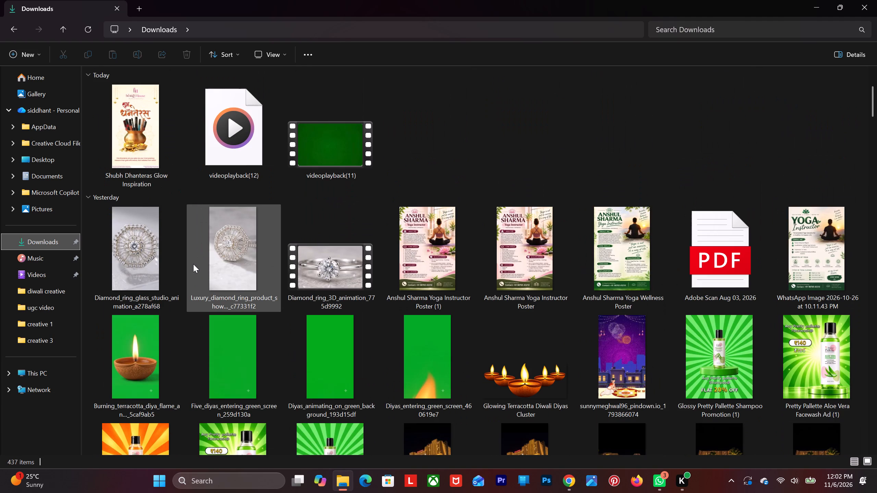
scroll(193, 265, "down", 1)
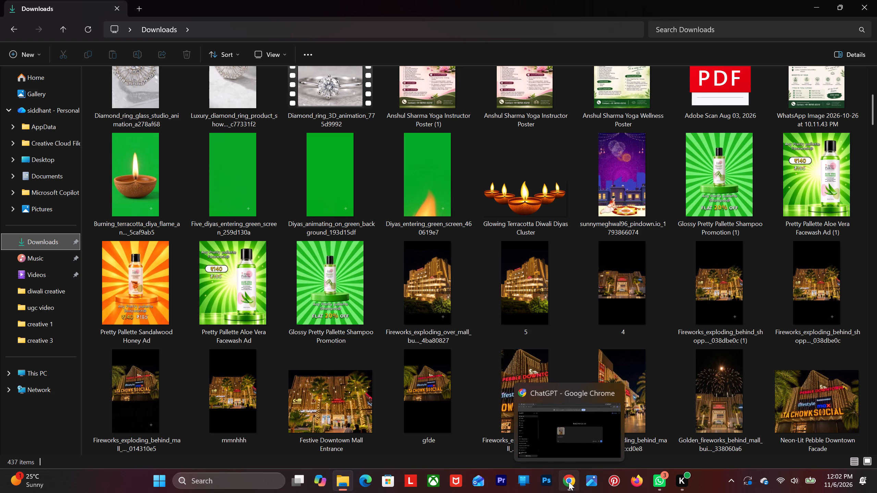
Open the Shubh Dhanteras Glow Inspiration image from Downloads in Photos, enlarge its window and examine the design up close.
scroll(183, 283, "up", 5)
double_click(136, 138)
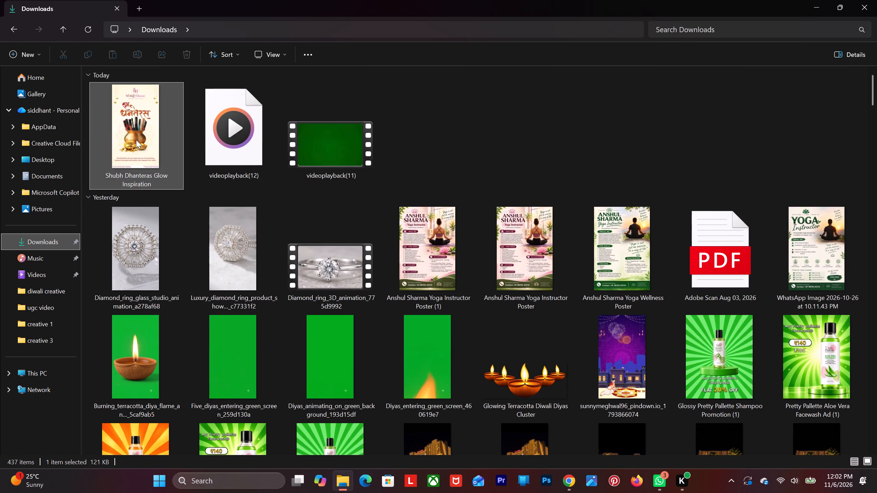
double_click(128, 158)
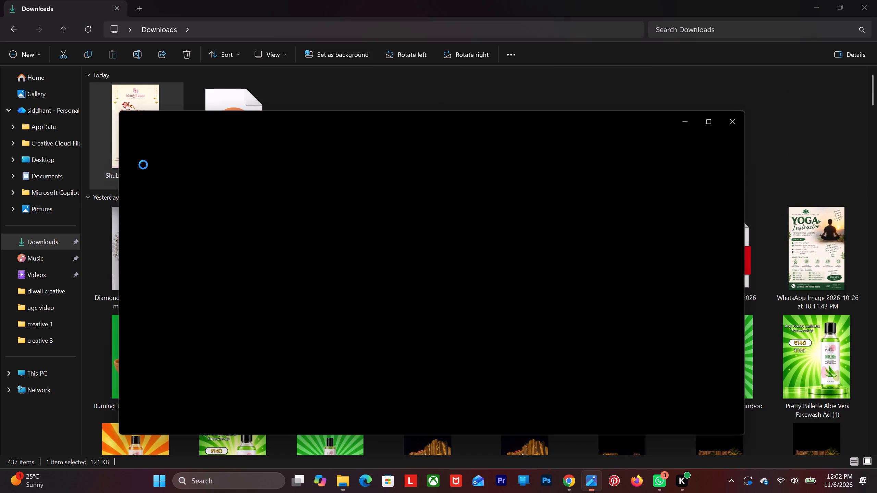
left_click(726, 116)
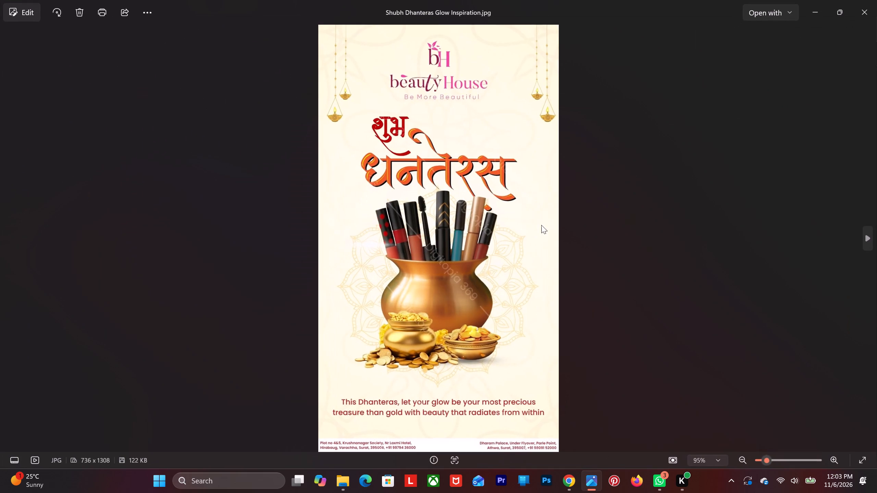
scroll(460, 290, "up", 4)
left_click_drag(433, 218, 443, 262)
scroll(443, 260, "up", 7)
left_click_drag(444, 257, 469, 373)
scroll(462, 333, "down", 10)
left_click_drag(28, 97, 62, 90)
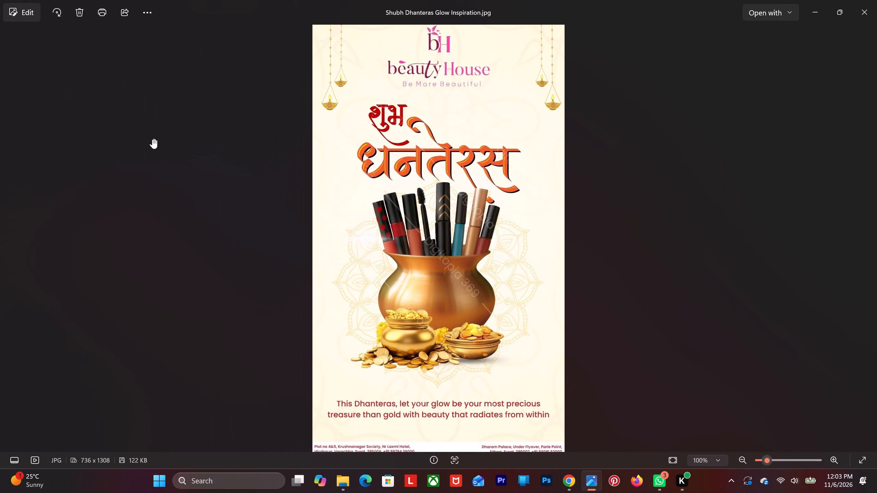
Open the image for editing and circle the makeup products above the pot with the blue Markup pen.
left_click(26, 9)
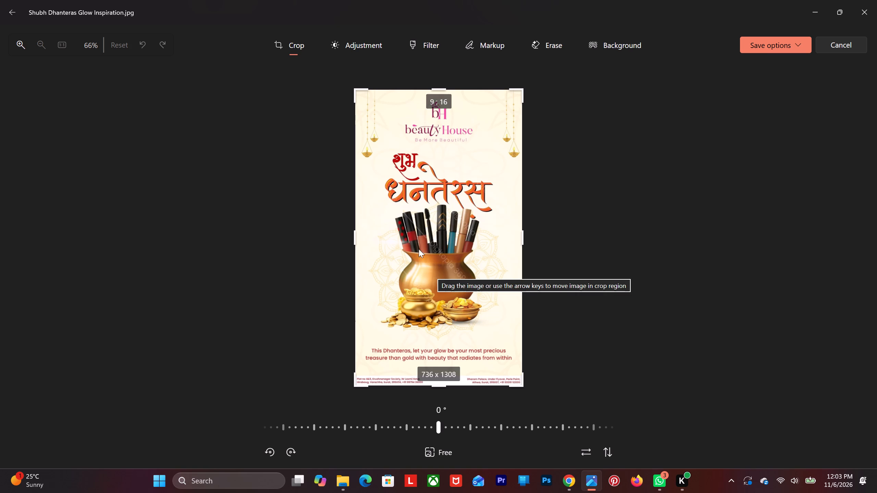
left_click(473, 47)
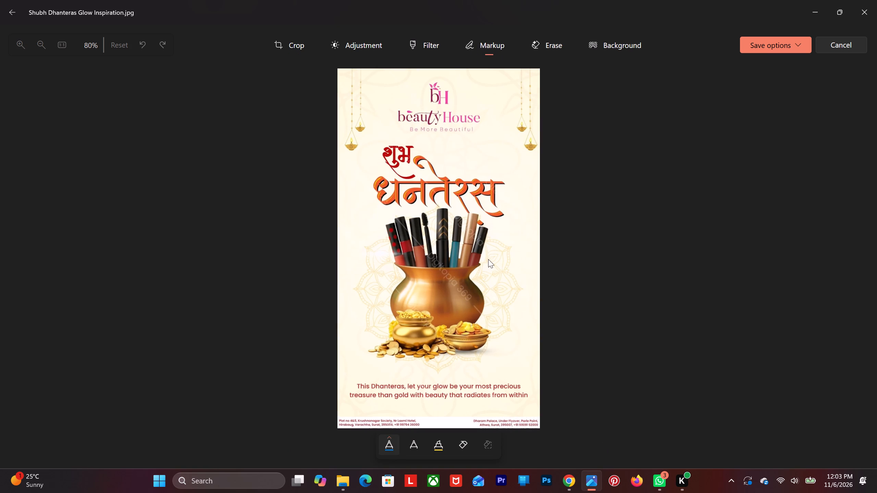
left_click_drag(485, 261, 483, 223)
left_click_drag(483, 223, 382, 239)
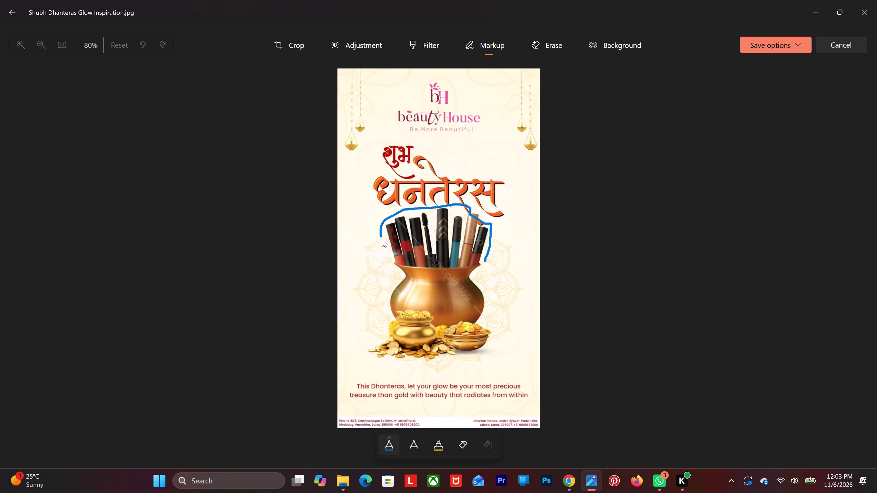
left_click_drag(382, 239, 475, 267)
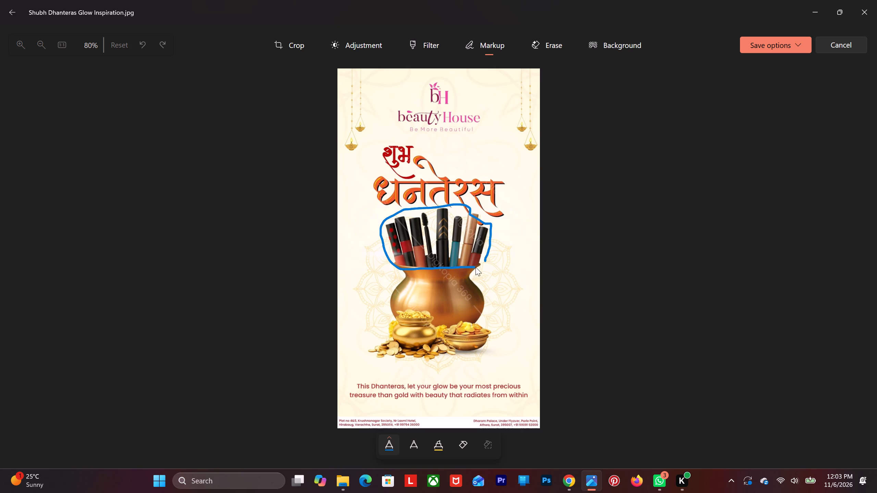
left_click_drag(475, 267, 487, 250)
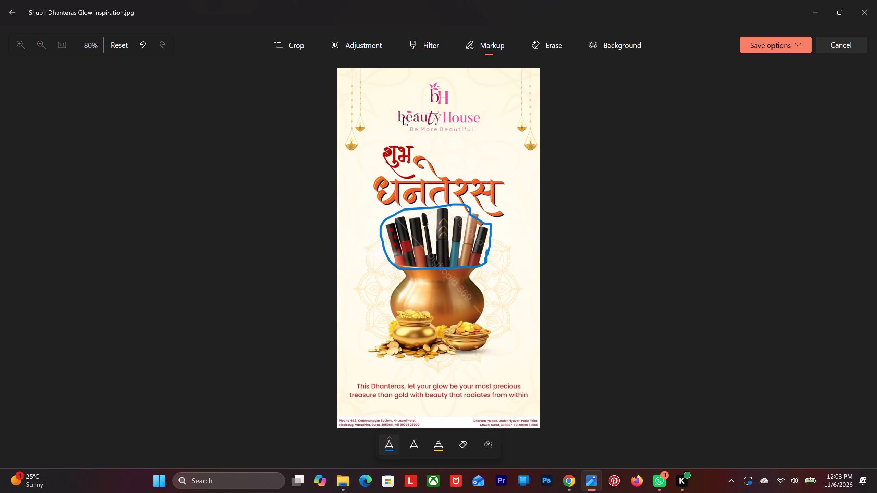
Strike through the bH logo and the beauty House brand name with the blue Markup pen.
left_click_drag(396, 118, 403, 127)
left_click_drag(401, 97, 422, 96)
left_click_drag(422, 96, 464, 94)
left_click_drag(397, 120, 476, 117)
Cross out the two-line Dhanteras tagline and the address lines along the image's bottom edge with the blue pen.
scroll(460, 179, "down", 4)
left_click_drag(354, 386, 502, 380)
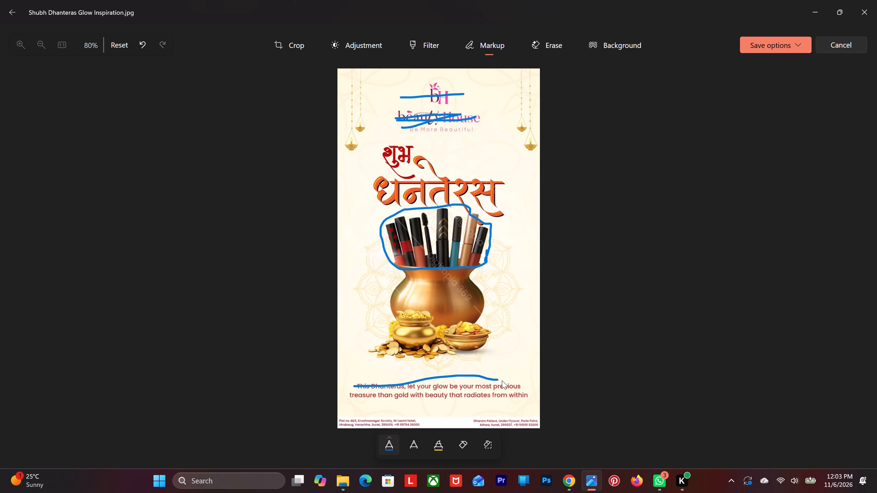
left_click_drag(502, 380, 530, 382)
left_click_drag(352, 396, 527, 383)
left_click_drag(346, 422, 482, 419)
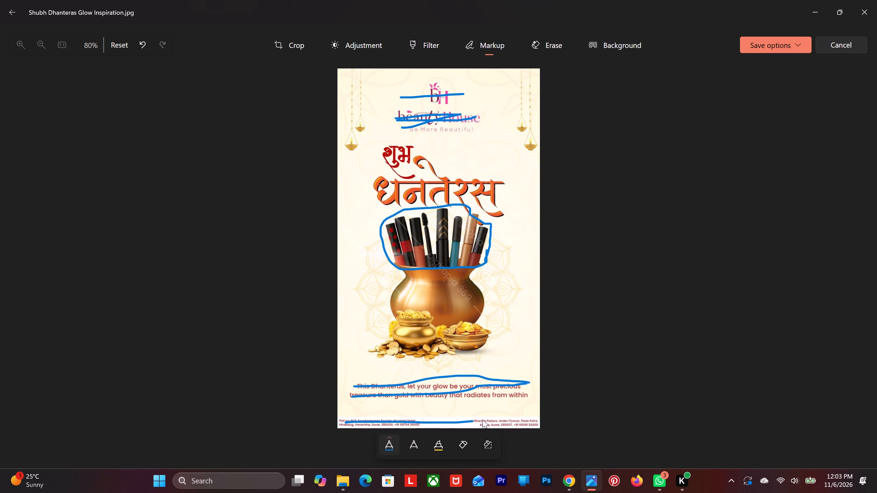
left_click_drag(482, 419, 543, 422)
left_click_drag(348, 427, 512, 416)
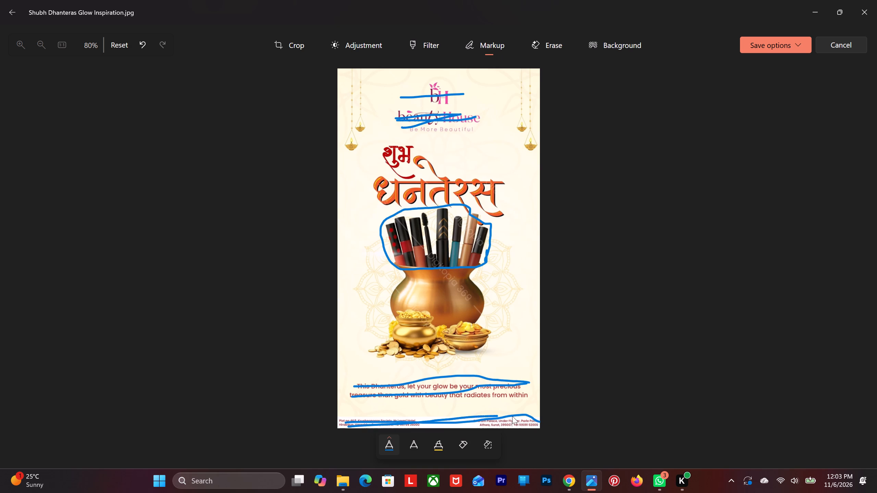
left_click_drag(512, 416, 538, 414)
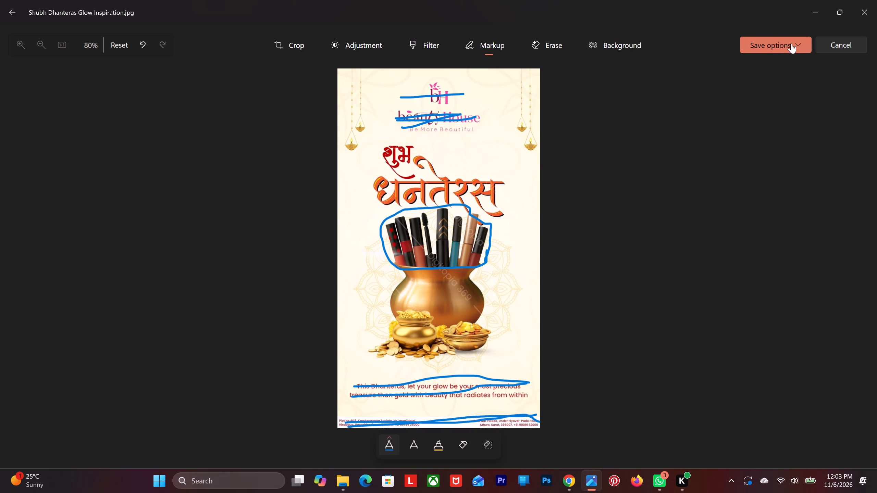
Save the marked-up image as a JPEG copy named Shubh Dhanteras Glow Inspirationc in Downloads.
left_click(791, 43)
left_click(766, 65)
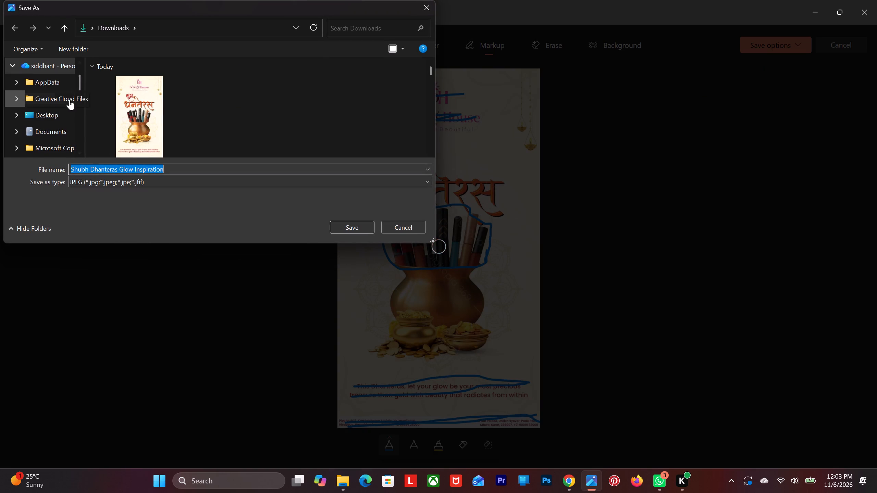
scroll(70, 100, "down", 2)
double_click(41, 102)
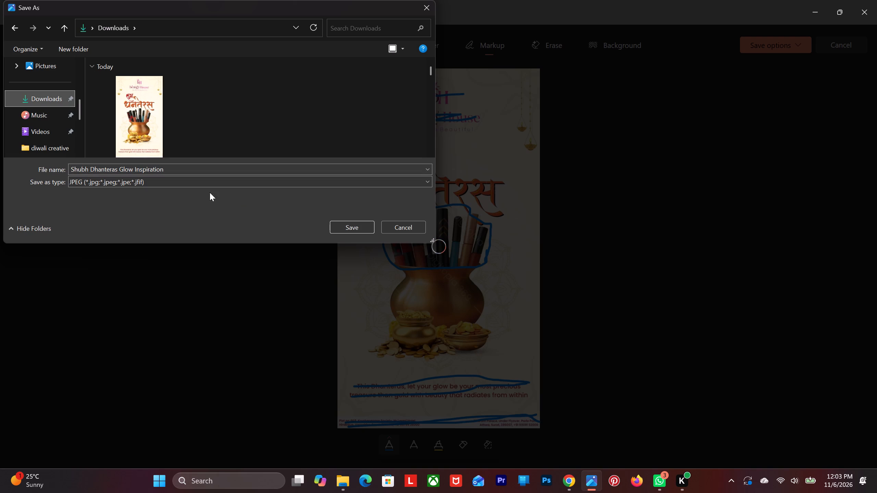
left_click(350, 228)
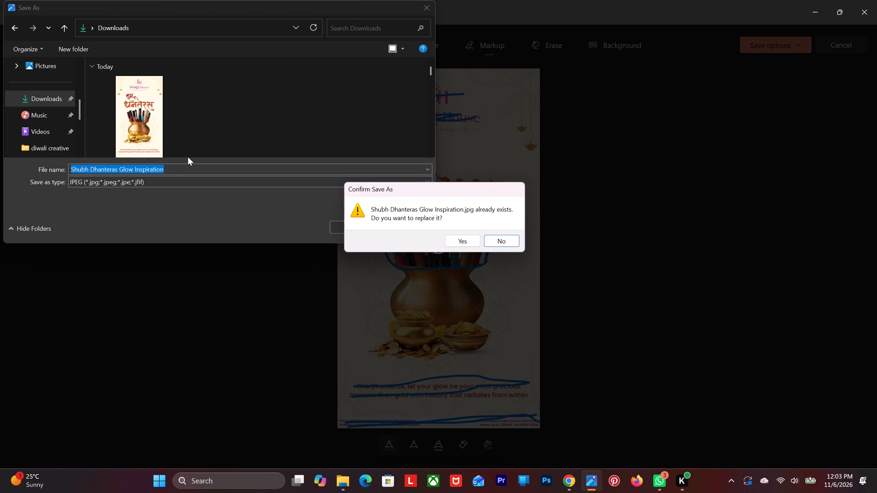
left_click(171, 167)
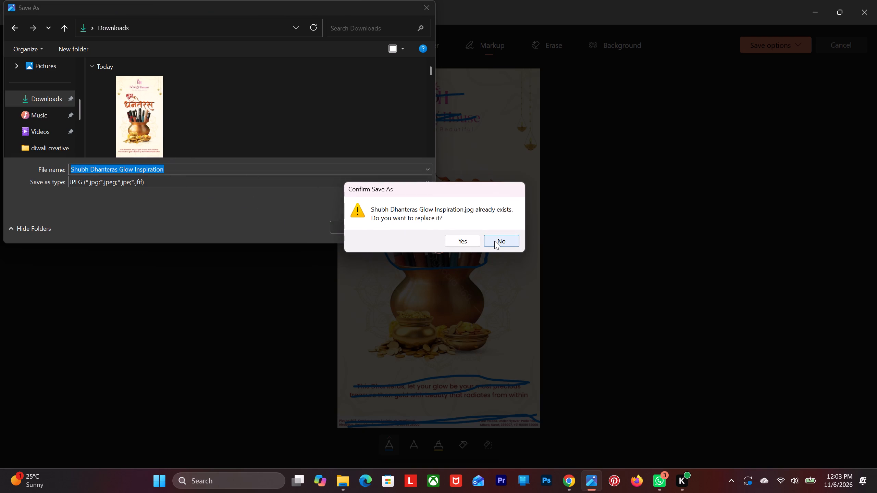
left_click(494, 241)
left_click(187, 168)
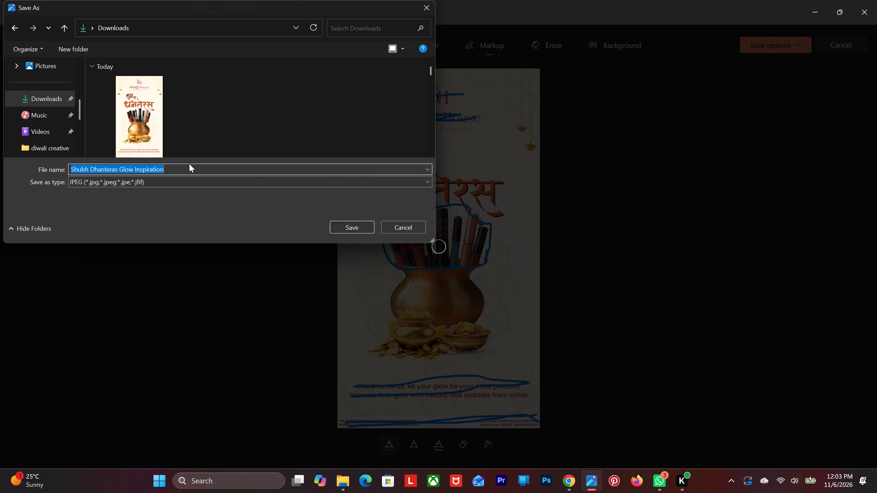
left_click(188, 167)
key("c")
left_click(340, 226)
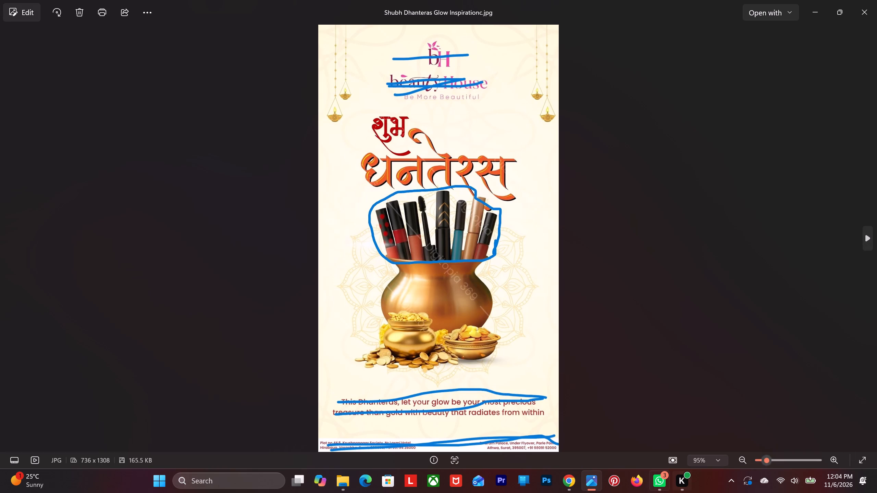
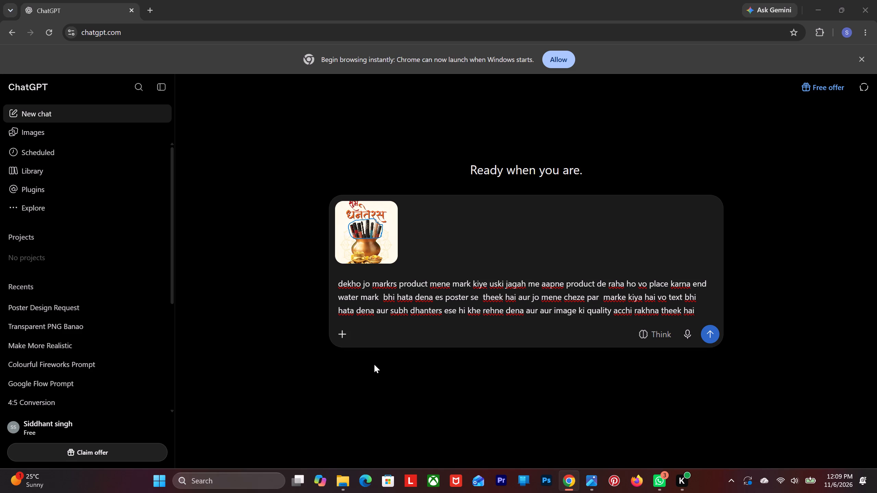
scroll(54, 137, "down", 3)
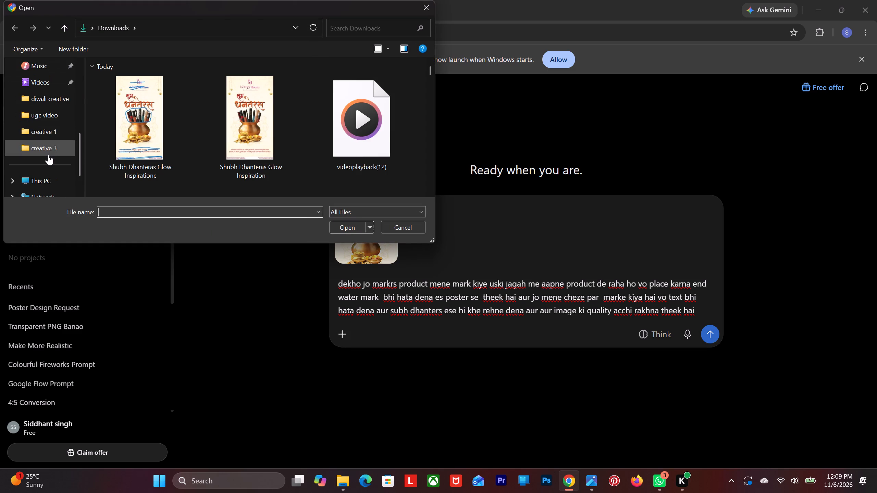
scroll(41, 87, "up", 1)
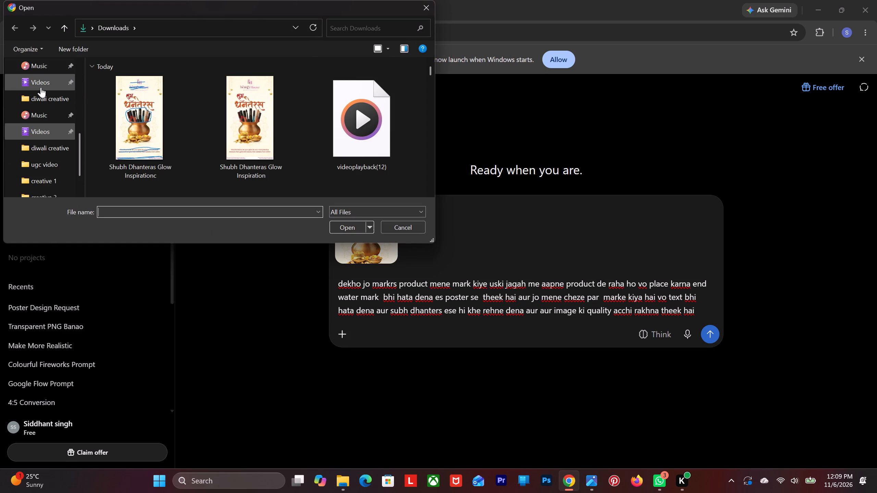
scroll(44, 129, "down", 1)
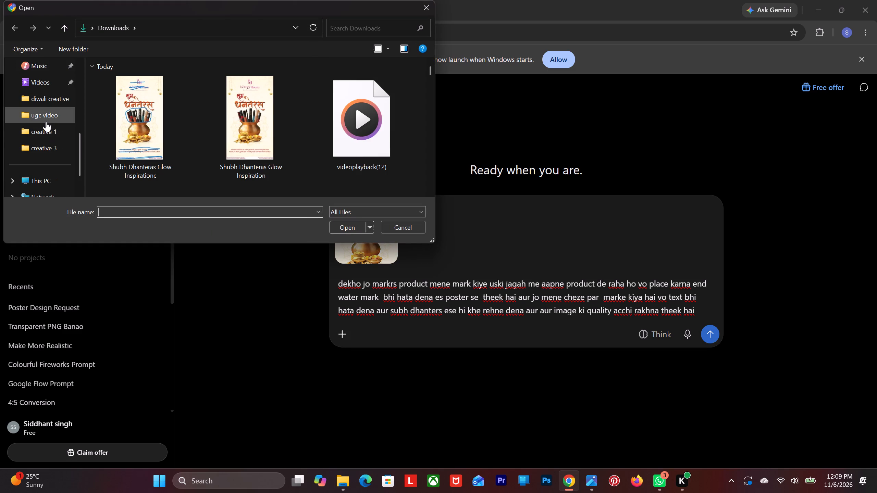
left_click(46, 174)
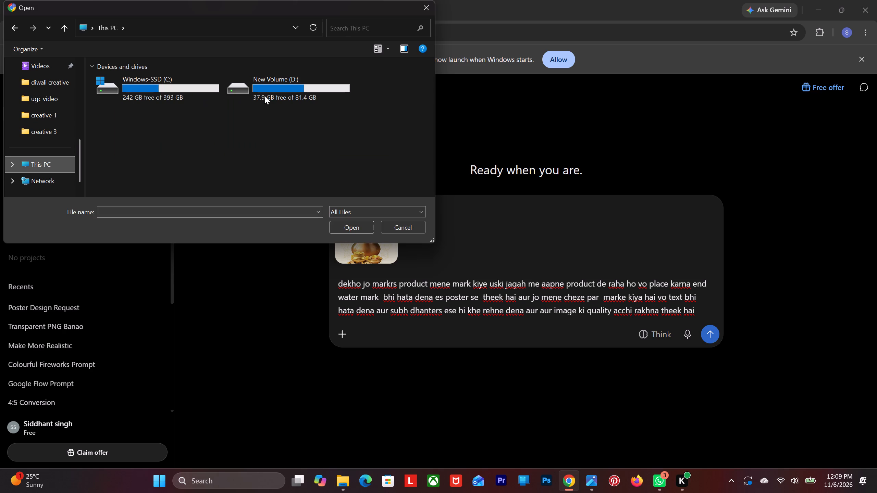
double_click(264, 84)
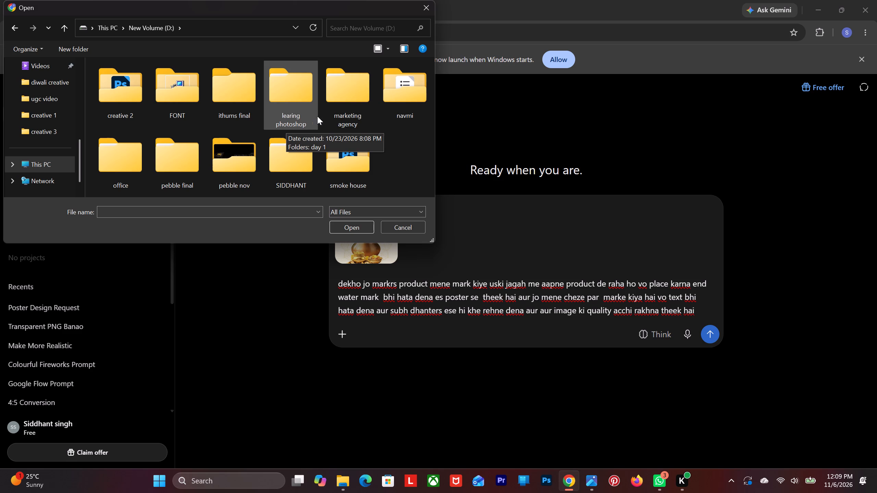
Look through the folders on the New Volume (D:) drive for the one holding the product images.
scroll(331, 114, "down", 3)
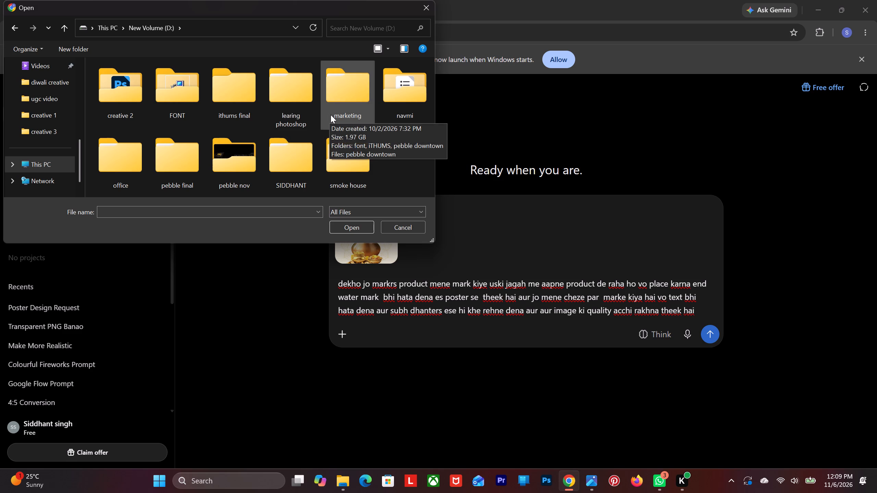
scroll(331, 115, "down", 1)
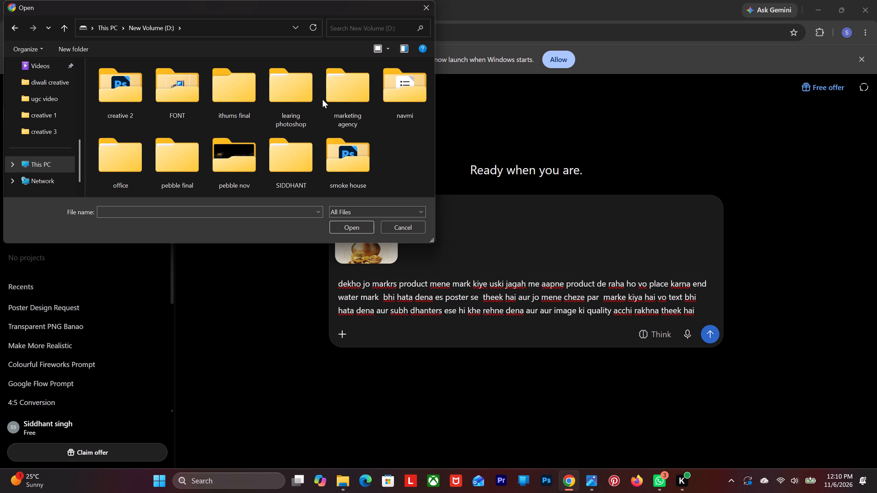
scroll(182, 148, "down", 3)
scroll(247, 168, "down", 5)
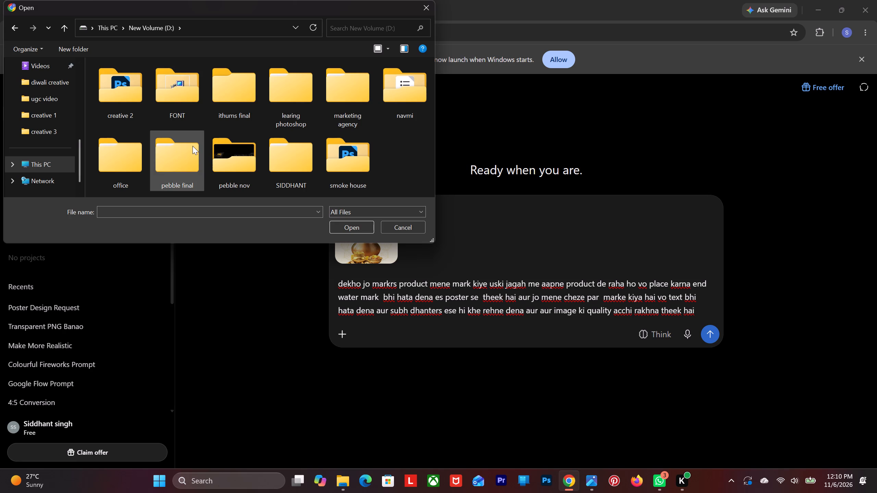
scroll(229, 140, "down", 6)
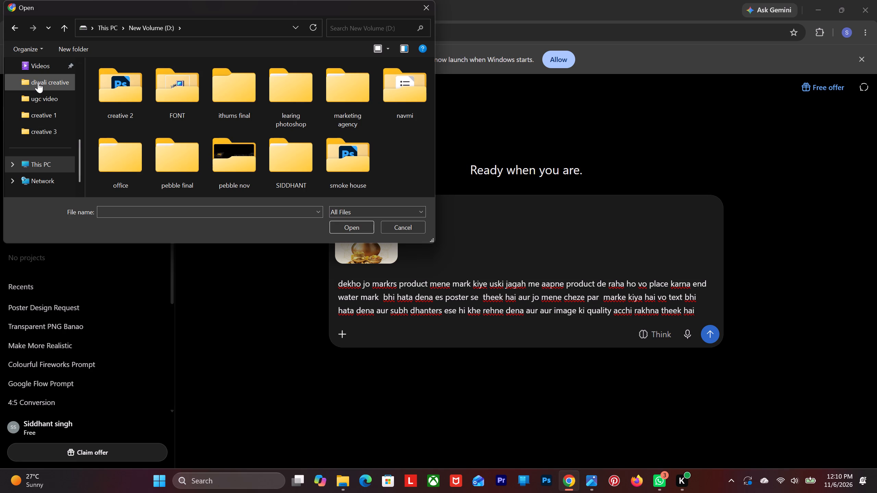
scroll(226, 110, "down", 6)
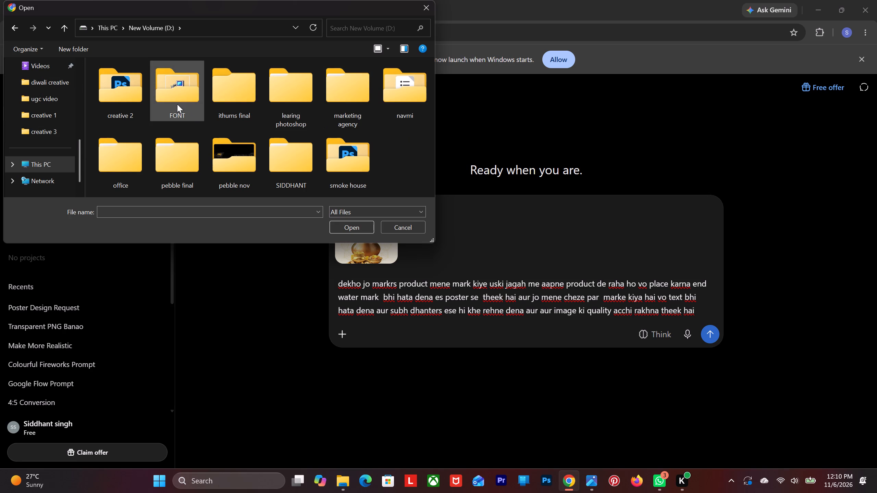
scroll(178, 105, "down", 7)
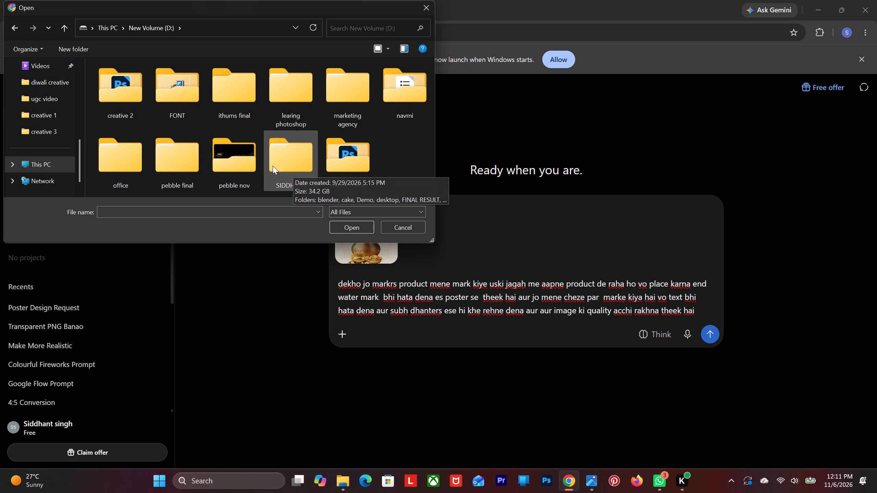
scroll(221, 142, "down", 7)
scroll(263, 143, "up", 2)
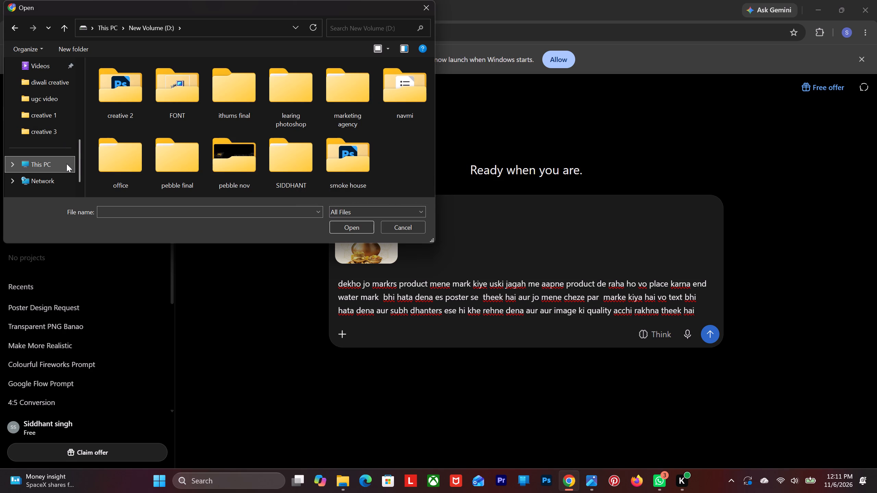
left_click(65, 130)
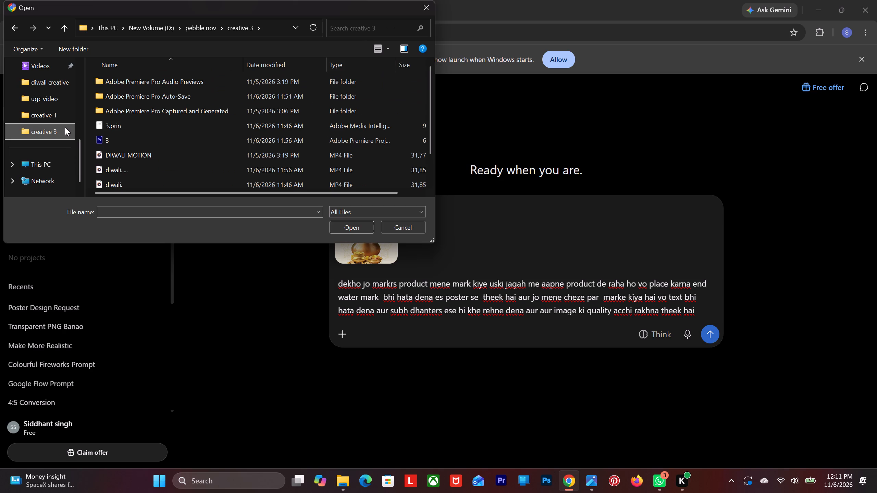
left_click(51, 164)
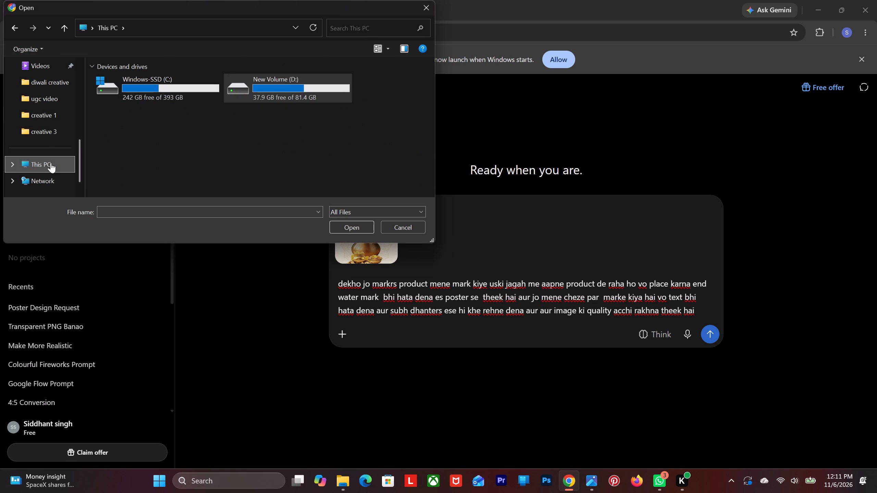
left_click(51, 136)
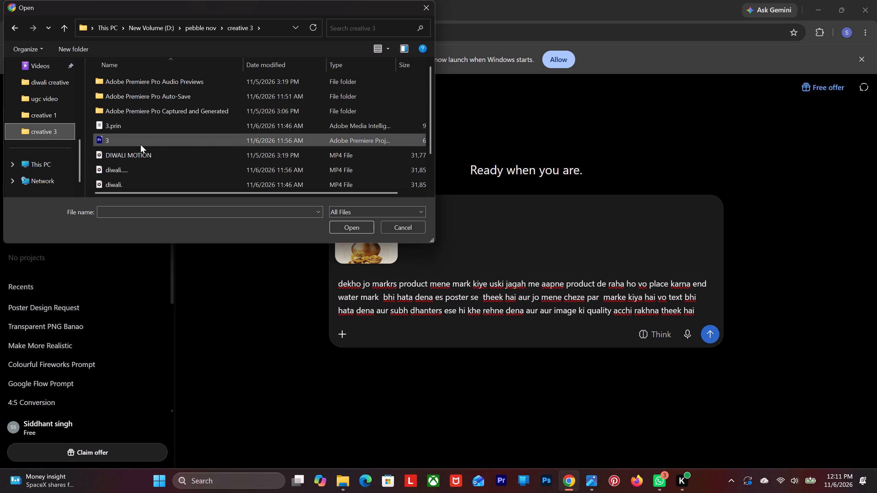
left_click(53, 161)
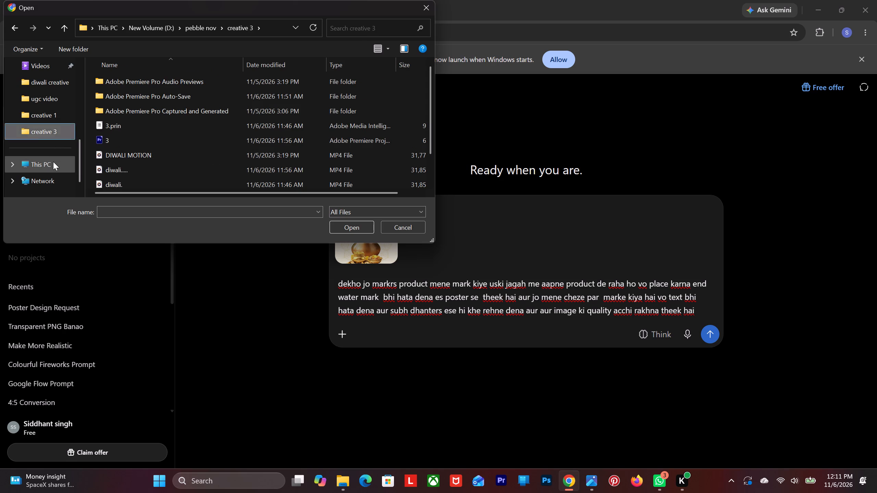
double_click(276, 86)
Open the product png folder inside the office folder on the New Volume (D:) drive.
scroll(229, 110, "down", 5)
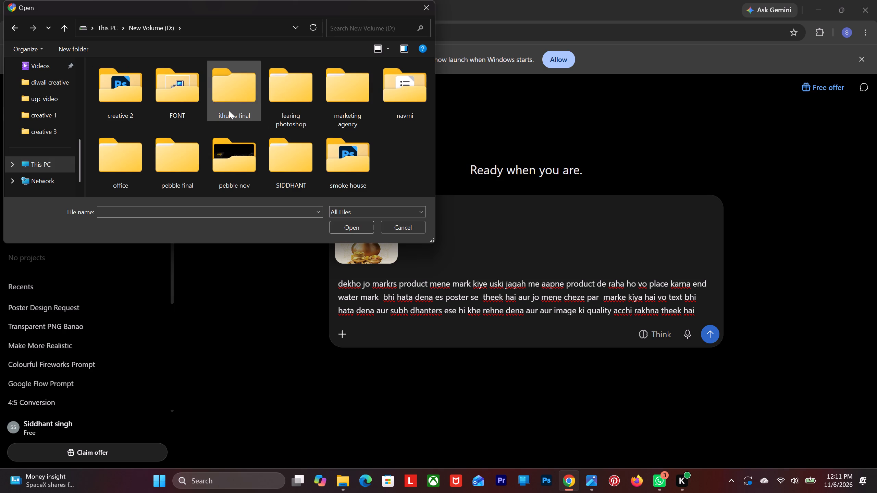
double_click(134, 175)
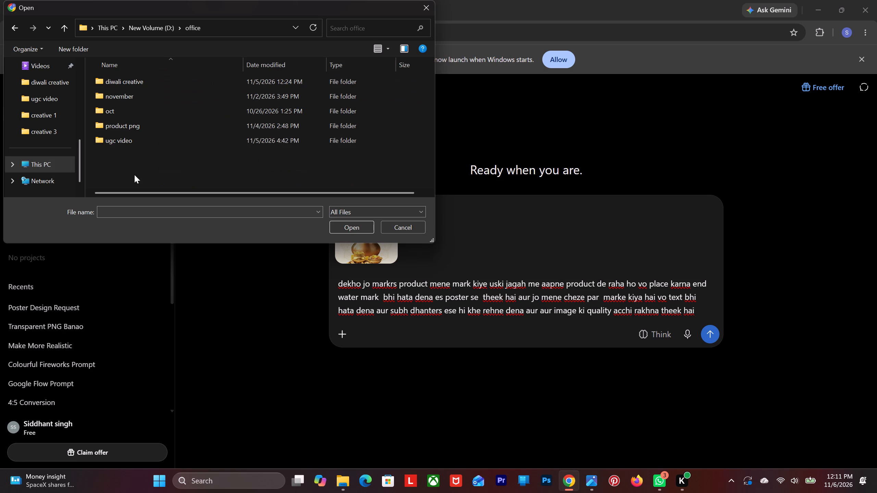
double_click(141, 125)
scroll(174, 130, "down", 1)
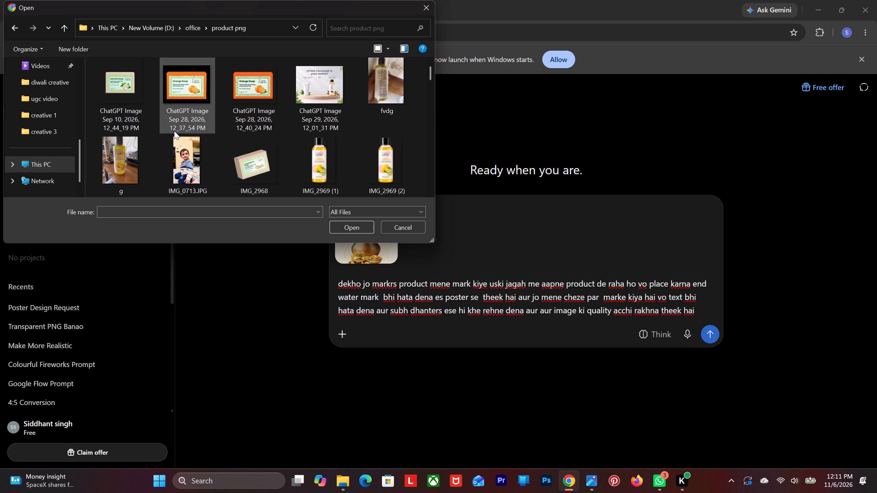
scroll(174, 131, "down", 1)
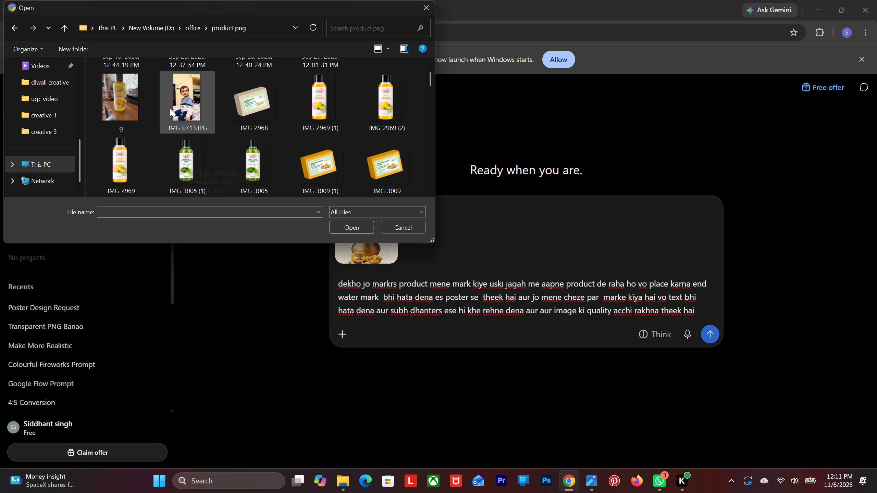
left_click(130, 151, "ctrl")
scroll(194, 137, "down", 1)
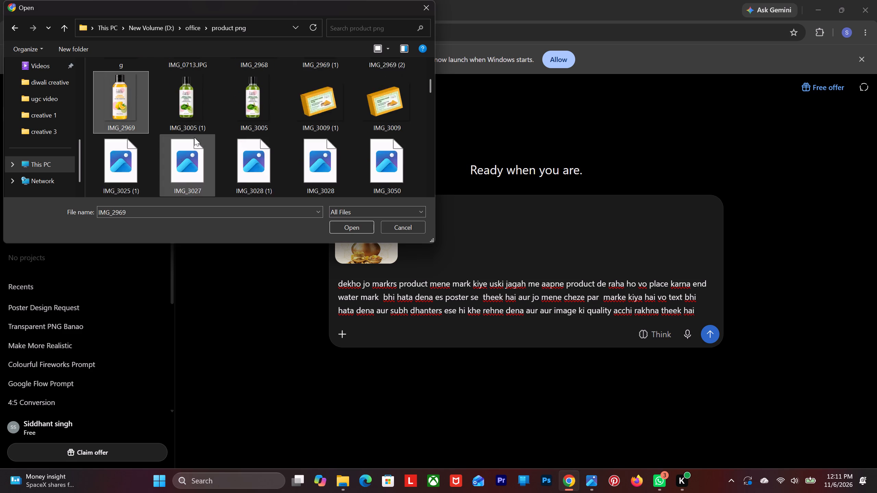
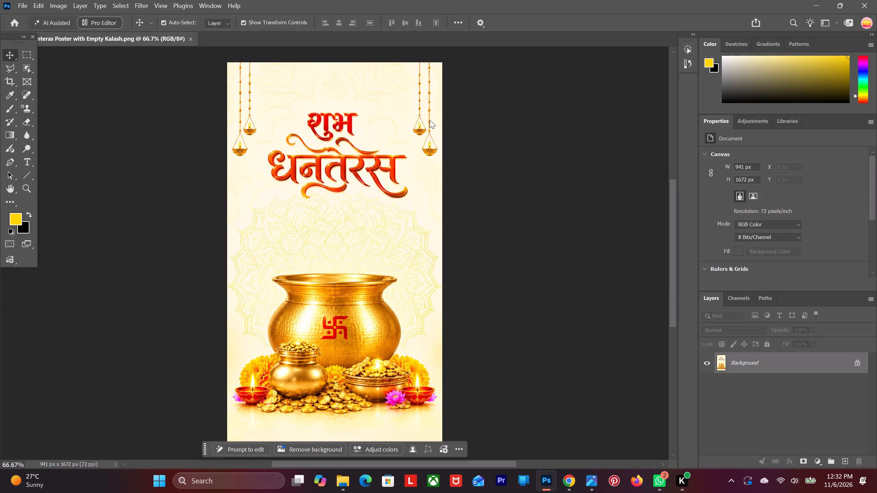
Unlock the poster's Background layer and duplicate it, leaving the copy active.
scroll(296, 336, "down", 3)
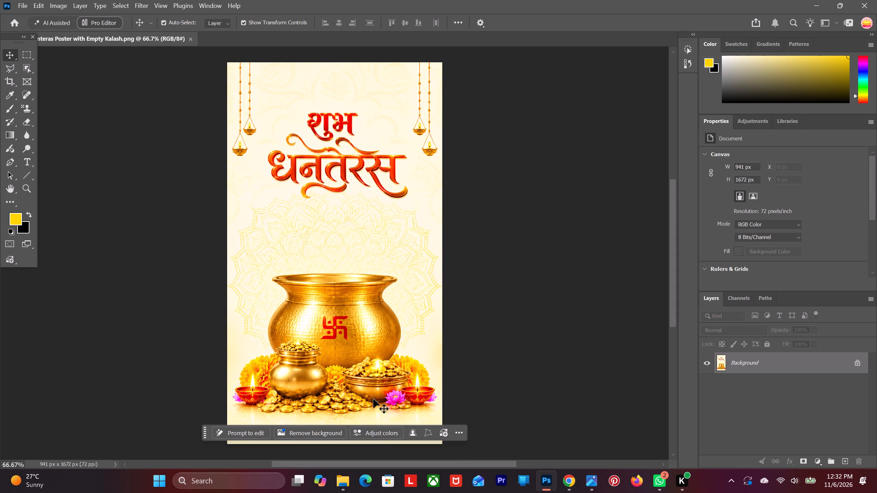
left_click(860, 359)
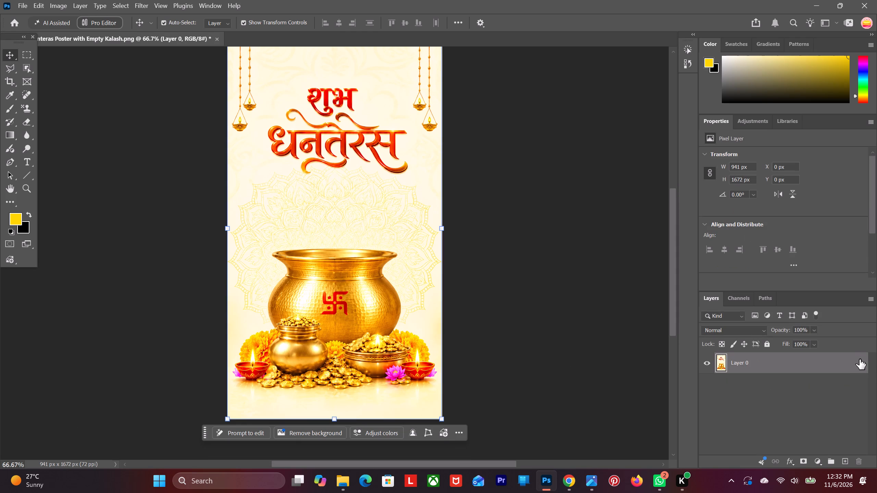
left_click(759, 359)
key("ctrl+j")
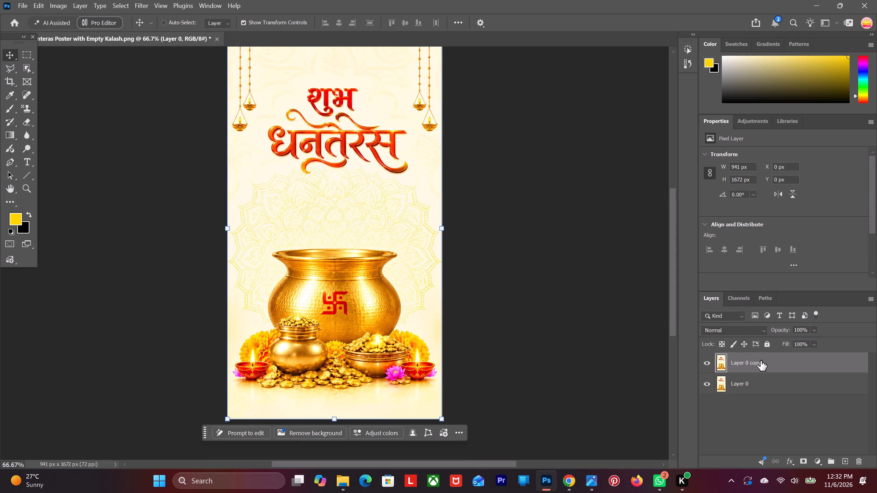
left_click(769, 363)
Select the whole mouth and rim of the large kalash on the duplicated layer using Quick Selection with a 20 px brush.
left_click(30, 67)
scroll(298, 257, "up", 3, "alt")
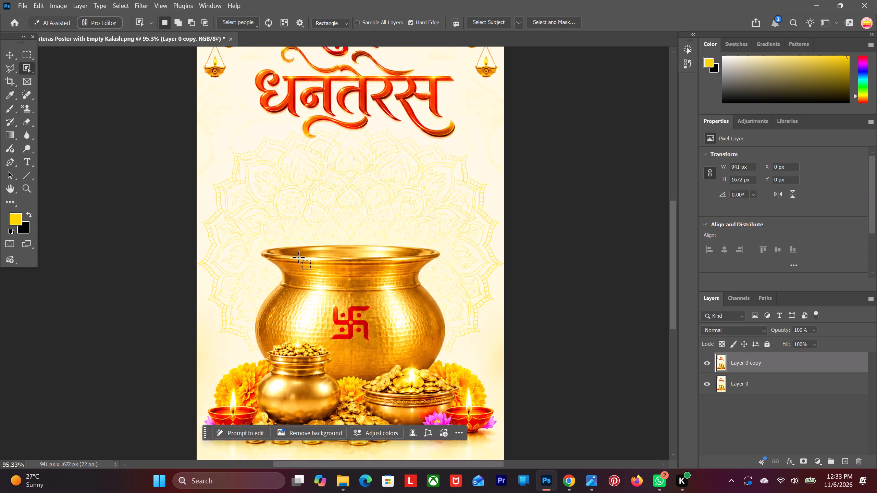
scroll(298, 257, "up", 4, "alt")
right_click(26, 67)
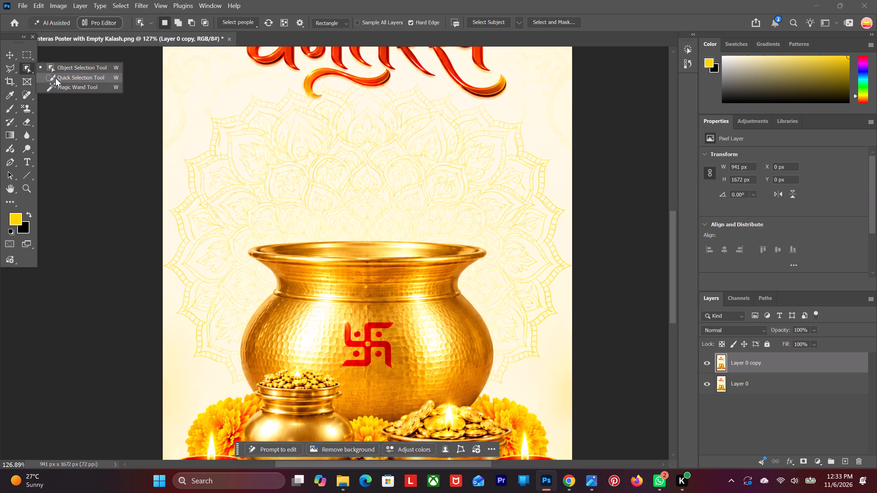
left_click(55, 78)
scroll(268, 240, "up", 7, "alt")
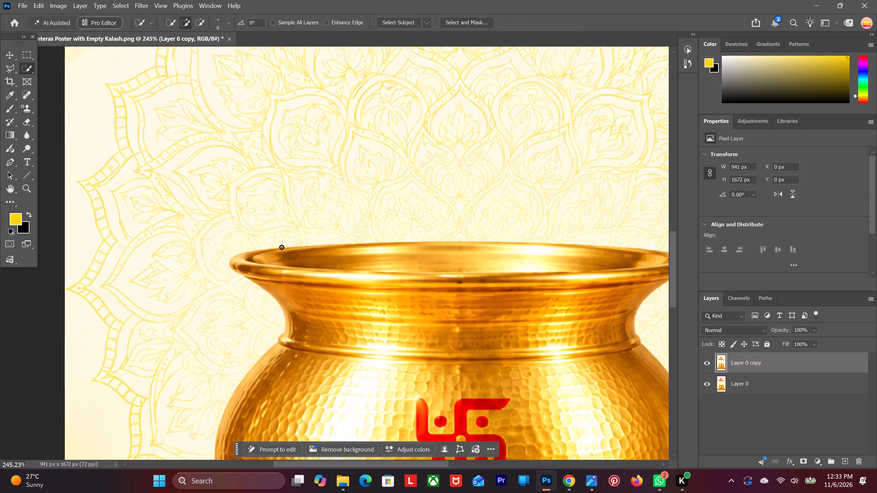
scroll(282, 247, "up", 3, "alt")
right_click_drag(302, 253, 311, 251, "alt")
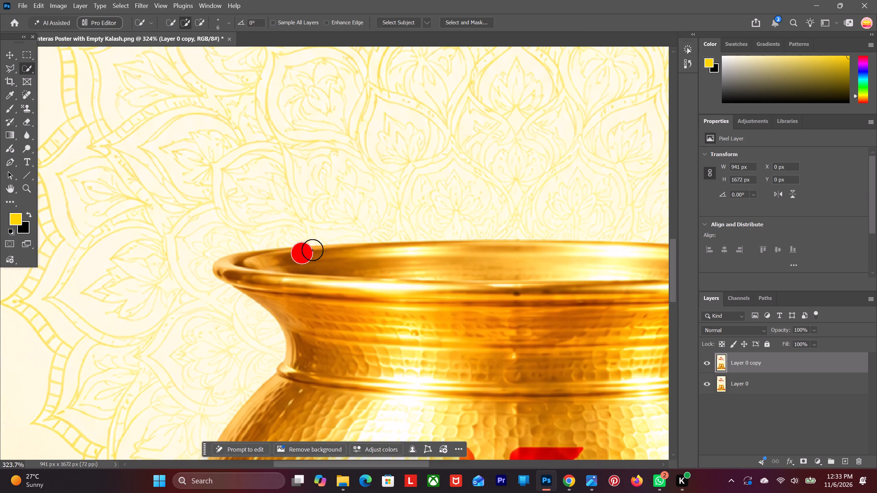
scroll(306, 253, "down", 4)
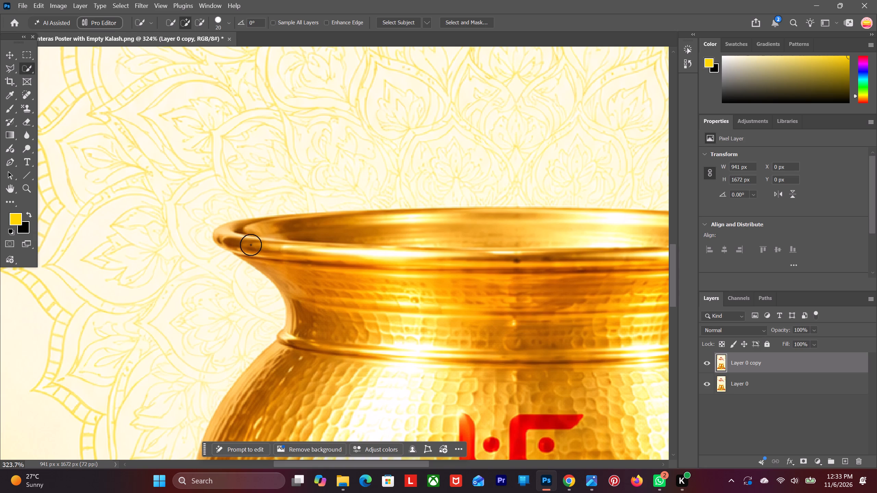
scroll(244, 243, "down", 3, "alt")
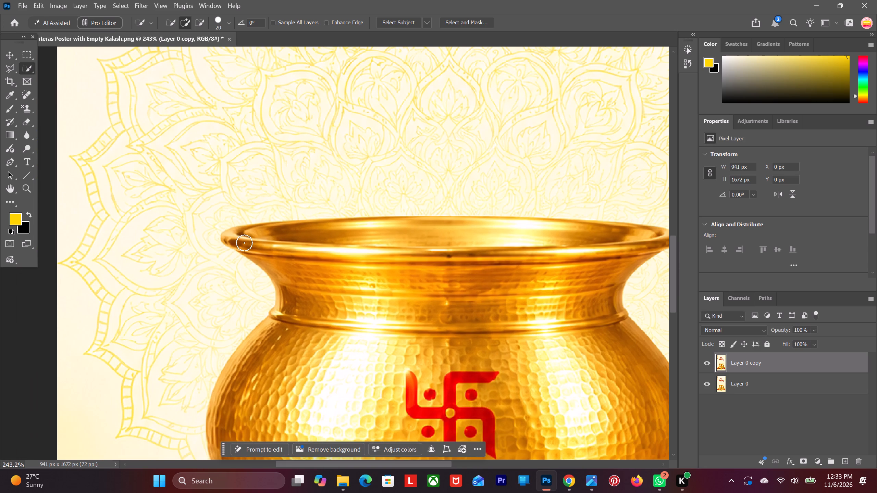
scroll(244, 243, "down", 1)
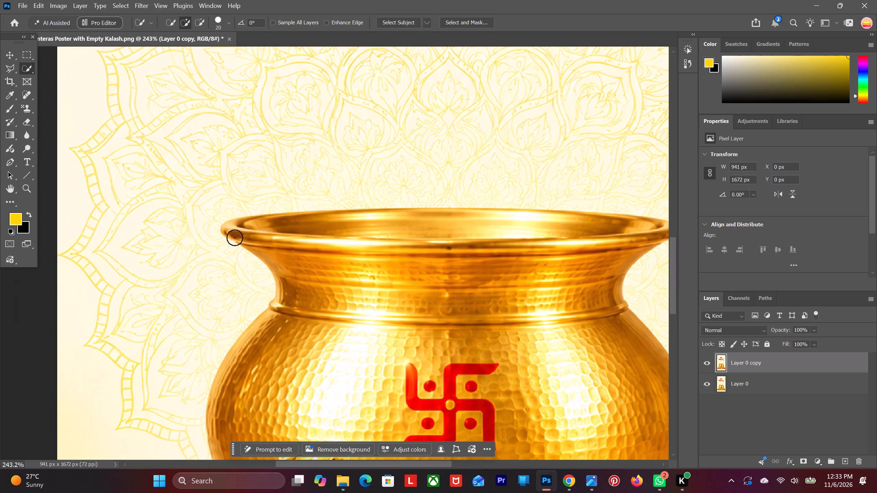
left_click_drag(236, 235, 238, 235)
left_click_drag(238, 235, 312, 245)
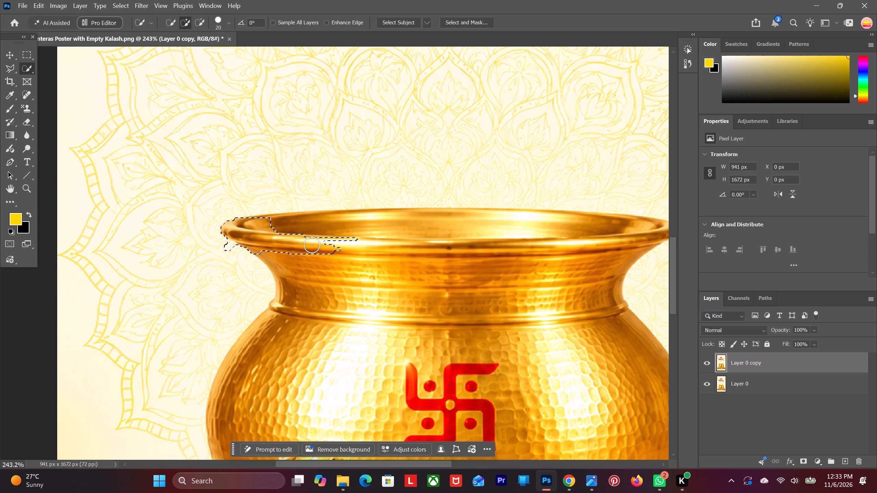
left_click_drag(312, 245, 591, 245)
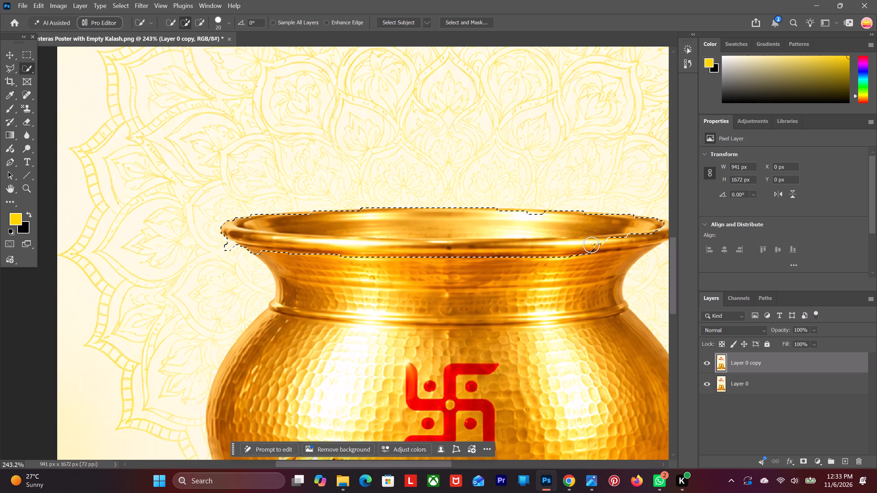
left_click_drag(591, 245, 629, 240)
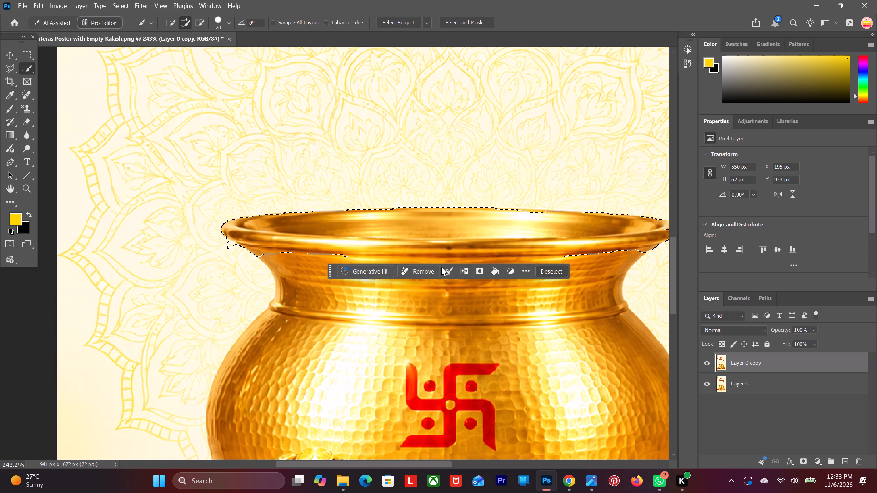
scroll(375, 250, "down", 5, "alt")
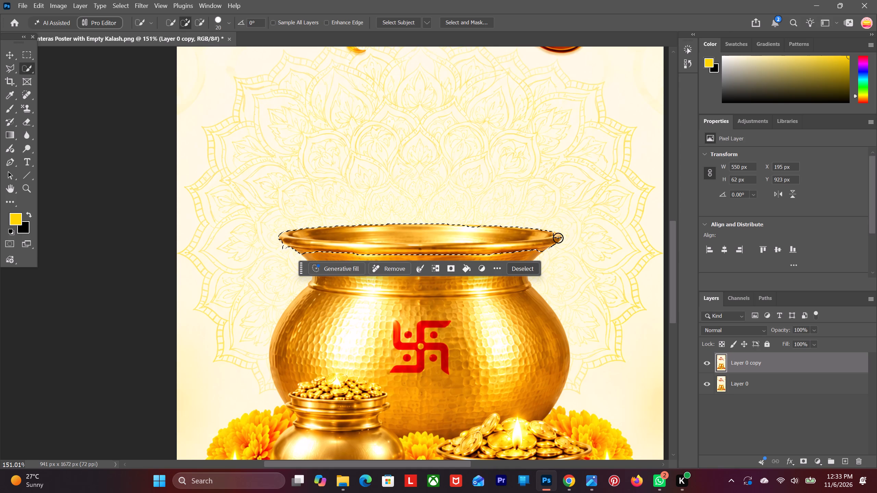
left_click_drag(556, 236, 537, 233)
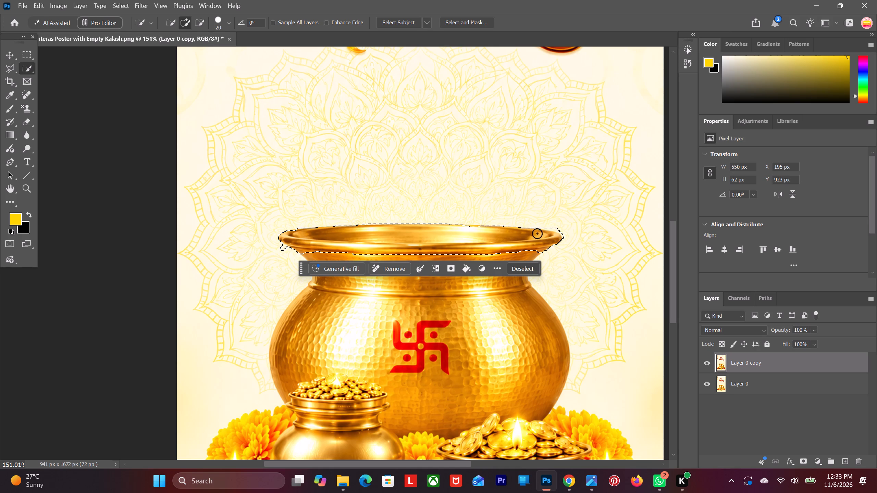
left_click_drag(537, 233, 370, 240)
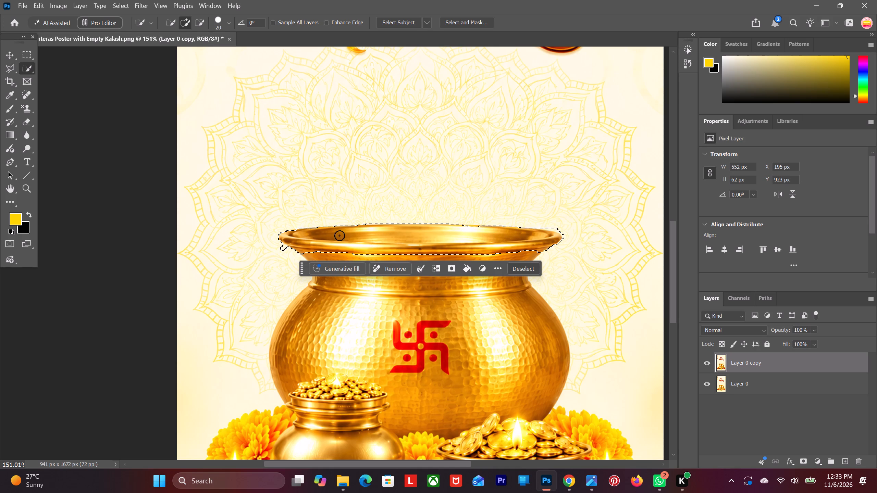
Trim the excess background below the rim's left end from the selection, reducing the Quick Selection brush to 17 px.
right_click(275, 250, "alt")
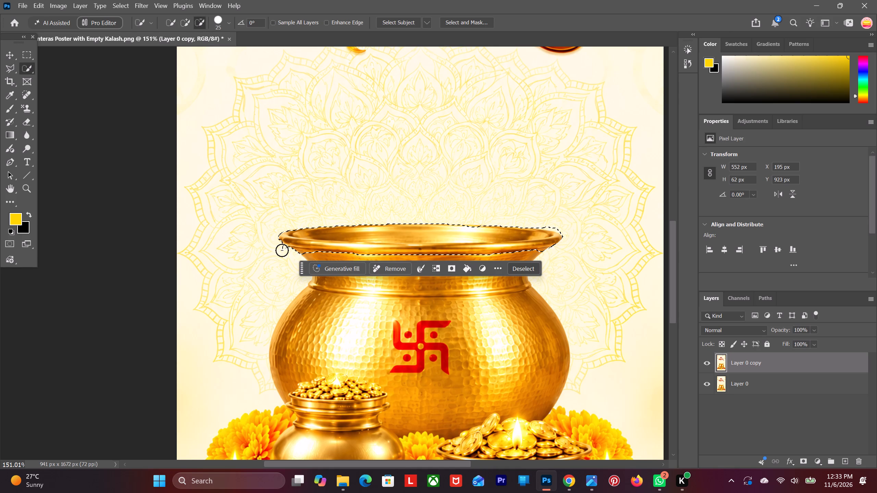
left_click(282, 250)
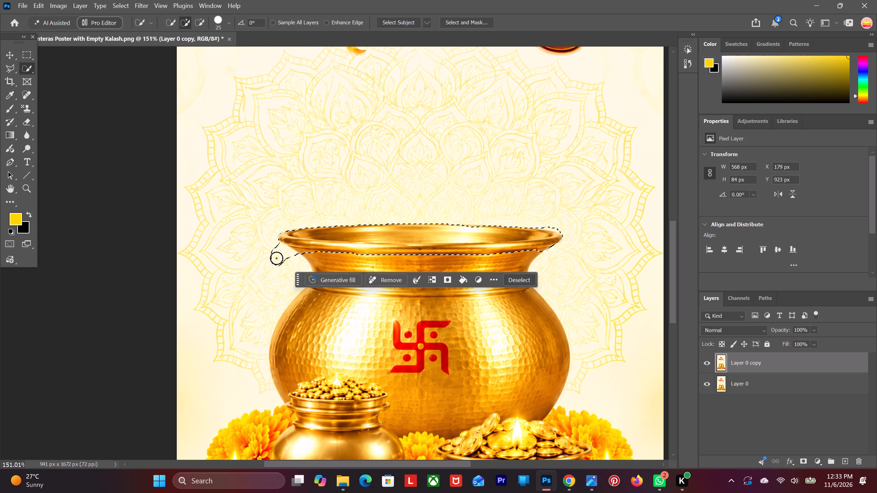
right_click_drag(280, 254, 276, 253, "alt")
left_click_drag(292, 261, 291, 257)
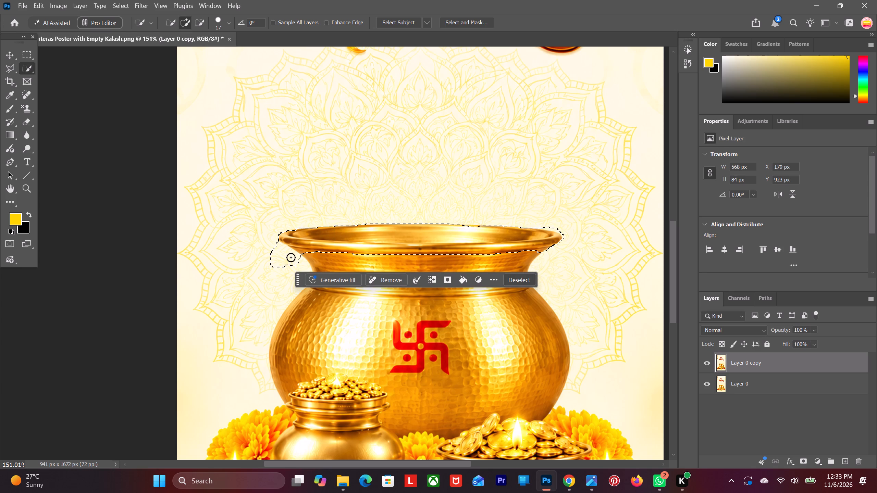
left_click_drag(291, 257, 291, 257)
left_click_drag(273, 246, 270, 257, "alt")
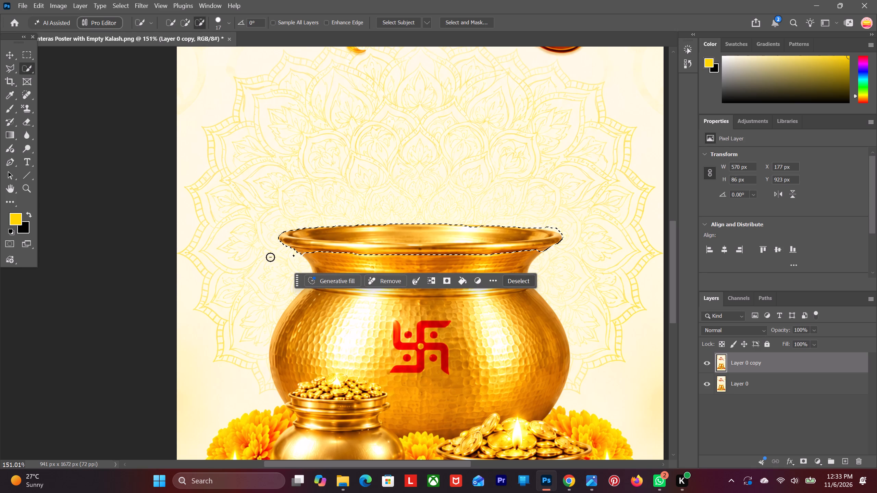
left_click_drag(270, 257, 291, 257, "alt")
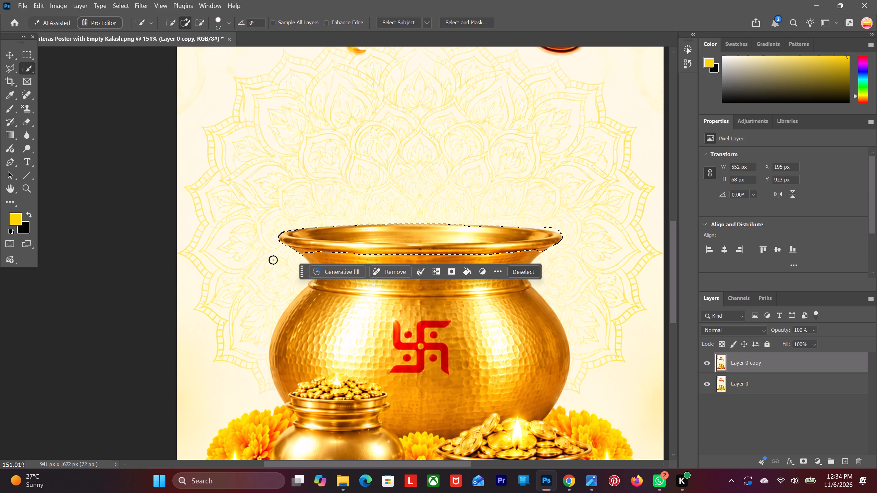
Delete the selected kalash mouth and rim area from the duplicated layer.
left_click(10, 59)
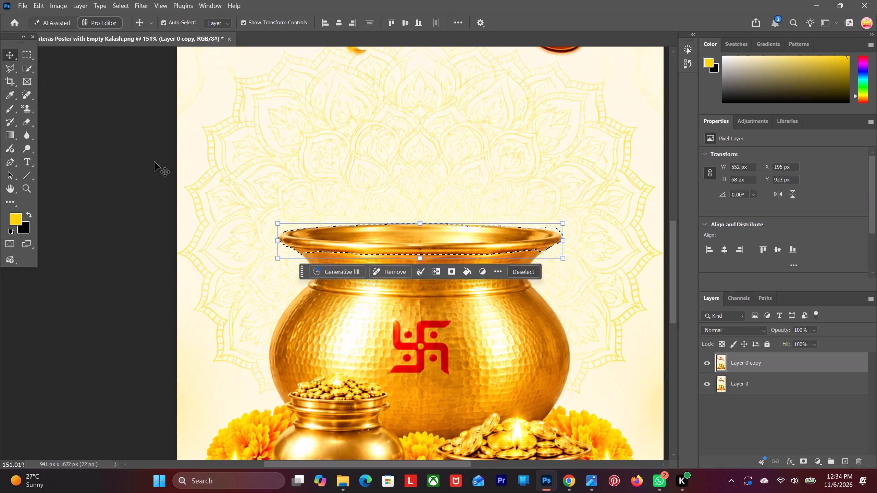
key("Delete")
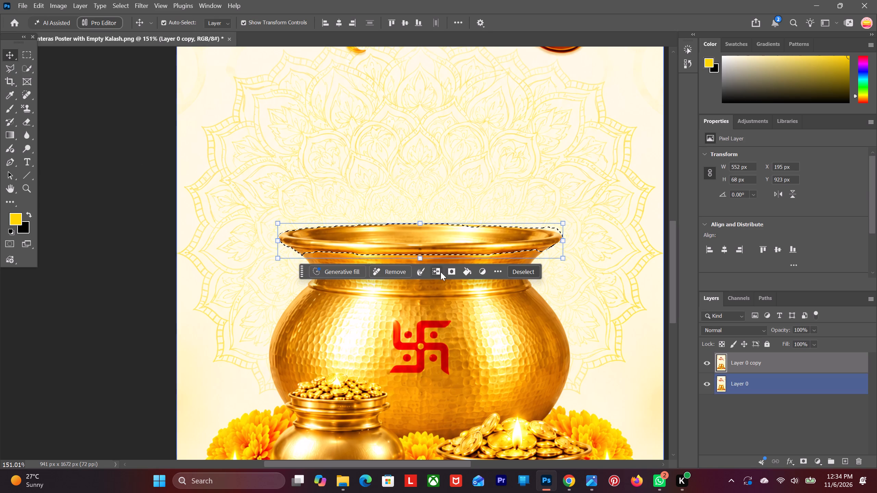
Reset the foreground and background colours to default black and white, and switch to the full-screen mode that keeps the menu bar.
key("d")
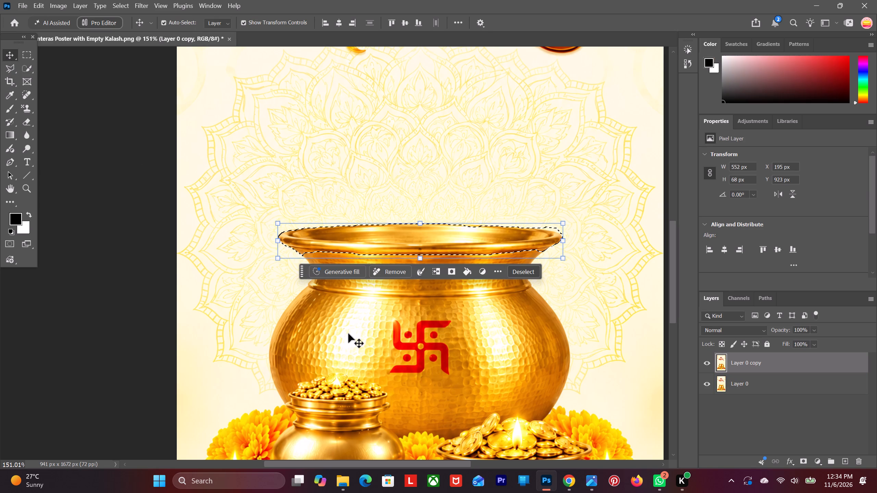
key("f")
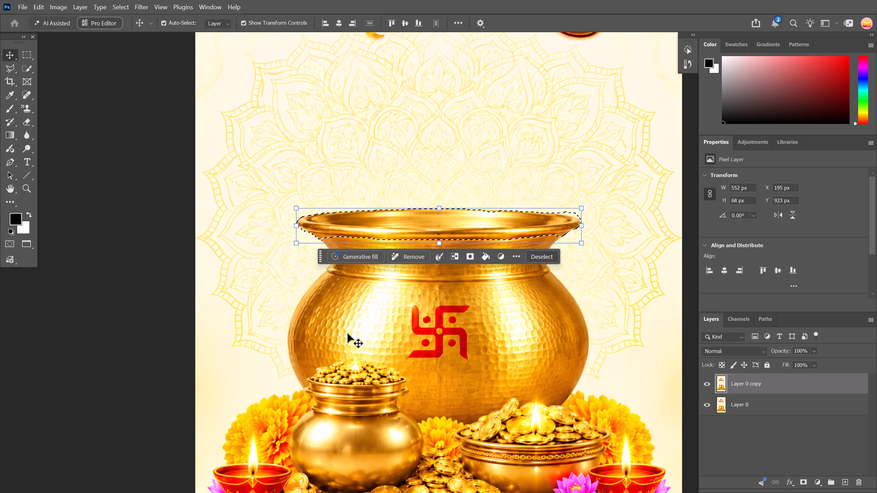
key("d")
key("d")
key("d")
Deselect the large kalash's mouth and rim area.
key("ctrl+d")
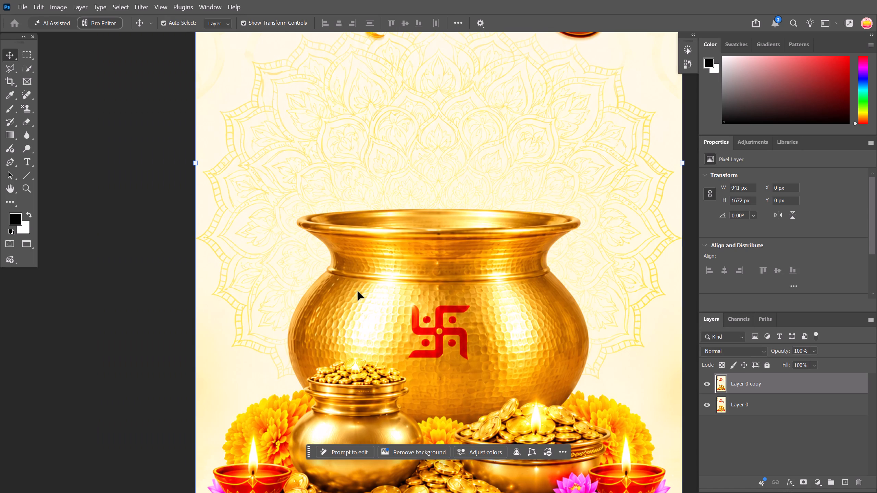
Start a Pen tool path at the left end of the large kalash's rim and curve it along the front inner edge to the middle.
scroll(358, 291, "down", 4, "alt")
scroll(371, 298, "up", 1)
scroll(371, 300, "down", 4)
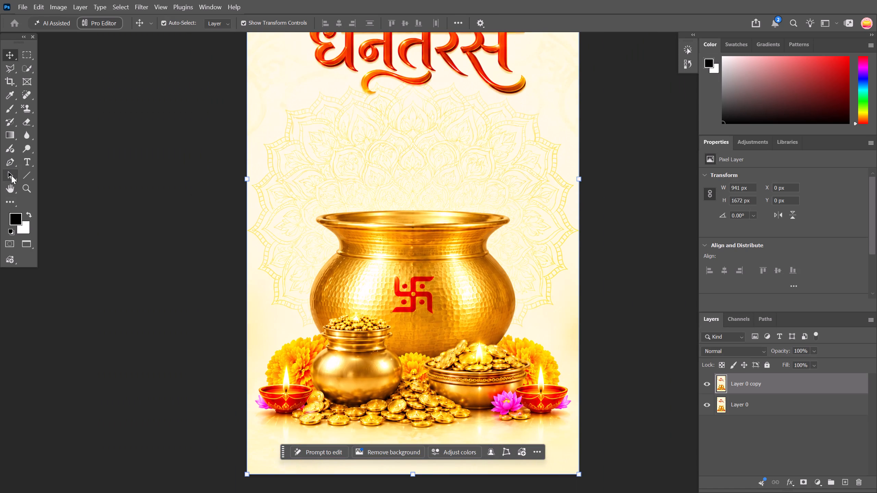
left_click(13, 165)
scroll(312, 223, "up", 9, "alt")
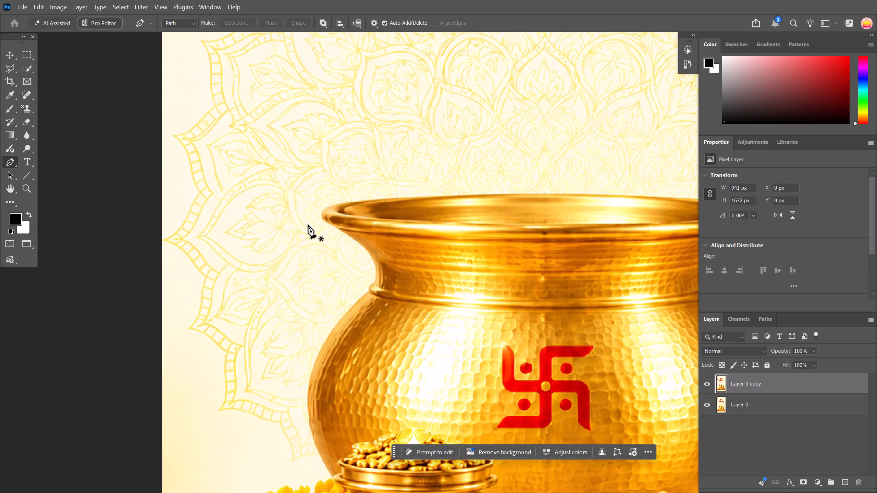
scroll(308, 225, "up", 4, "alt")
scroll(378, 221, "down", 3, "alt")
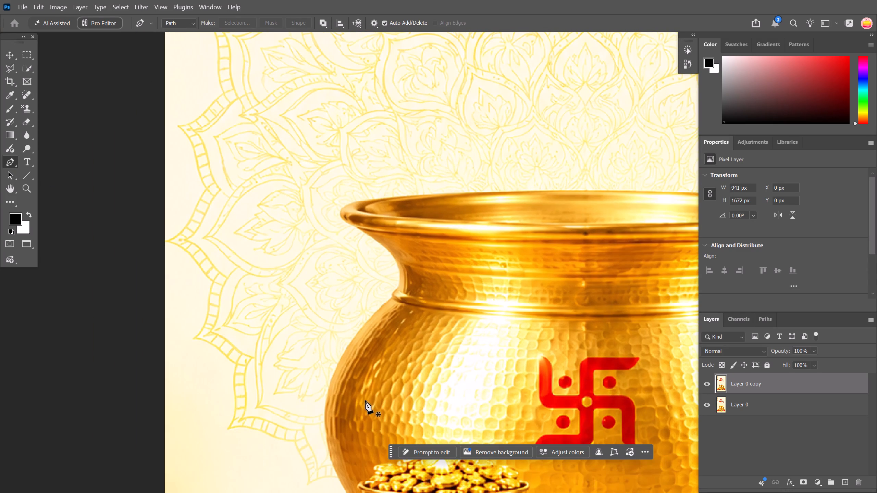
scroll(354, 356, "down", 4)
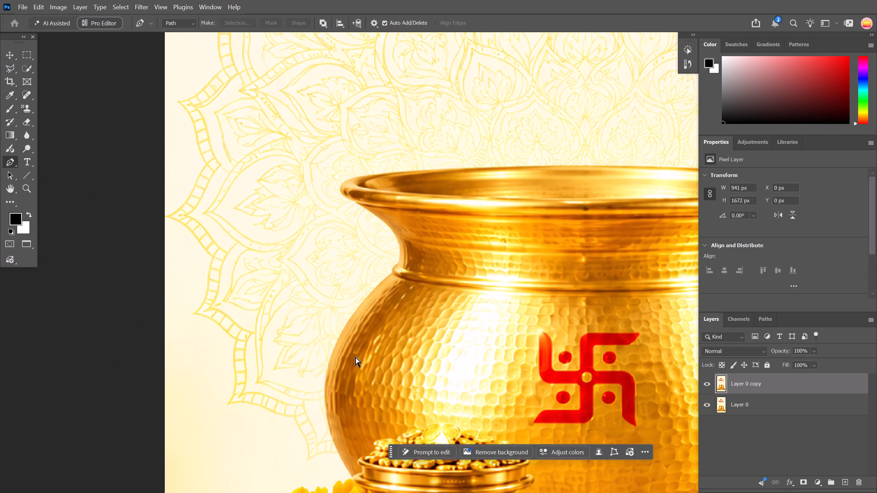
scroll(355, 357, "down", 20)
scroll(355, 357, "down", 2)
scroll(275, 156, "down", 4, "alt")
scroll(269, 165, "up", 5)
scroll(247, 210, "up", 8, "alt")
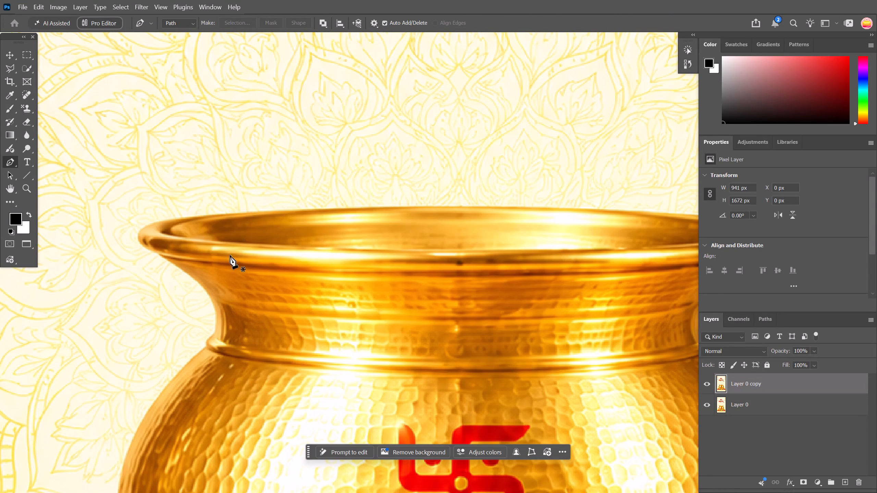
left_click(162, 233)
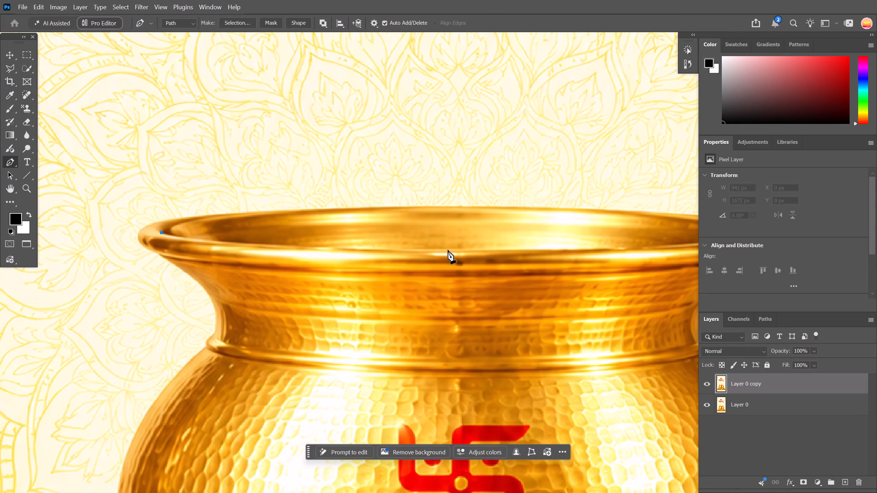
left_click_drag(461, 250, 501, 246)
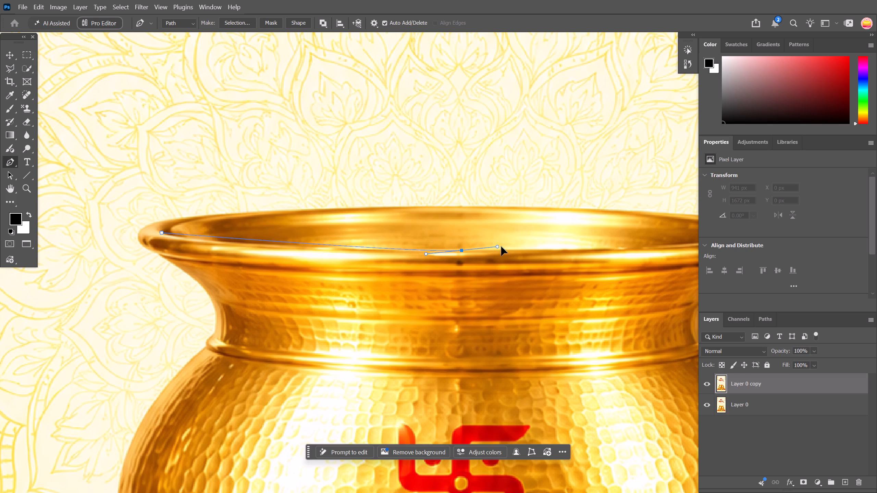
left_click_drag(501, 246, 656, 248)
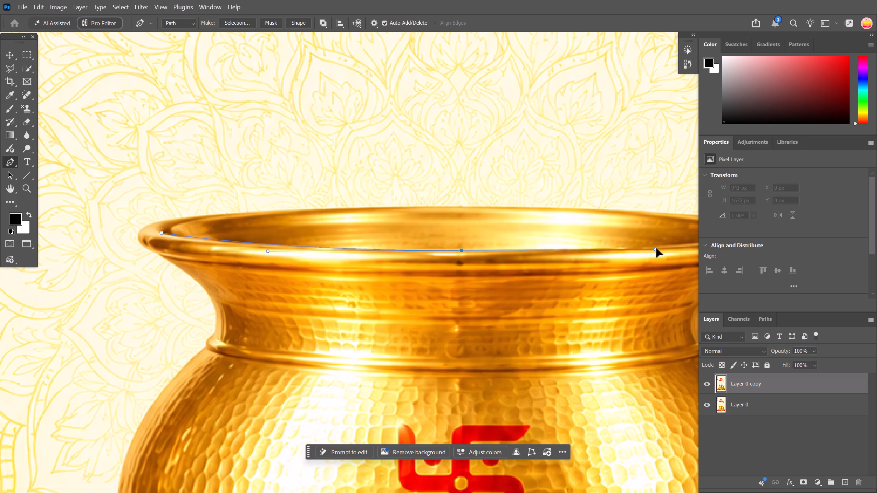
left_click_drag(656, 248, 658, 252)
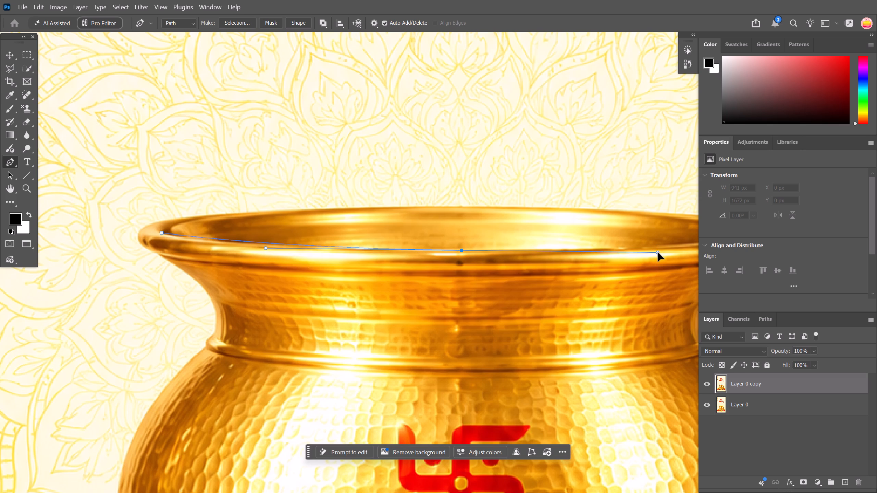
left_click_drag(658, 252, 658, 250)
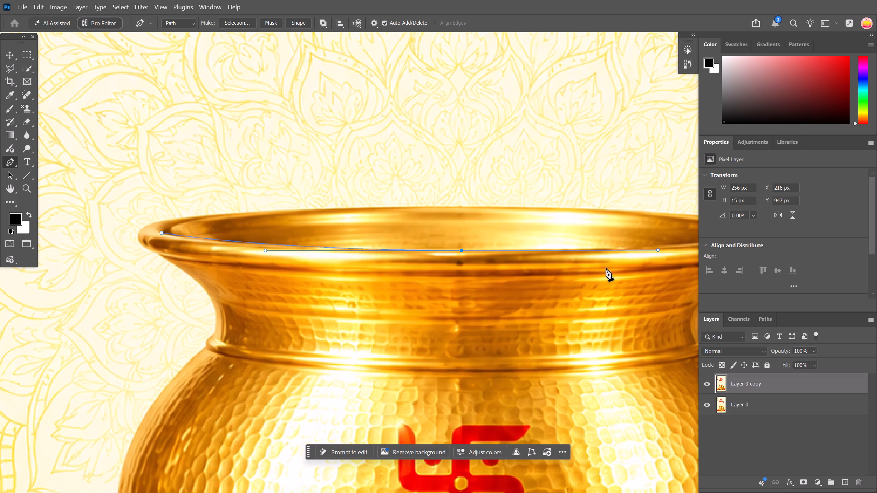
Continue the path along the inner edge to the rim's right end and around its outer tip to the underside.
scroll(597, 271, "down", 3)
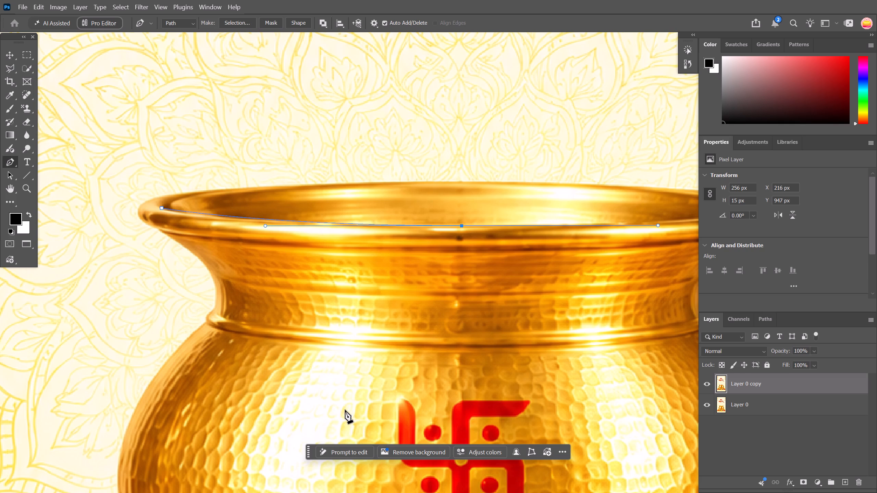
scroll(350, 407, "down", 20, "ctrl")
scroll(350, 407, "down", 2, "ctrl")
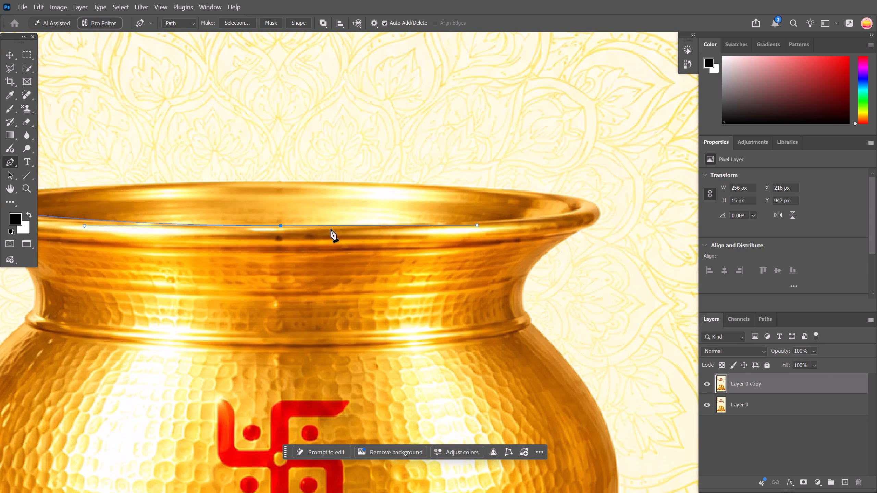
left_click(571, 211)
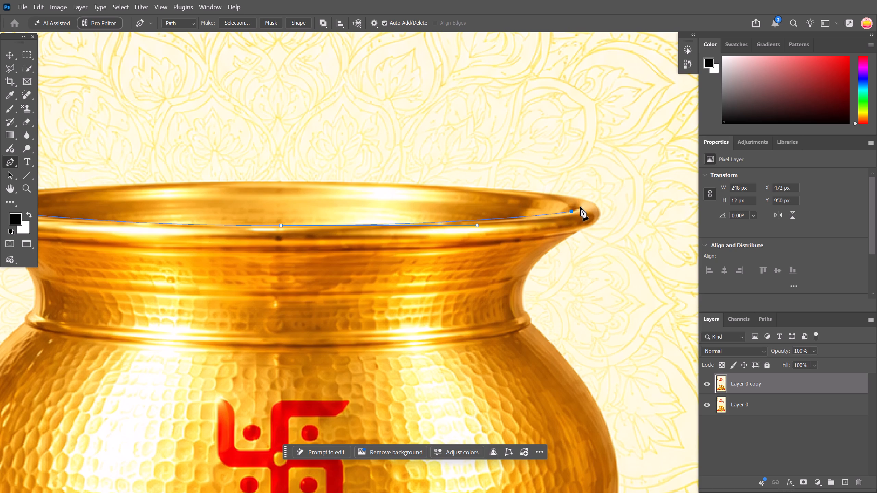
left_click(580, 206)
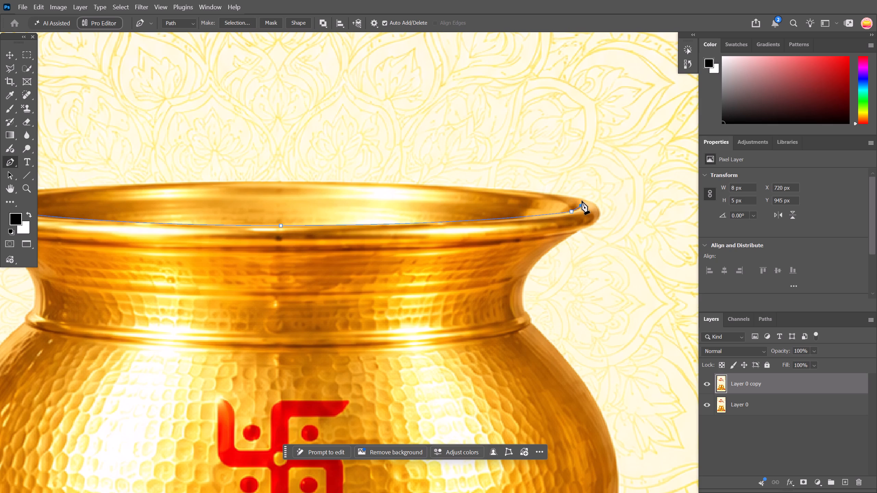
left_click(583, 199)
left_click_drag(599, 217, 599, 218)
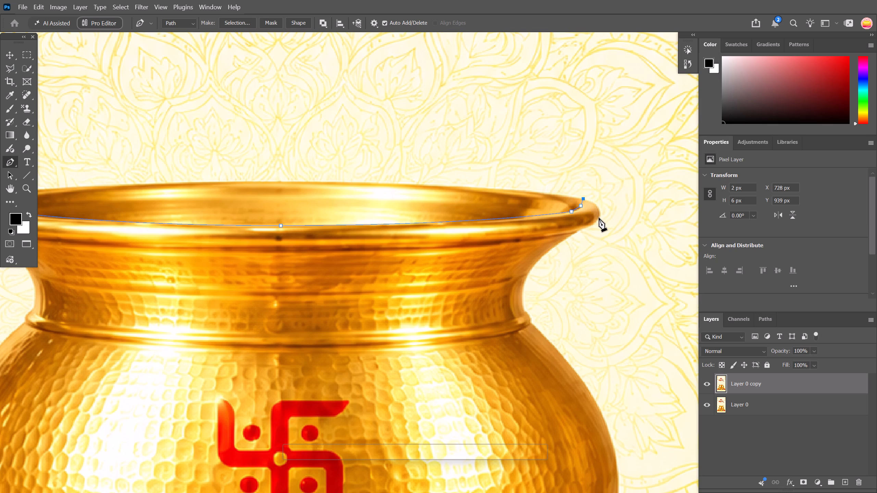
left_click_drag(599, 218, 593, 230)
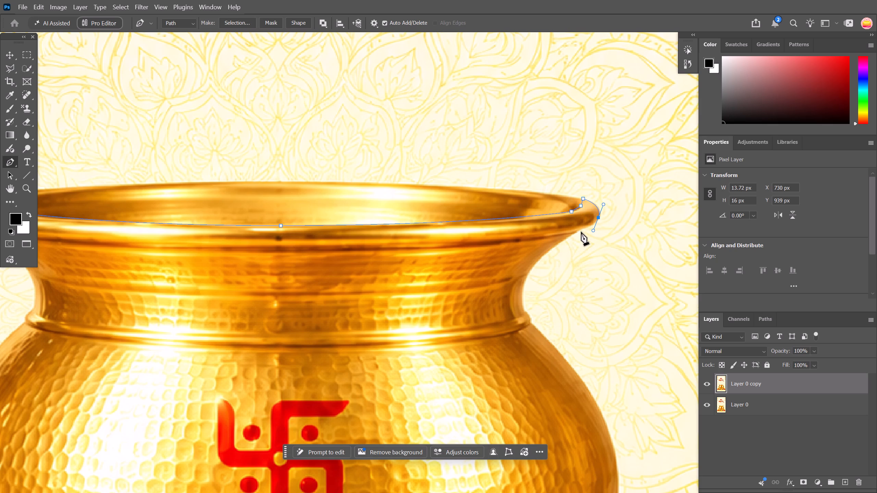
left_click(569, 233)
Close the path across the upper neck and around the rim's left tip, and remove its starting anchor point.
scroll(455, 271, "down", 6, "alt")
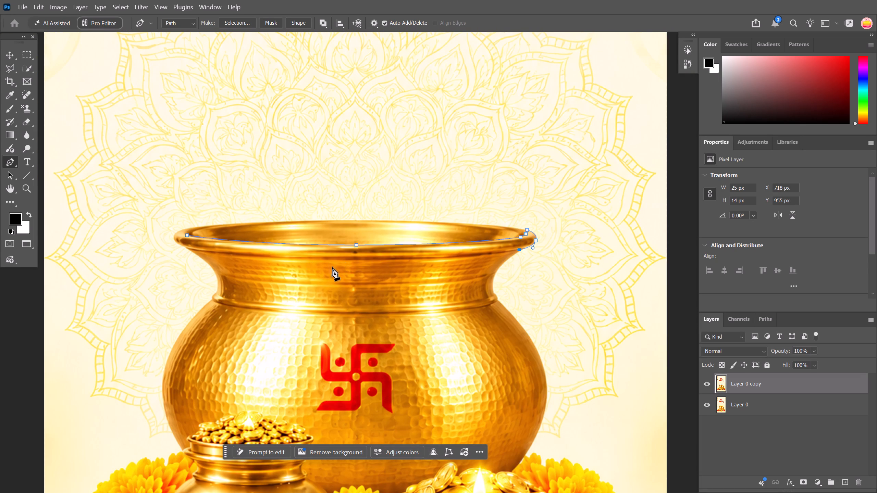
left_click(314, 271)
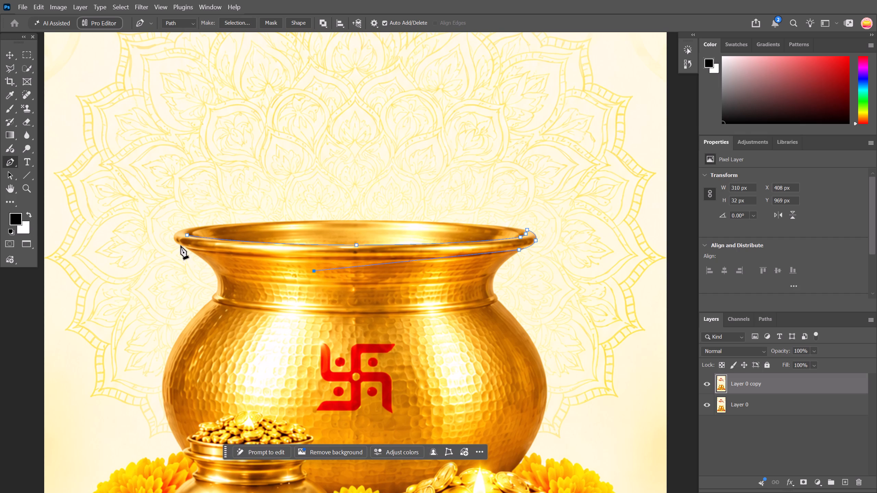
left_click(181, 245)
left_click(174, 238)
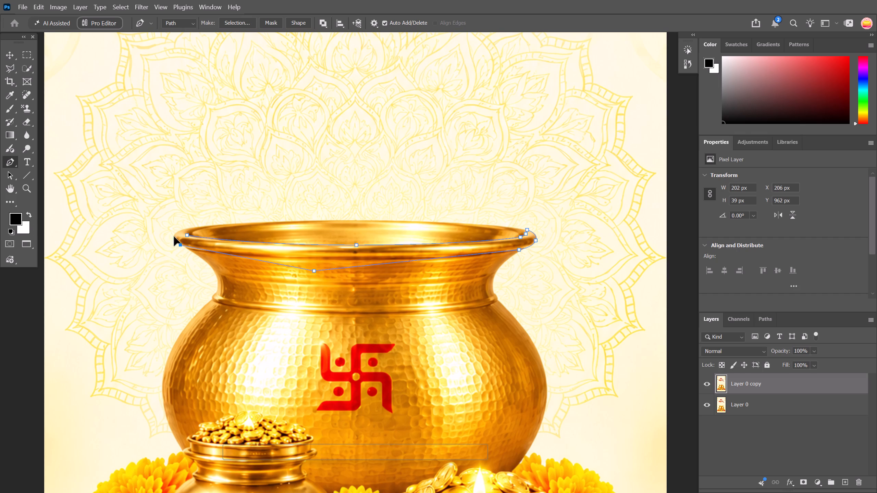
left_click(188, 235)
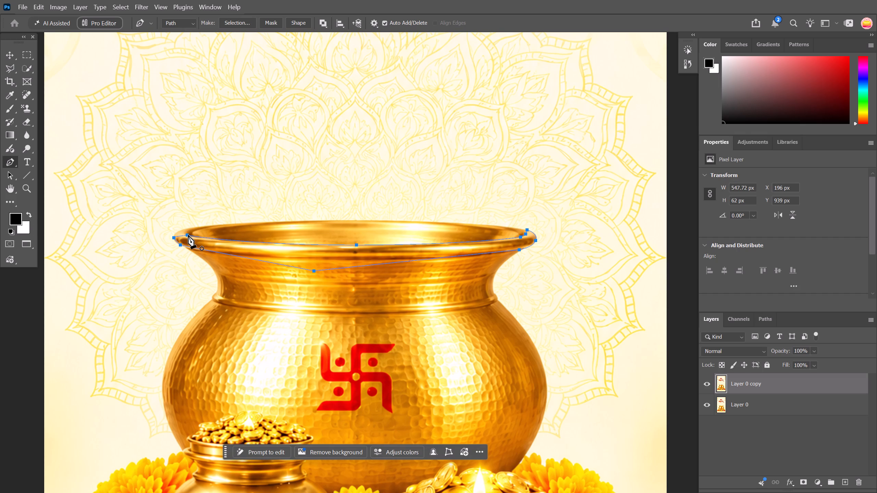
left_click(188, 235)
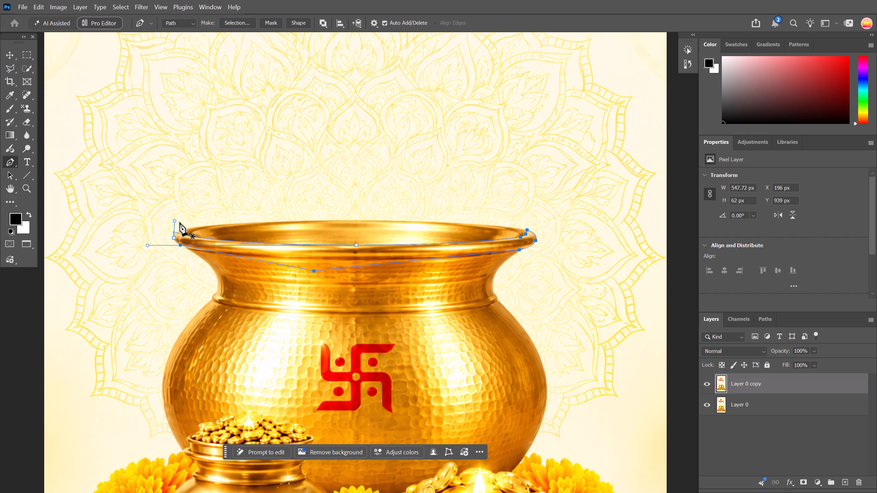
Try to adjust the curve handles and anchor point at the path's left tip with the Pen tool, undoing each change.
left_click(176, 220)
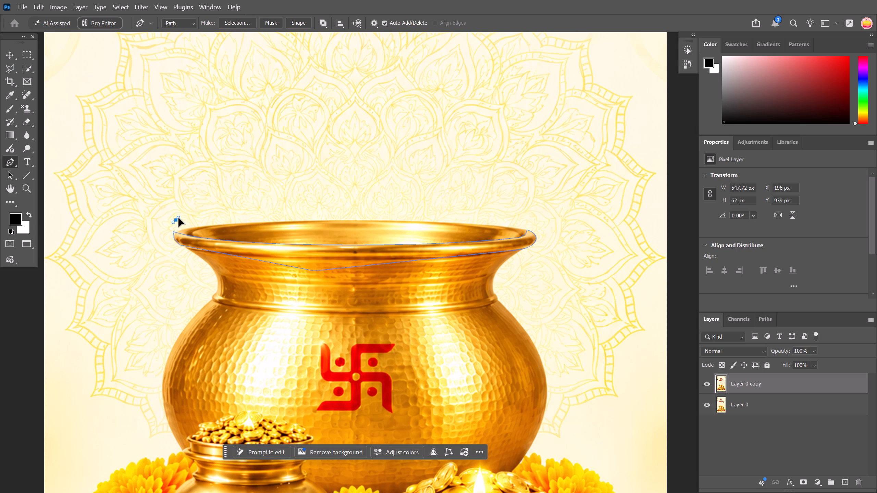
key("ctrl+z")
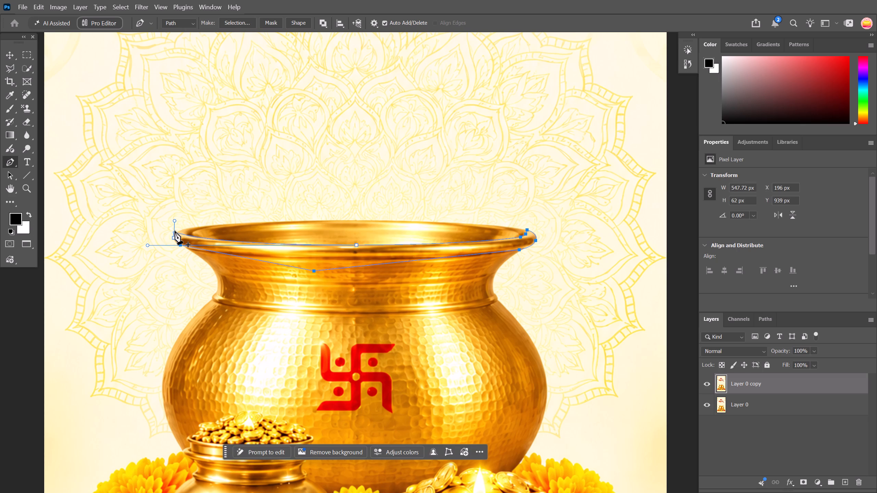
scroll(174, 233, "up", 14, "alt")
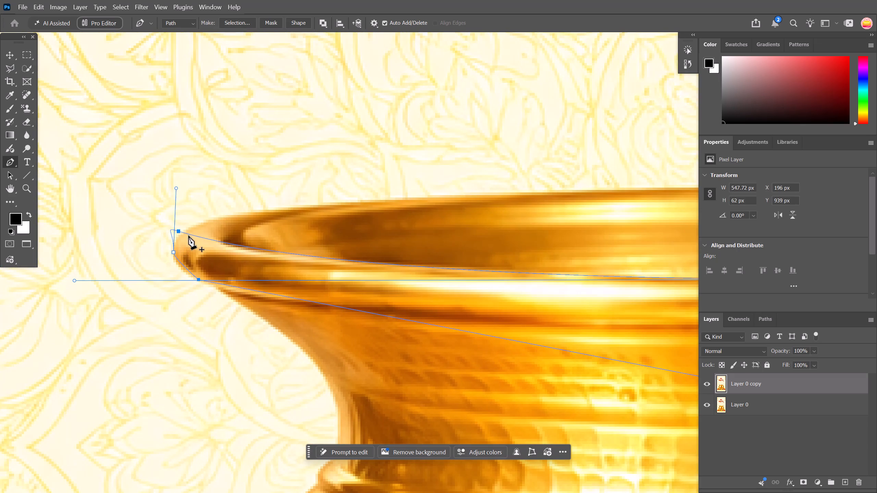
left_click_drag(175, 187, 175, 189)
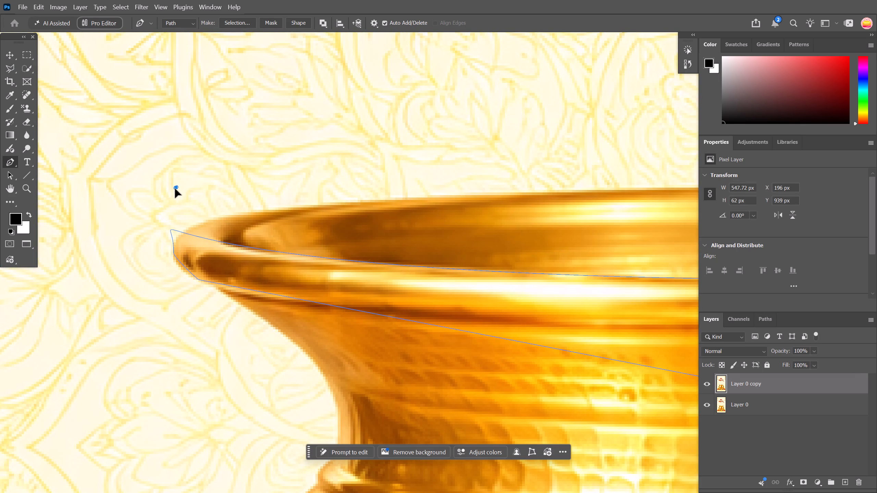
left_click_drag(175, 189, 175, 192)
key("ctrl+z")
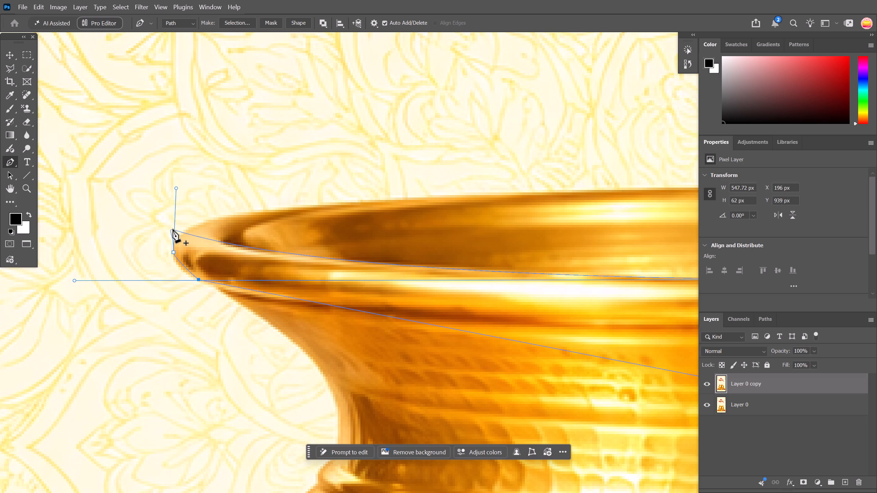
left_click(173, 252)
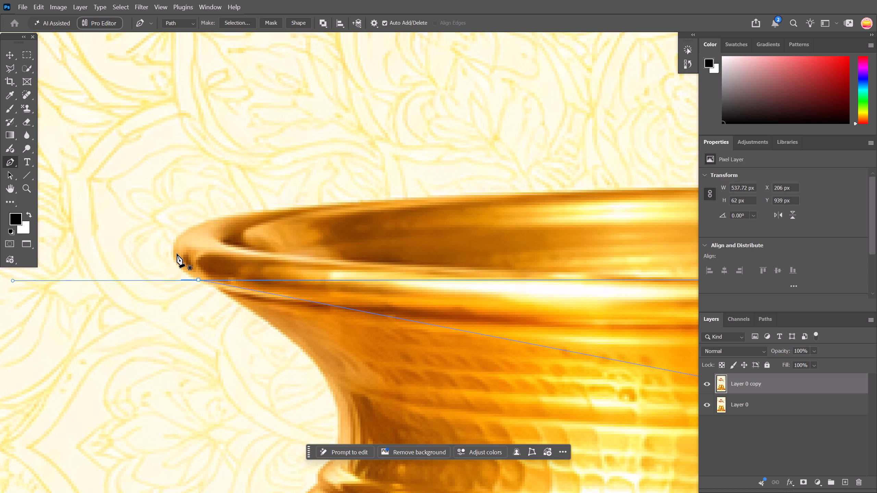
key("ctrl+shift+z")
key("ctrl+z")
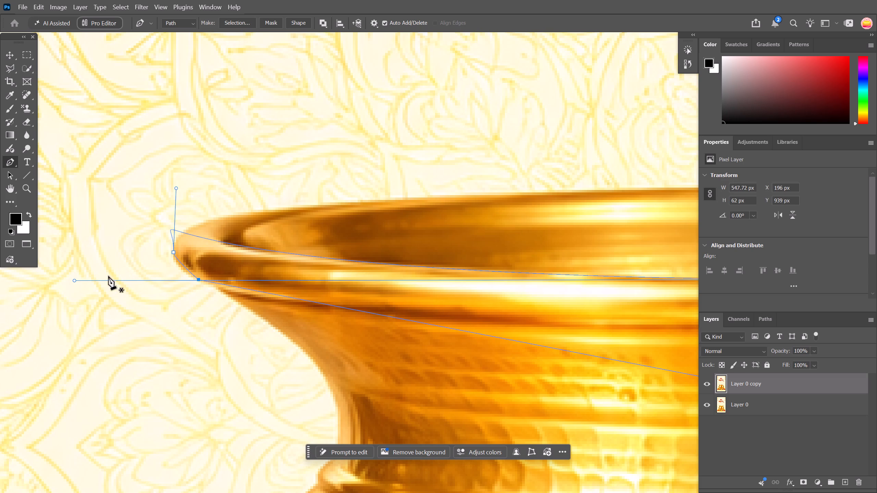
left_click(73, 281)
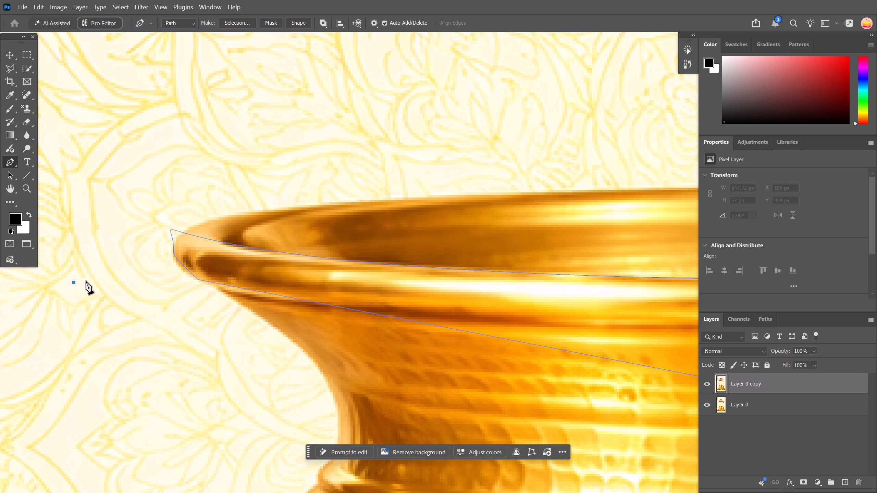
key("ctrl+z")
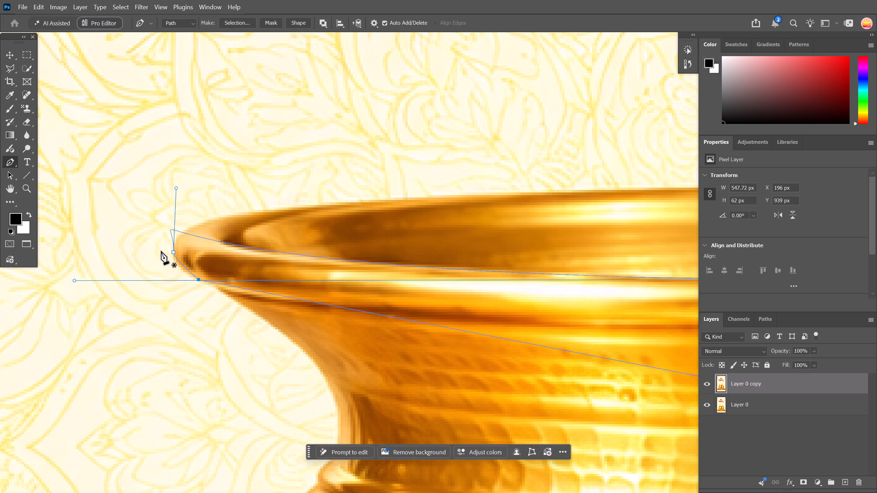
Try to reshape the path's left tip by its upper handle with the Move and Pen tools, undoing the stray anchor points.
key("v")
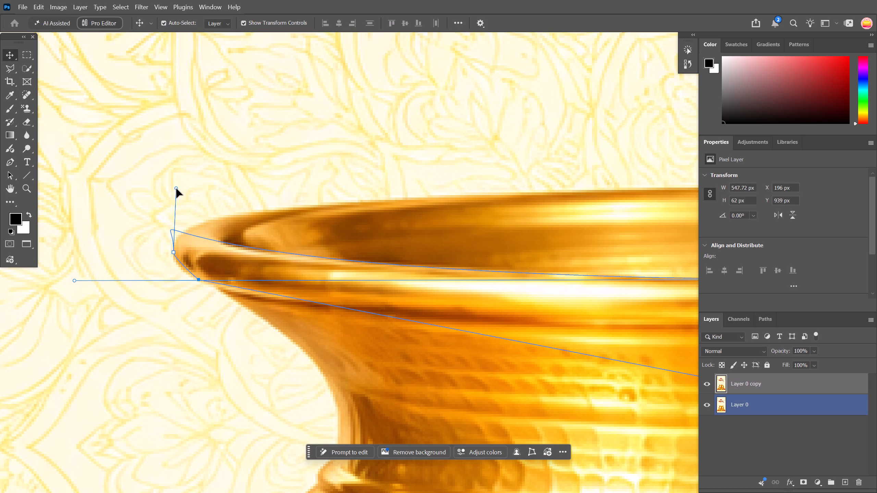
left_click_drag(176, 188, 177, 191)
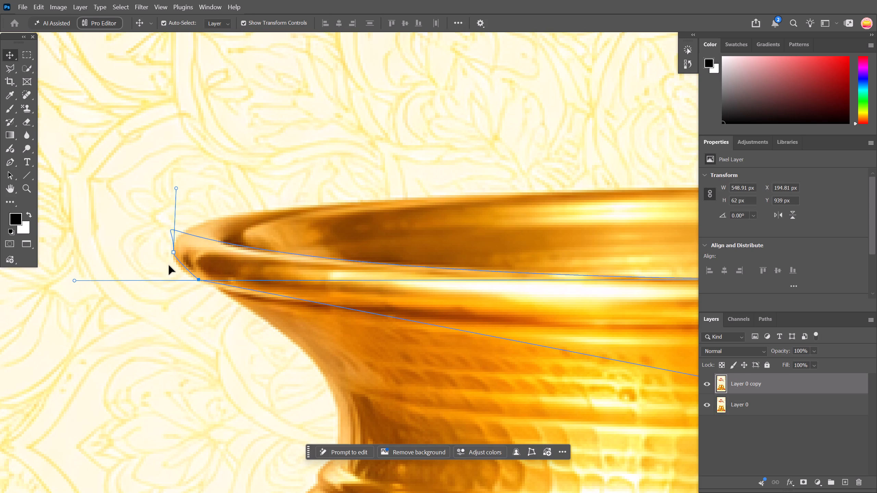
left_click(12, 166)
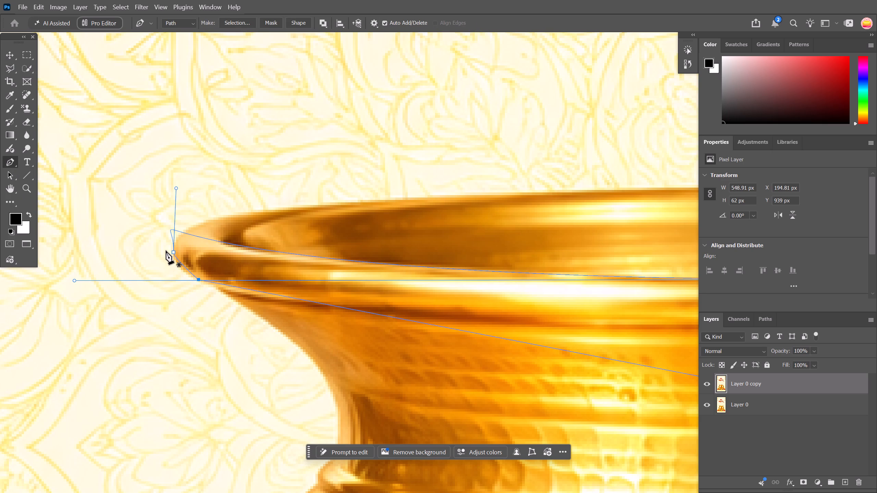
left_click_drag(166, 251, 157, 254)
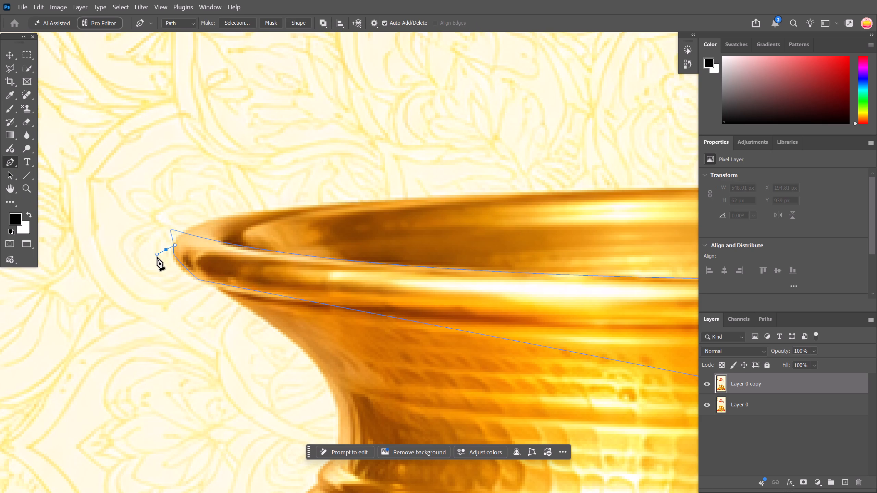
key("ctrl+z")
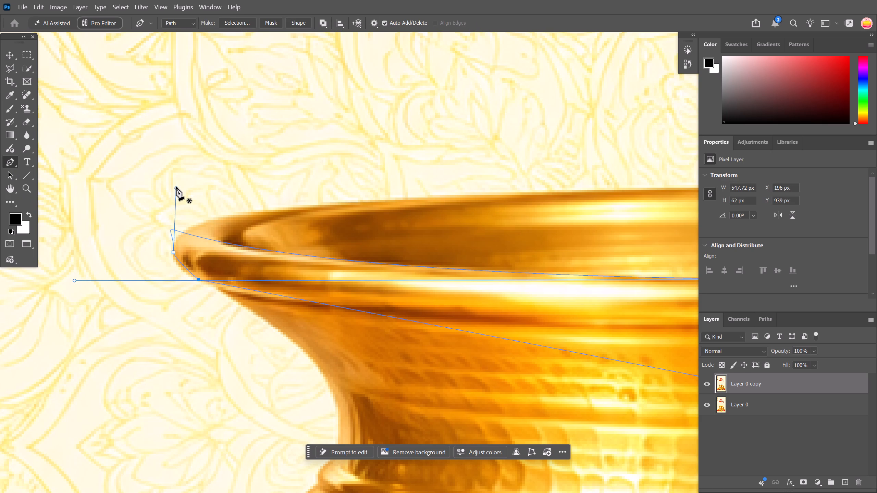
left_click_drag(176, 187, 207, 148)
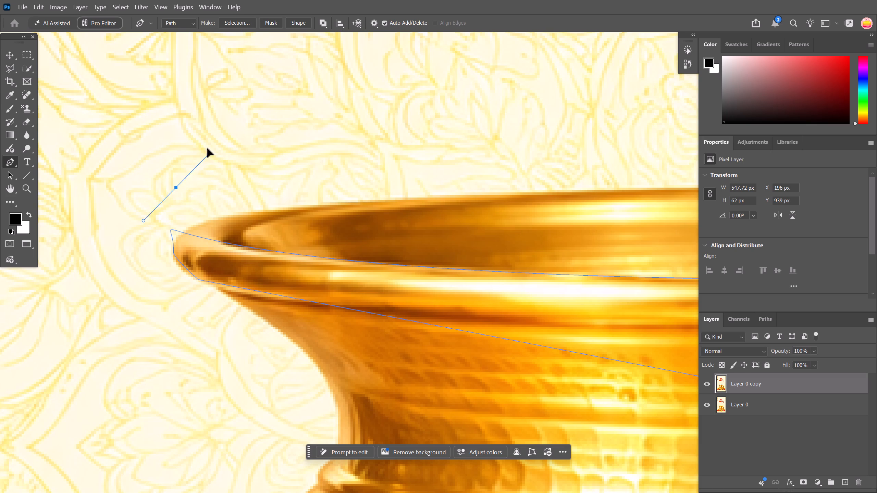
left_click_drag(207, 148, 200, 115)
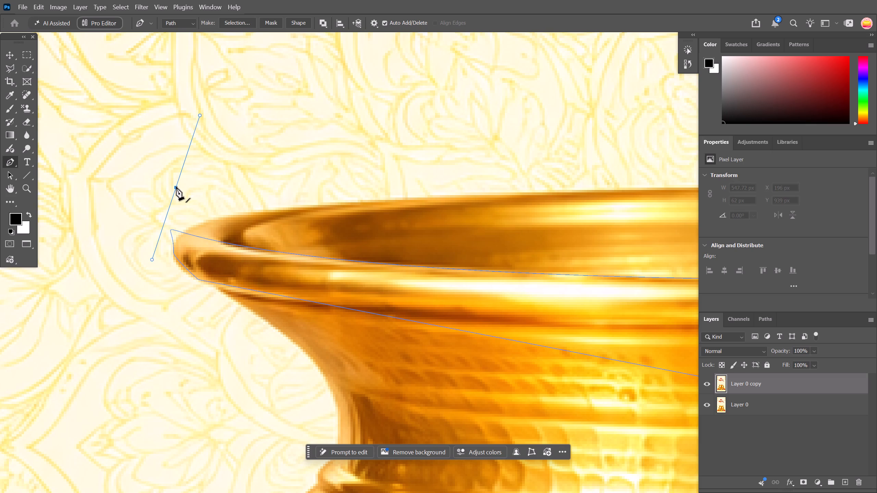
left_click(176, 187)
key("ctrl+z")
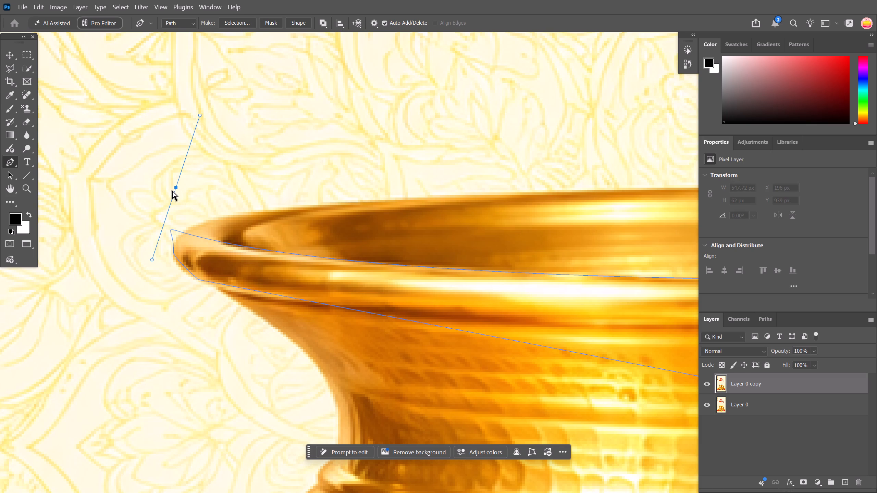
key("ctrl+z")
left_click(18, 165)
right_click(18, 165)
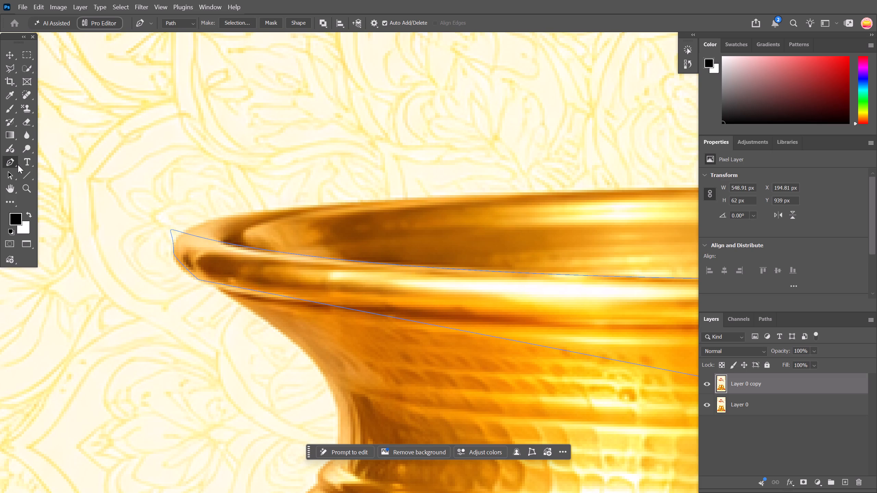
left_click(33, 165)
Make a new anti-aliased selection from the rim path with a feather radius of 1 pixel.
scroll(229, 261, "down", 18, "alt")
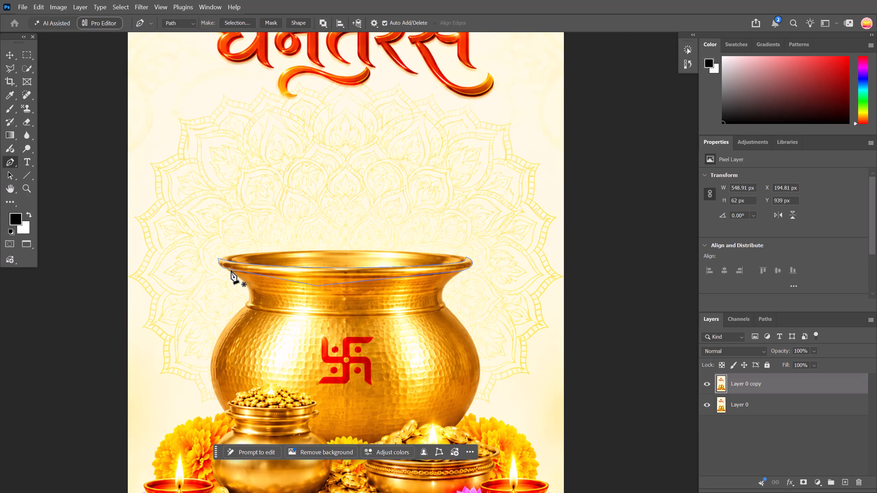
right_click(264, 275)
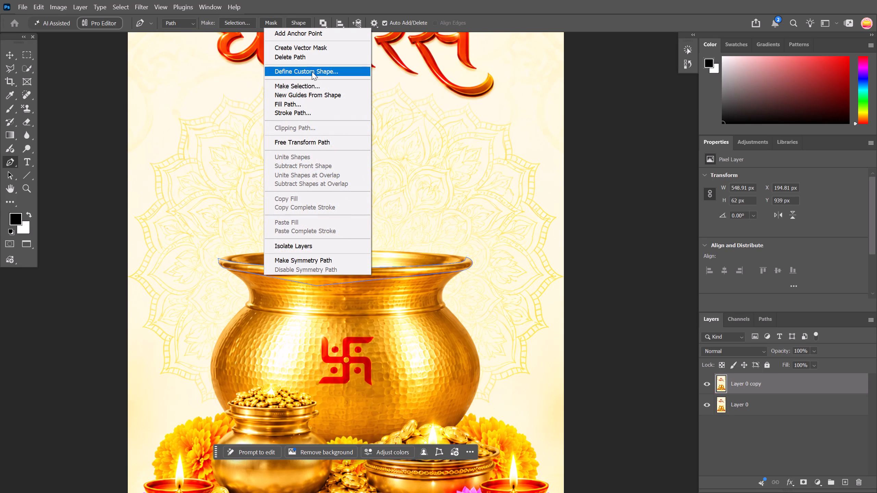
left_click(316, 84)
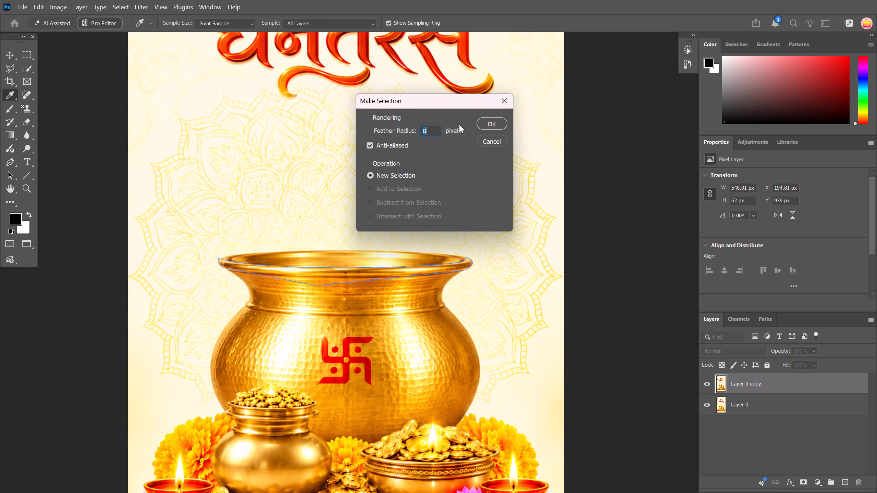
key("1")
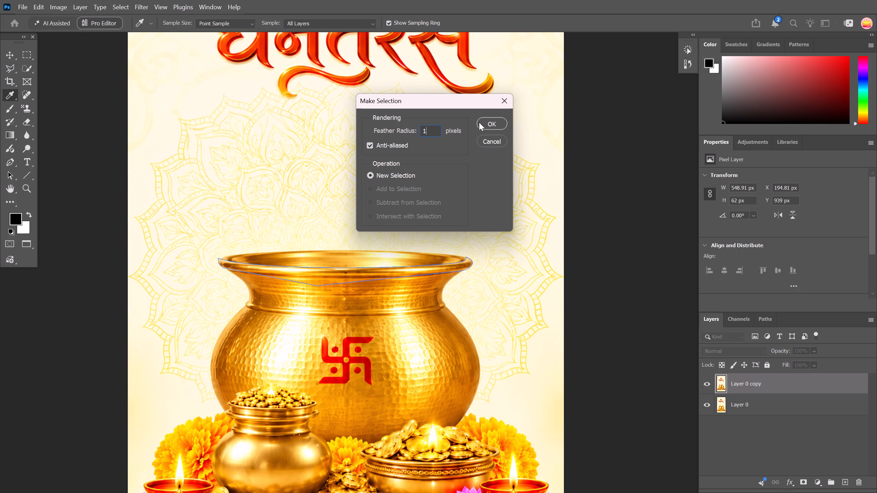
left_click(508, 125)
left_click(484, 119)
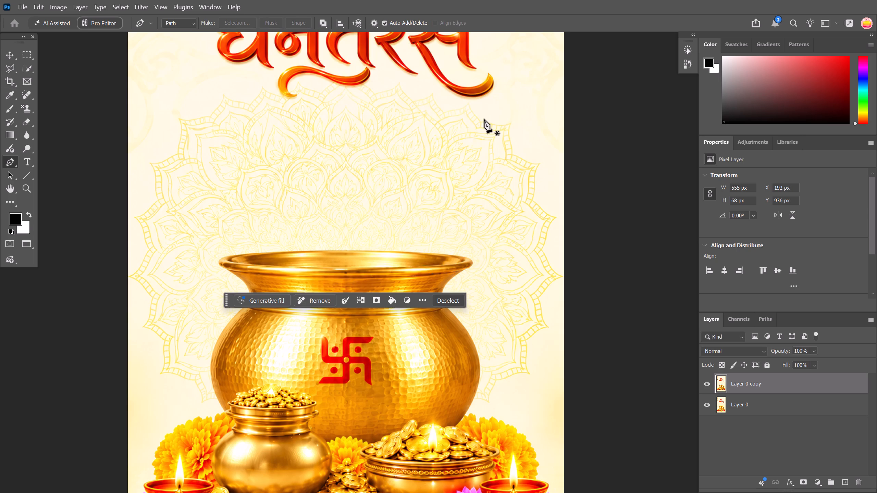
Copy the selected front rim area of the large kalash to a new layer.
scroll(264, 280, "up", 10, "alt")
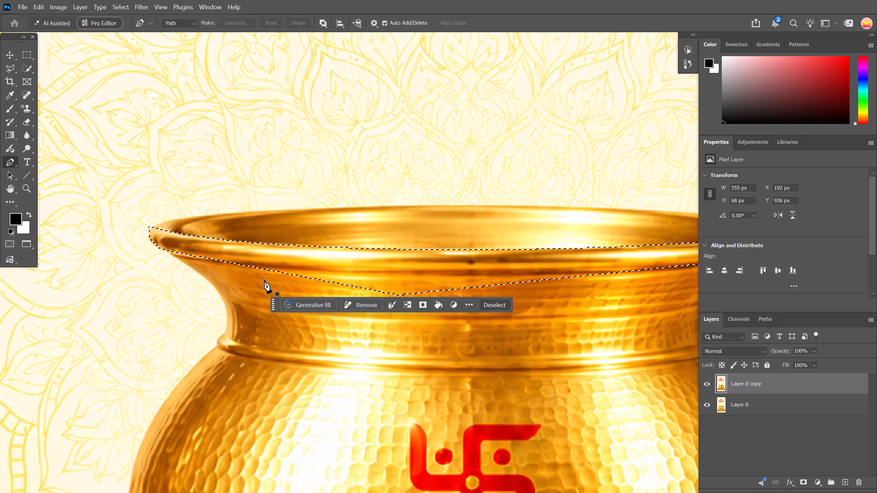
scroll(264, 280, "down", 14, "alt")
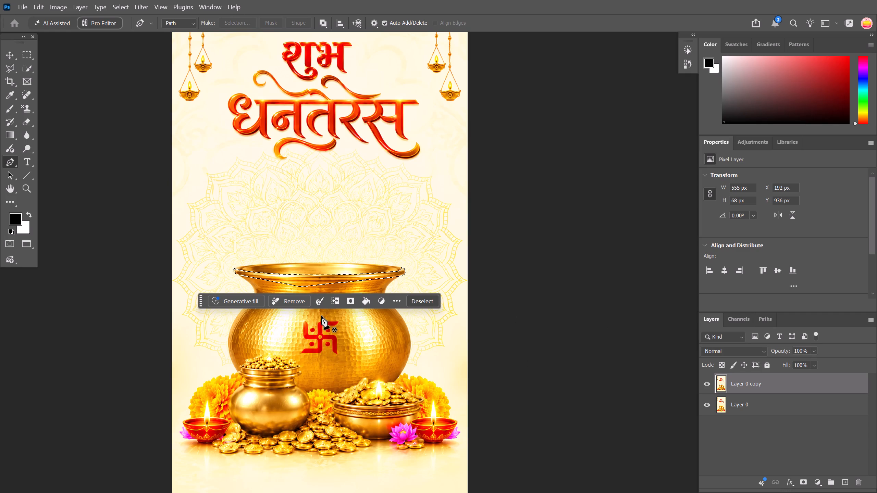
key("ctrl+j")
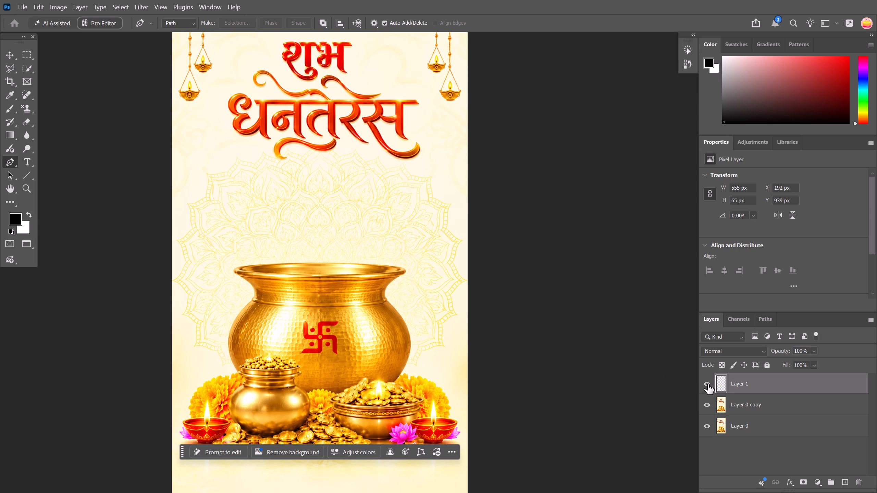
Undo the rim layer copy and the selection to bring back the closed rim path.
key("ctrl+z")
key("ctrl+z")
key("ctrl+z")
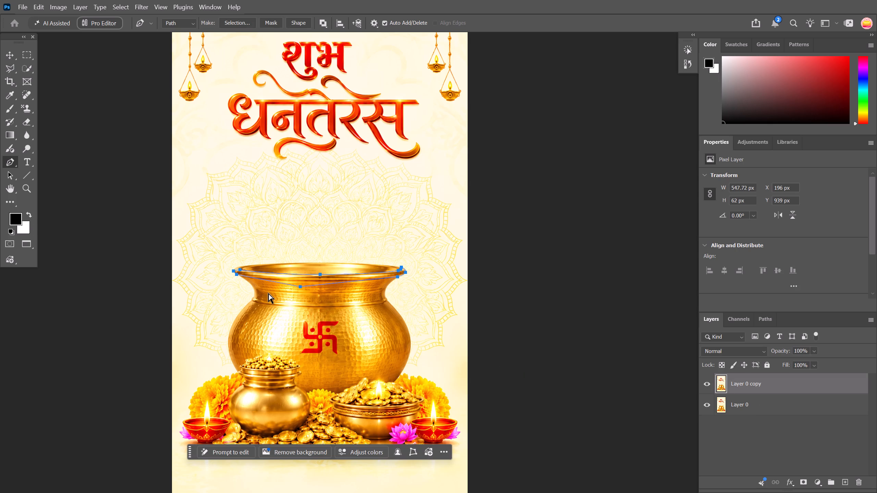
Undo the path's closing segments across the upper neck and left tip, back to the anchor under the rim's right end.
key("ctrl+z")
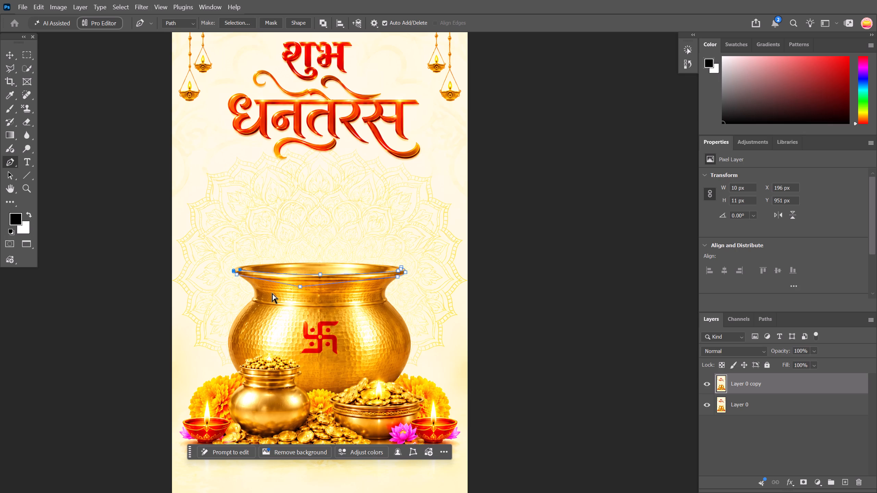
key("ctrl+z")
scroll(237, 282, "up", 11, "alt")
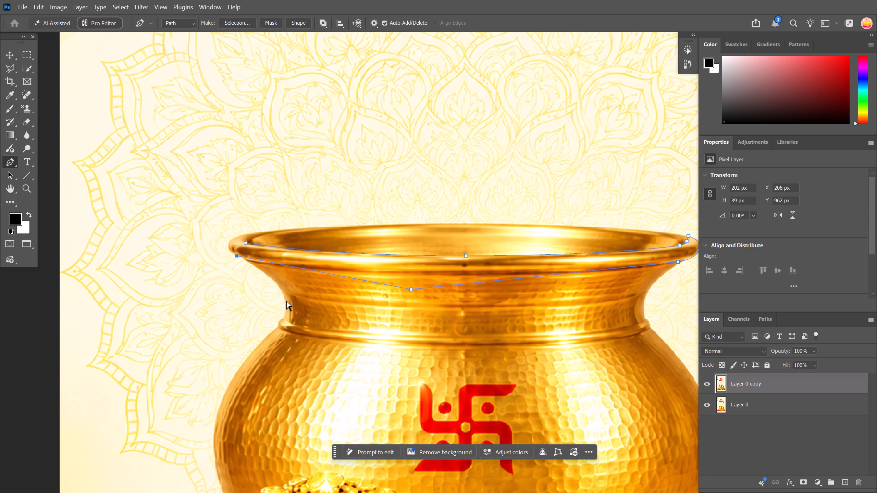
key("ctrl+z")
key("ctrl+z")
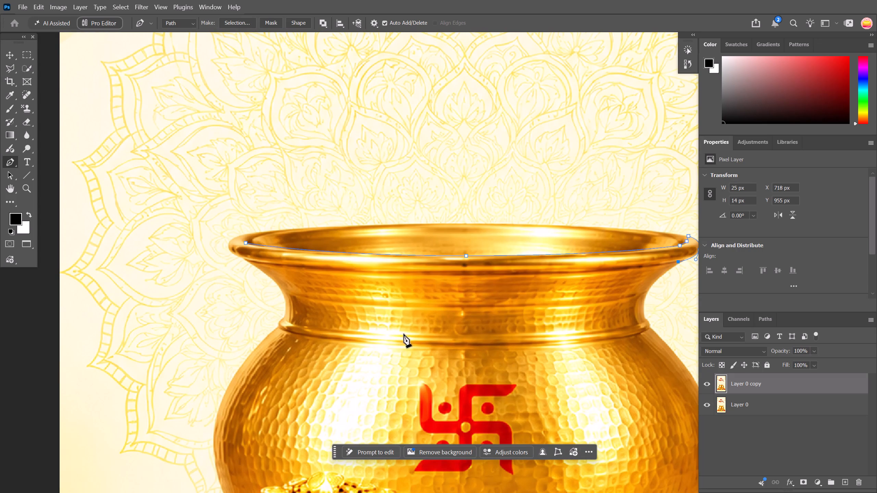
Continue the Pen path with curved segments down the large kalash's right neck and belly to the marigolds behind the coin bowl.
scroll(416, 333, "down", 6)
scroll(514, 330, "down", 3, "alt")
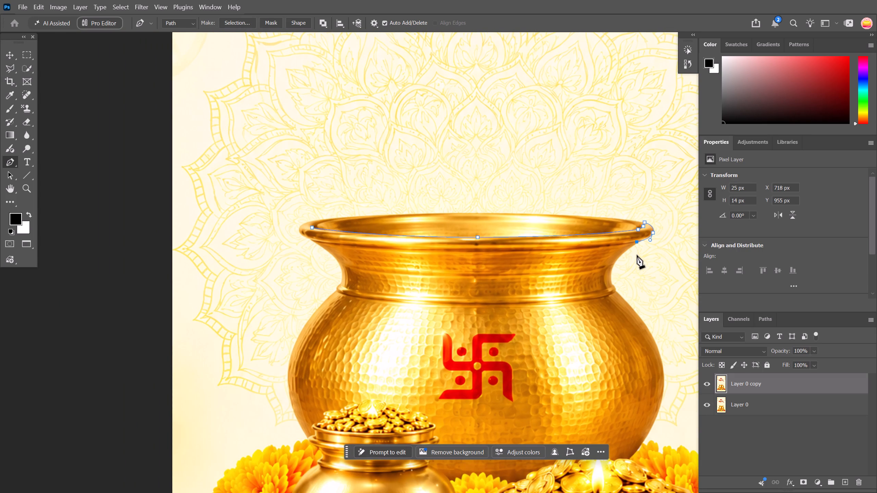
left_click_drag(616, 289, 636, 301)
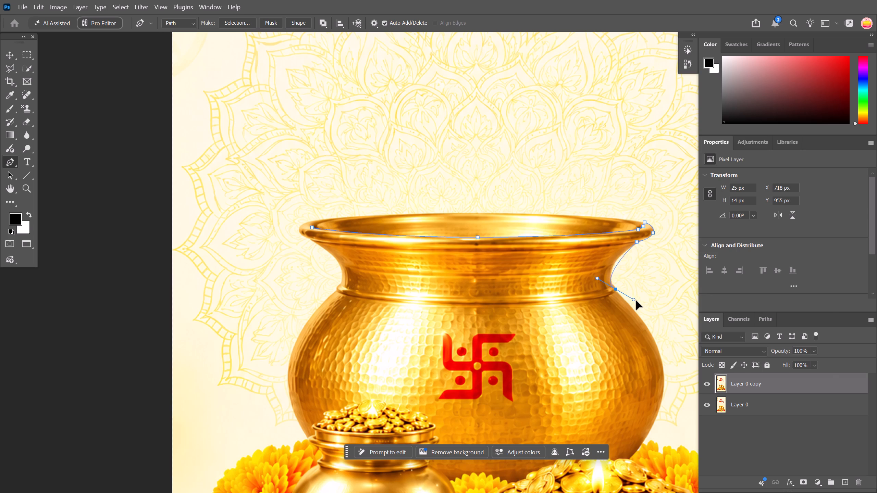
left_click_drag(636, 301, 629, 311)
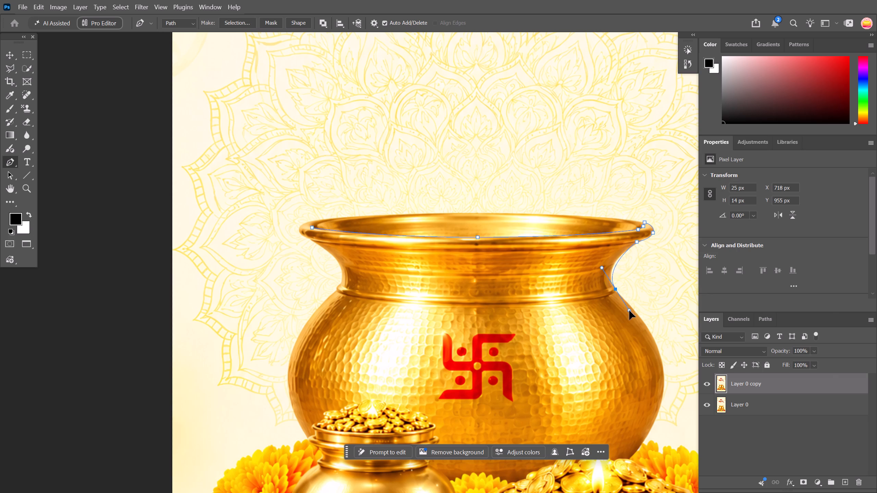
left_click_drag(629, 311, 634, 309)
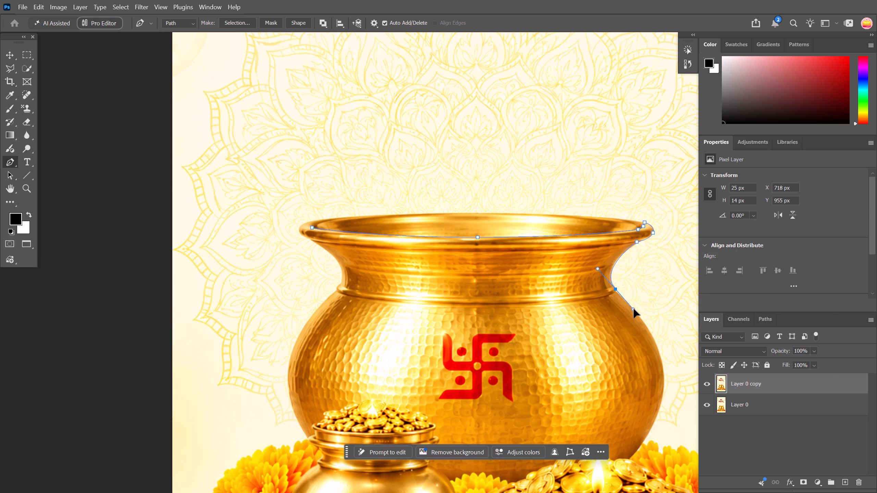
left_click_drag(634, 309, 633, 309)
left_click_drag(665, 376, 661, 409)
scroll(655, 411, "down", 16)
scroll(587, 357, "down", 3)
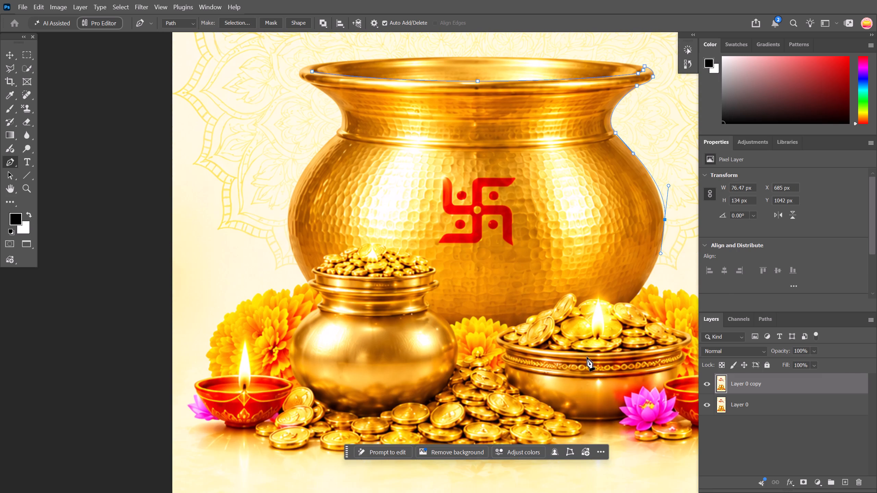
left_click(63, 331)
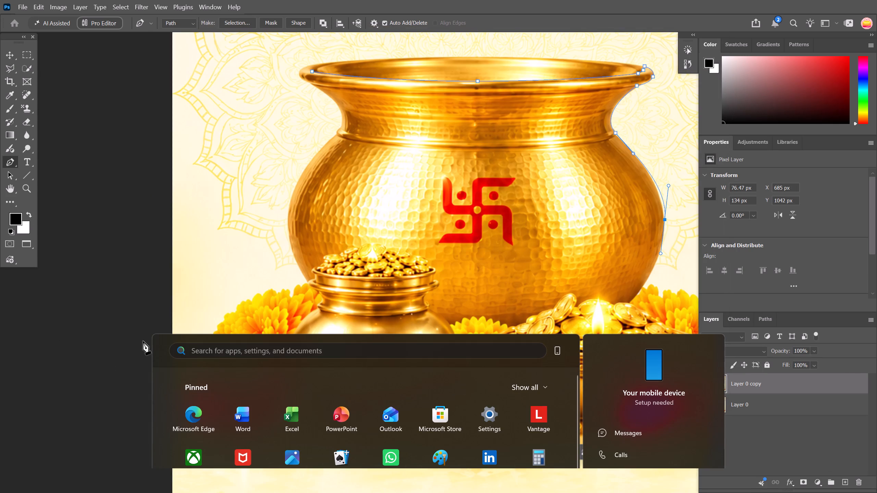
scroll(592, 322, "down", 3, "alt")
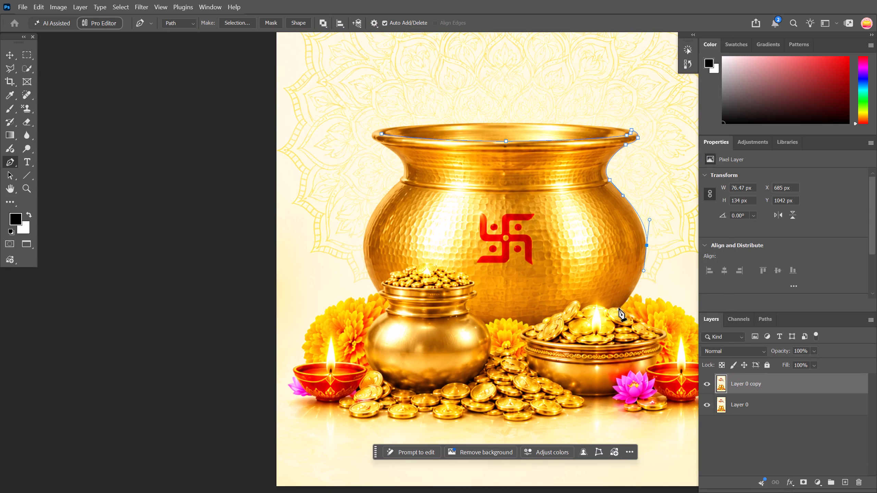
scroll(634, 296, "down", 7, "alt")
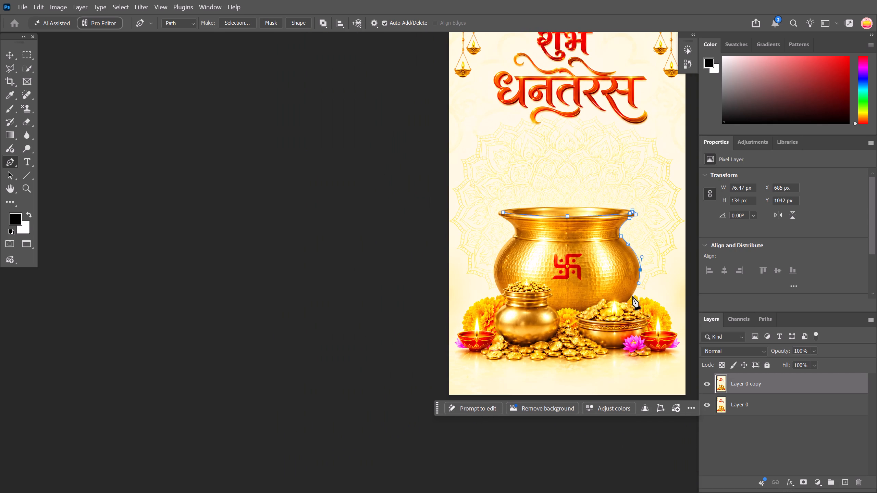
left_click(632, 296)
Carry the path around the right marigolds and diya, beneath the scattered coins, and up past the left diya.
left_click_drag(674, 327, 681, 366)
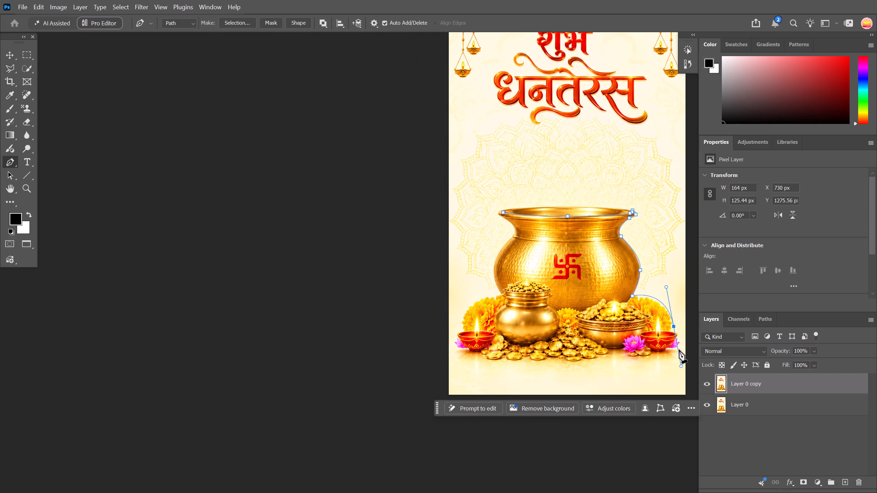
left_click(681, 344)
left_click(675, 363)
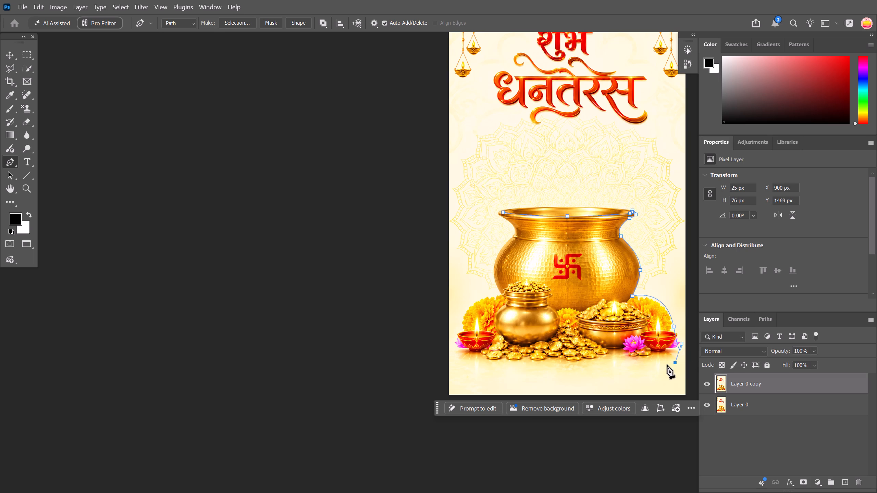
left_click(562, 377)
left_click(471, 370)
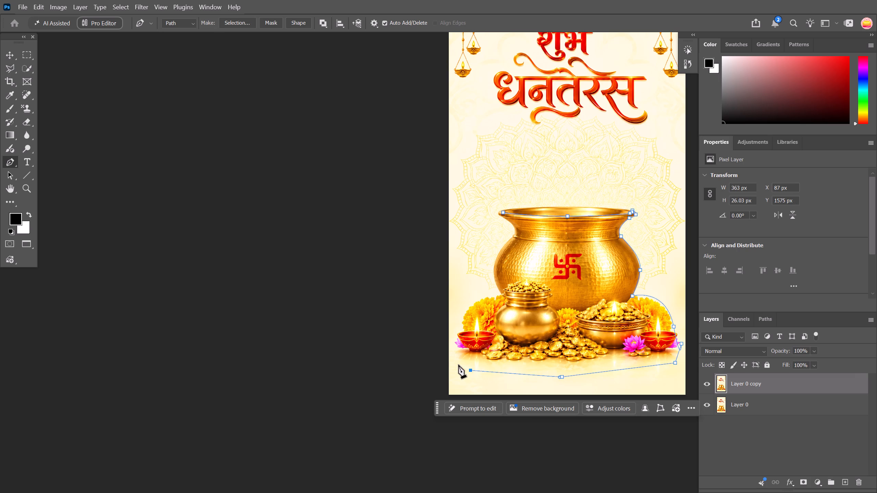
left_click(453, 330)
Run the path up outside the kalash's left side to the rim's left tip and close it at the starting anchor.
left_click(487, 283)
left_click(504, 236)
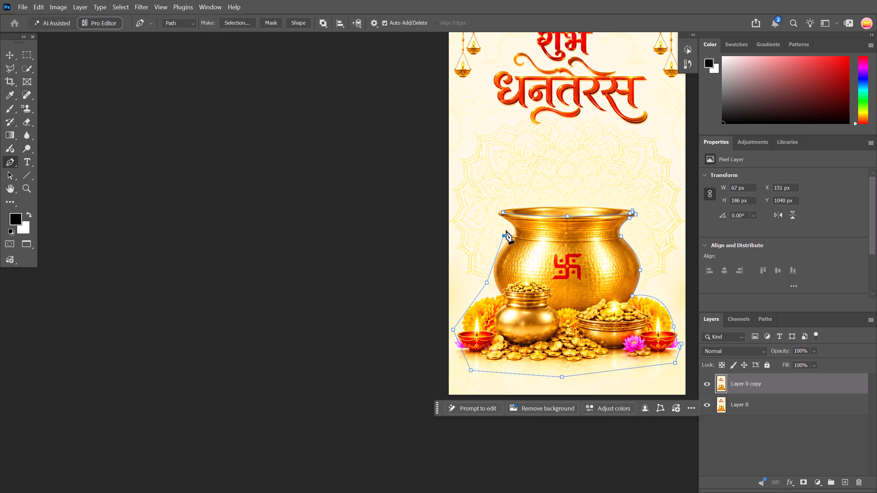
left_click(502, 222)
scroll(499, 221, "up", 2, "alt")
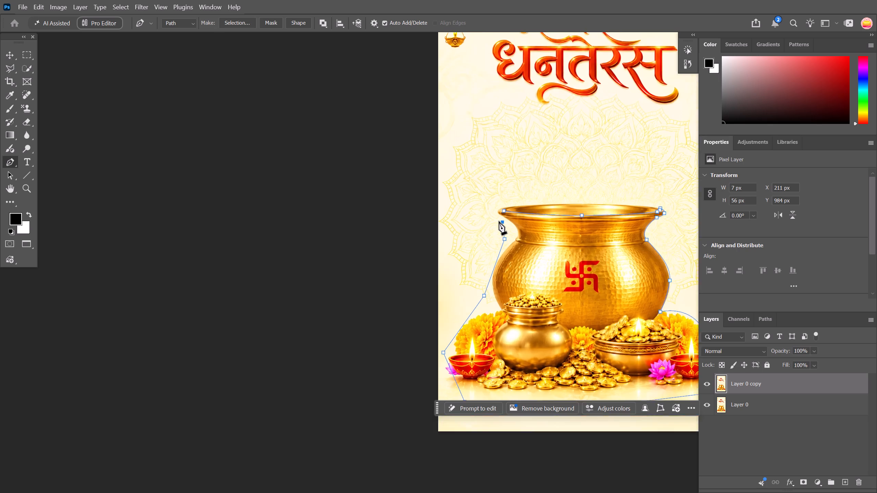
scroll(499, 221, "up", 13, "alt")
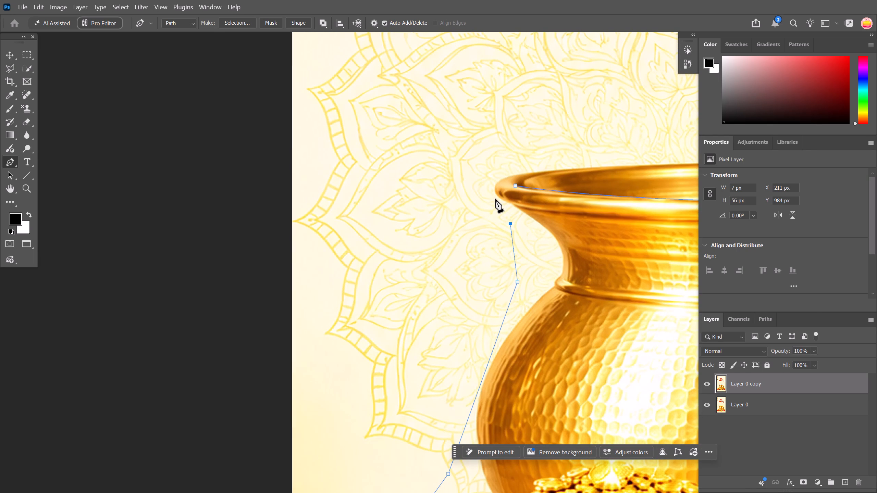
left_click(498, 203)
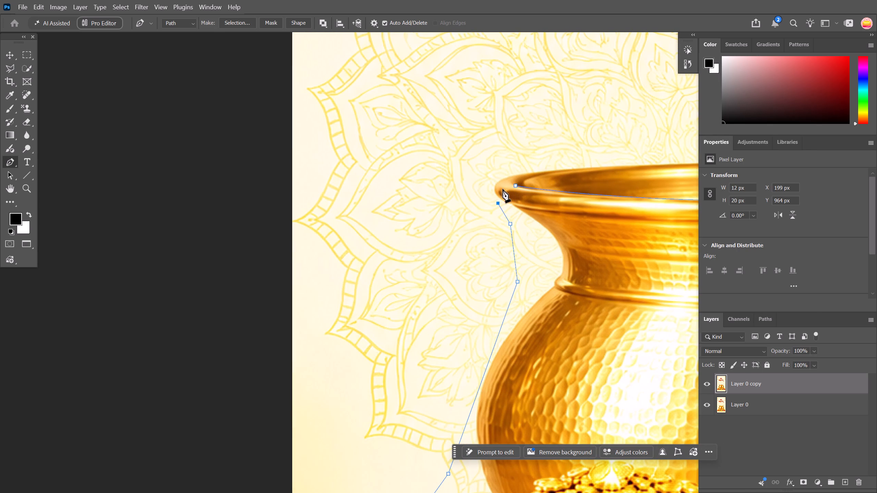
left_click(498, 191)
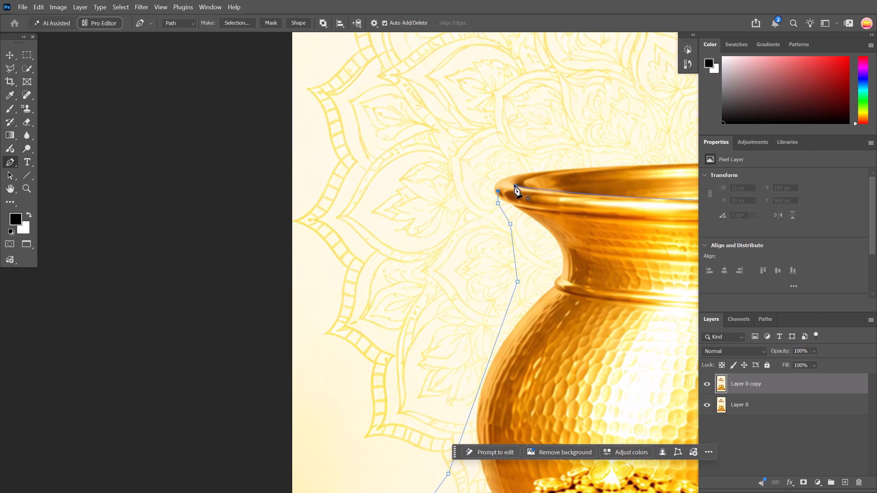
left_click(514, 185)
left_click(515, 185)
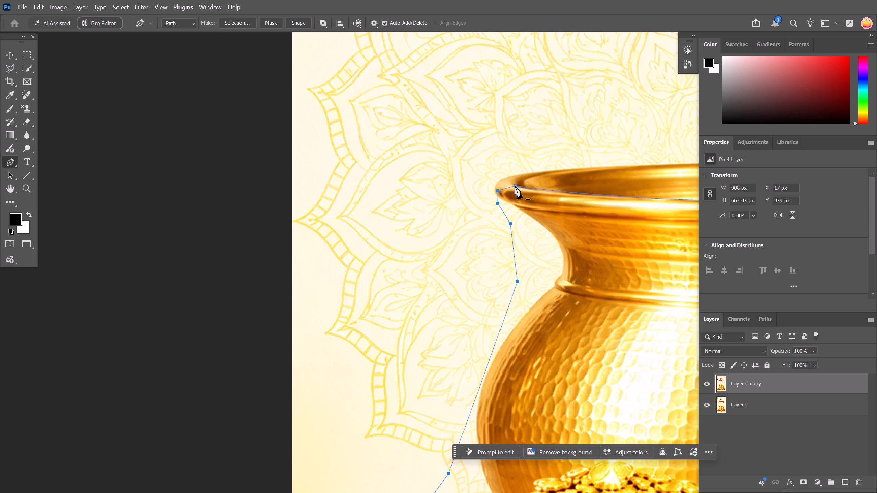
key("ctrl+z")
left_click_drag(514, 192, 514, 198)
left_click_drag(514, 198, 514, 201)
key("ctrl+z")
Duplicate the Layer 0 copy layer.
key("ctrl+j")
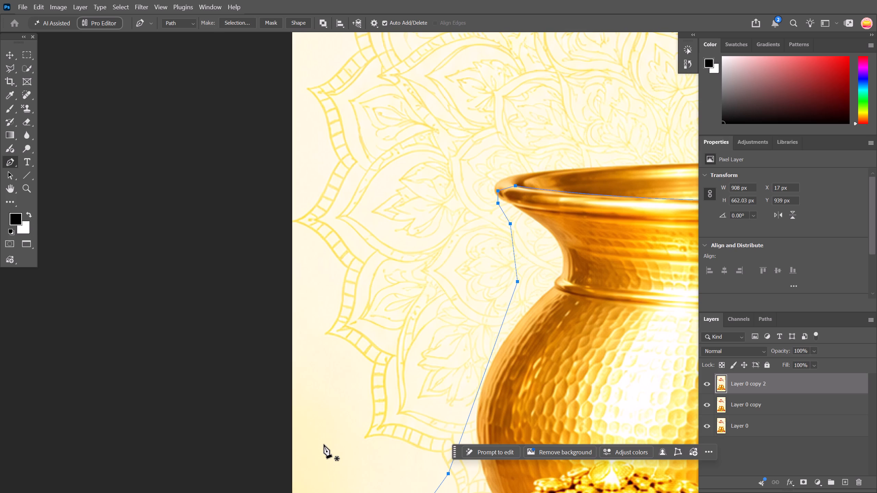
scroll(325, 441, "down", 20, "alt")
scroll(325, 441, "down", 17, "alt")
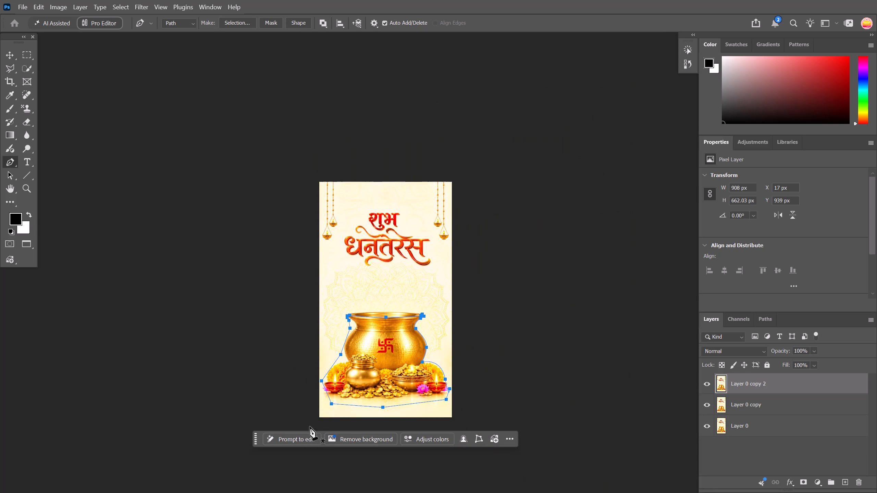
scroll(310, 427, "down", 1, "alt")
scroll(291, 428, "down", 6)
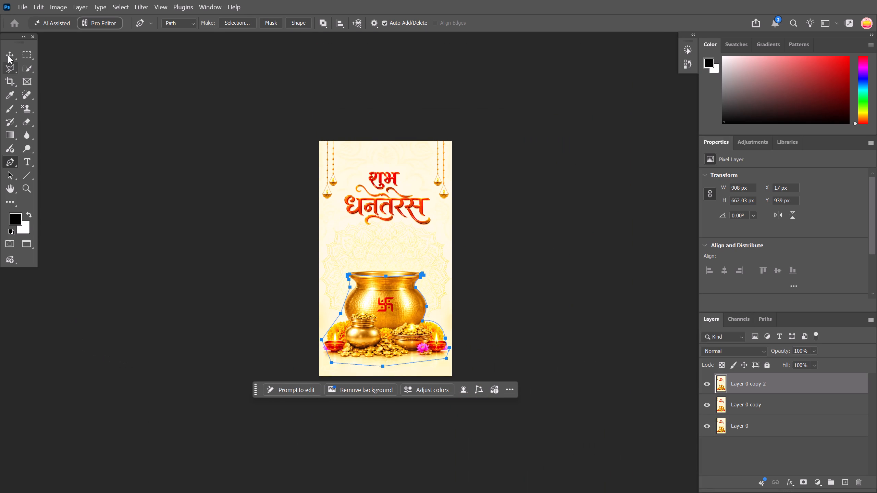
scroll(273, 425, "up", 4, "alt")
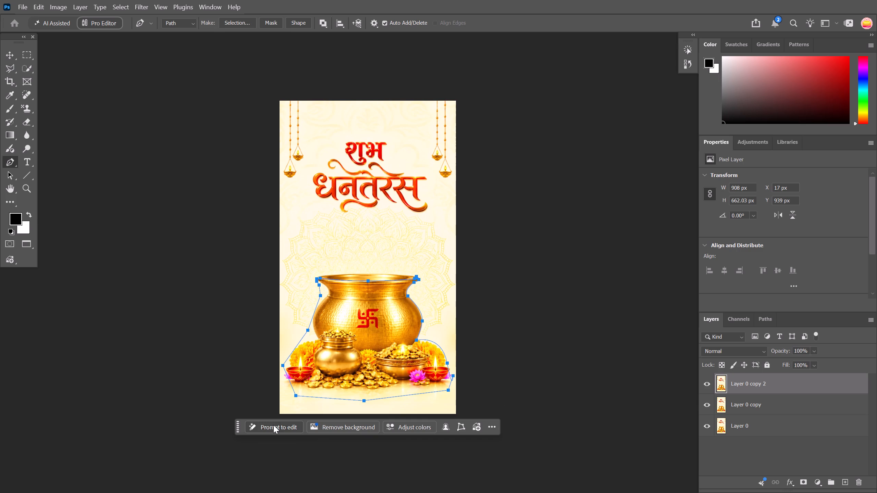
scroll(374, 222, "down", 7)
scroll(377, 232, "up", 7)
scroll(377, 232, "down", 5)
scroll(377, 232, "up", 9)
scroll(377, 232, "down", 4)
Make a new anti-aliased selection from the closed kalash path with a feather radius of 1 pixel.
scroll(377, 232, "up", 4, "alt")
scroll(377, 232, "down", 5, "ctrl")
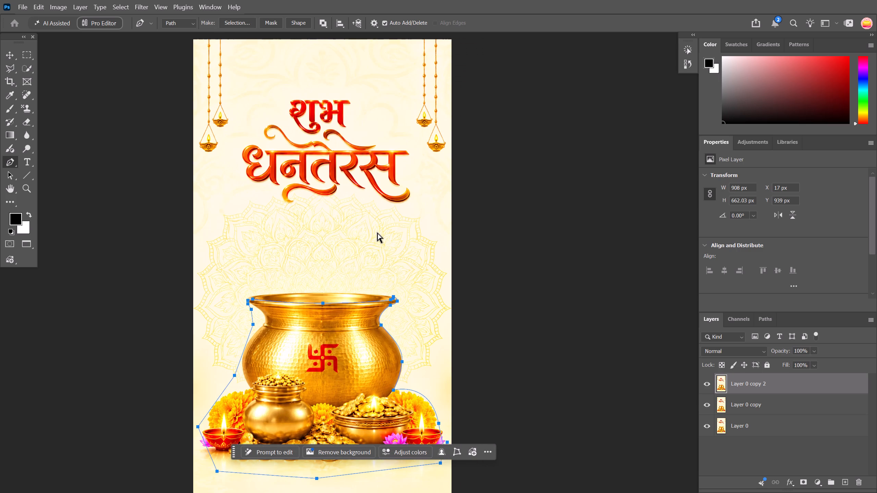
scroll(377, 232, "down", 8)
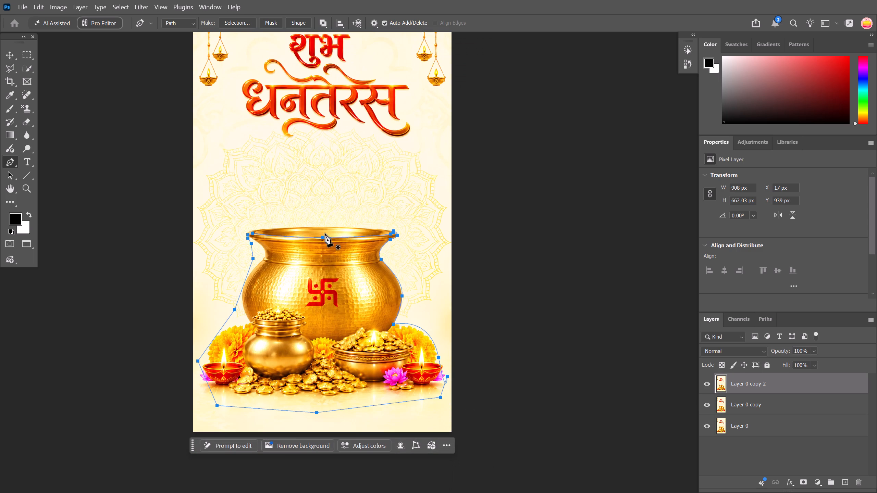
right_click(368, 261)
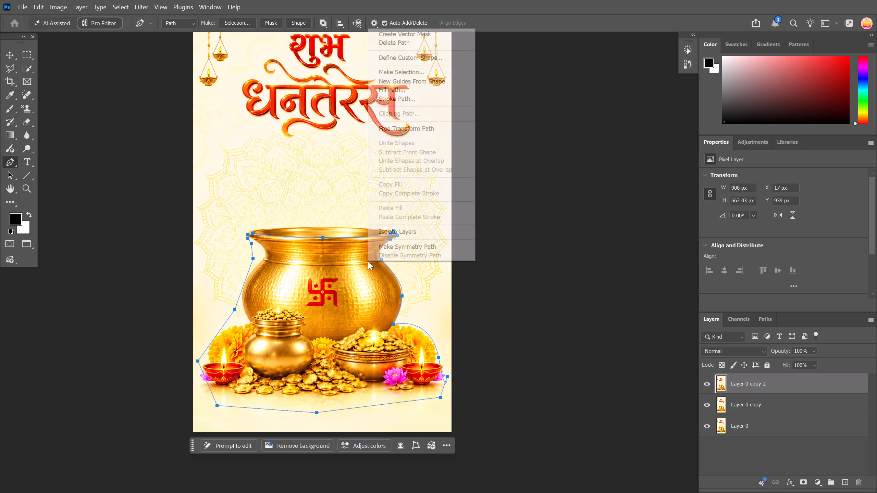
left_click(403, 72)
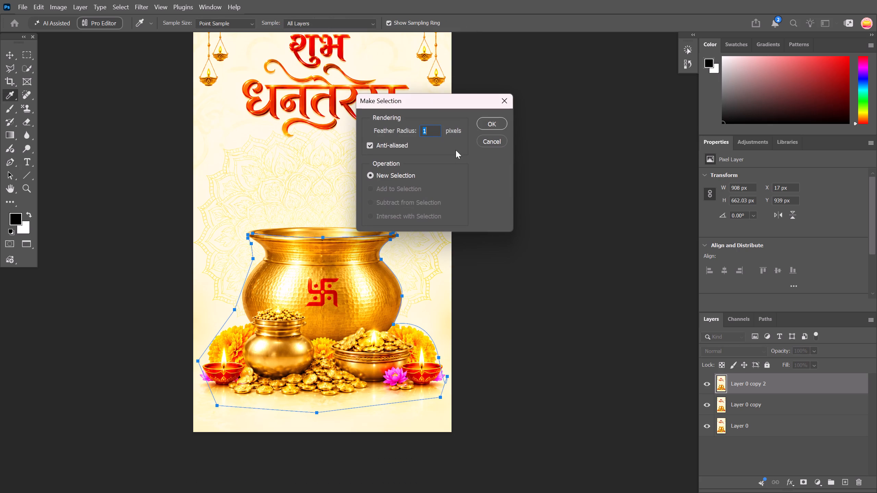
left_click(491, 124)
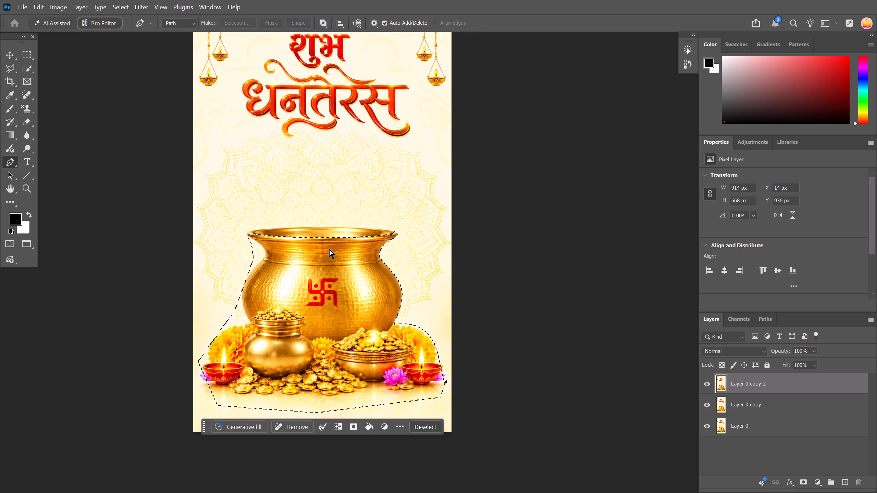
Copy the selected kalash front, small pots, diyas and coins to a new layer.
key("ctrl+j")
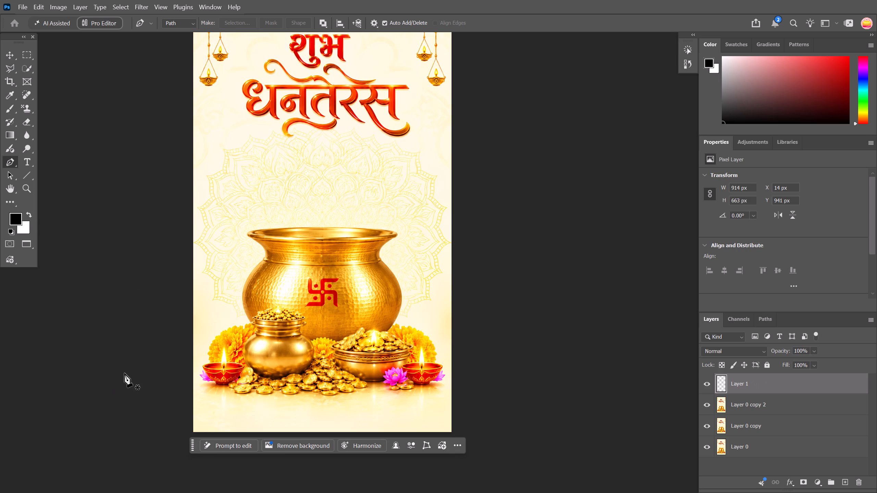
Start placing an embedded image and browse to the product png folder inside office on New Volume (D:).
left_click(25, 5)
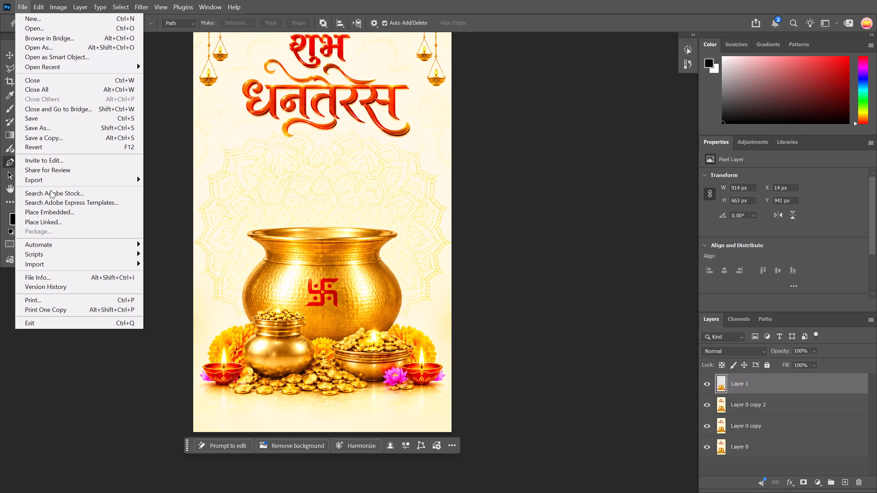
left_click(51, 215)
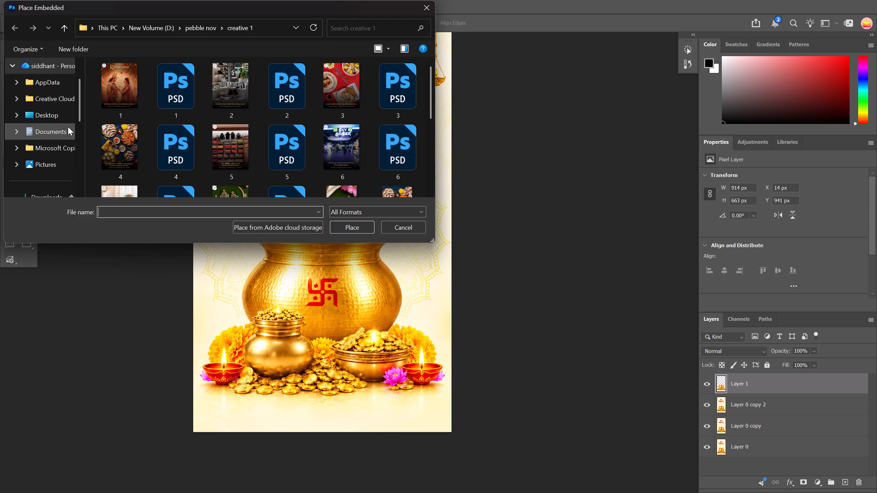
scroll(68, 127, "down", 6)
scroll(40, 95, "down", 1)
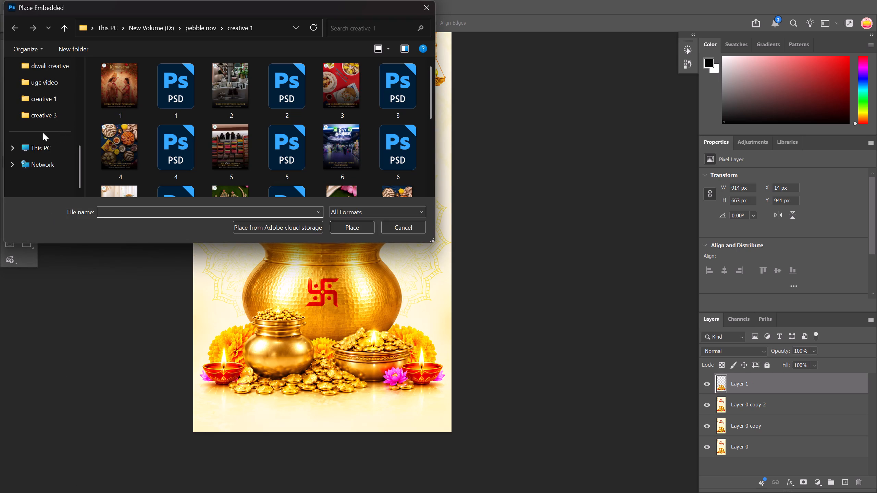
left_click(40, 151)
double_click(267, 91)
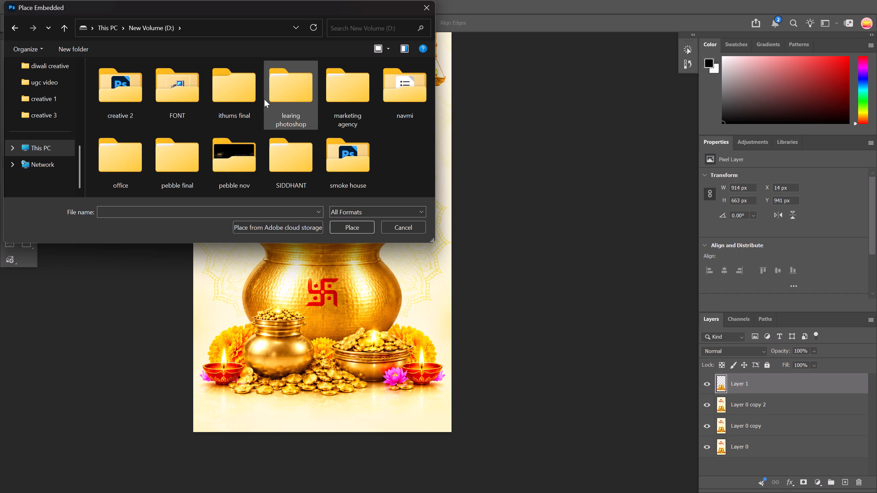
scroll(225, 107, "down", 6)
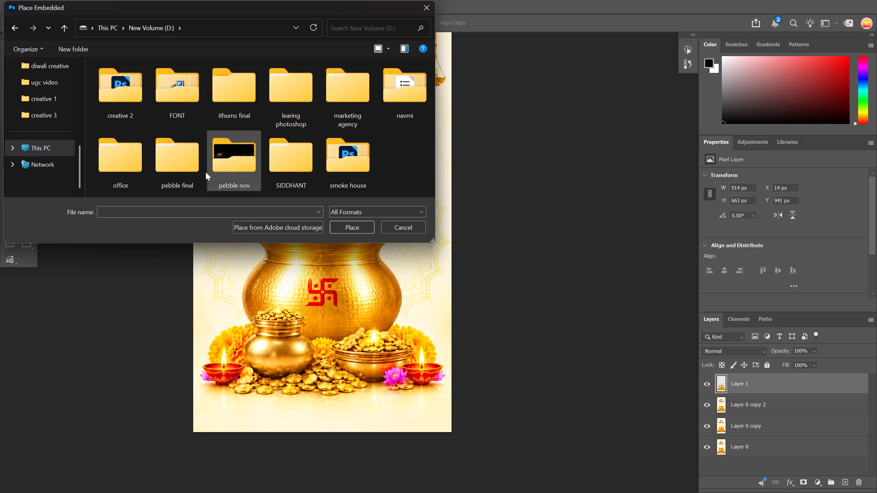
double_click(123, 164)
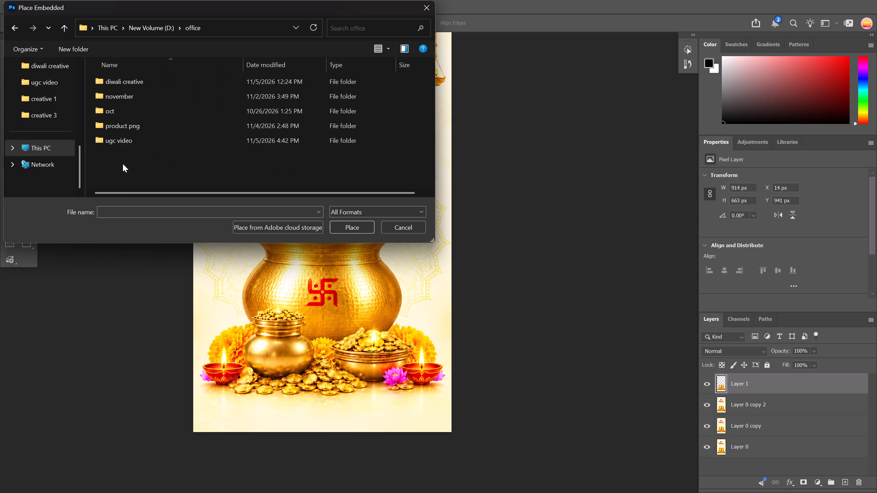
double_click(127, 123)
scroll(193, 105, "down", 2)
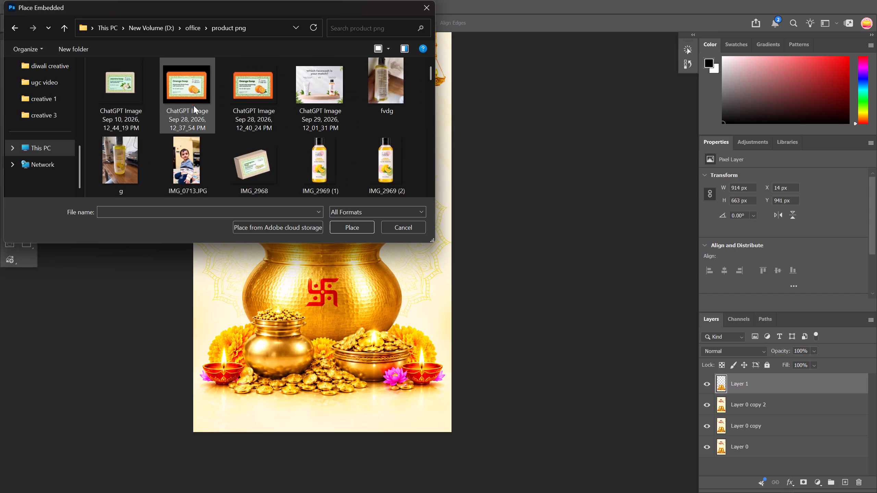
Place the bottle images IMG_3027, IMG_3028 (1), IMG_3097, IMG_3104 and IMG_3134 together as embedded files.
scroll(194, 105, "down", 3)
left_click(194, 106, "ctrl")
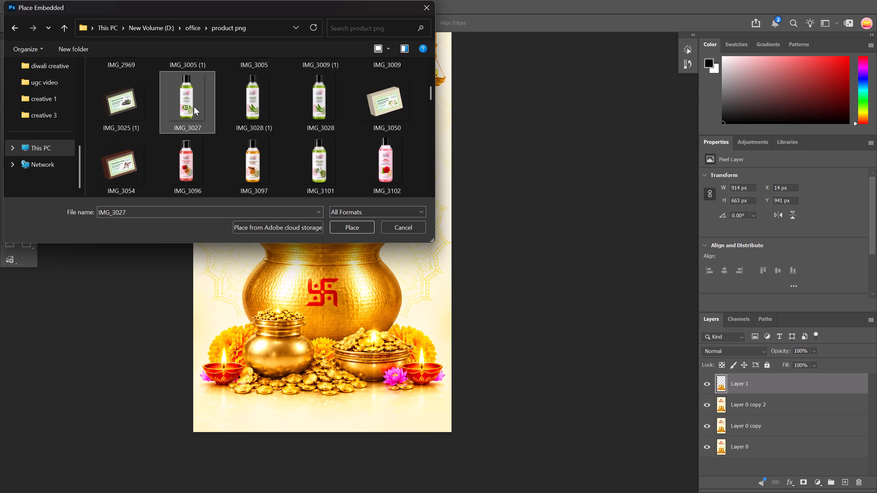
left_click(251, 104, "ctrl")
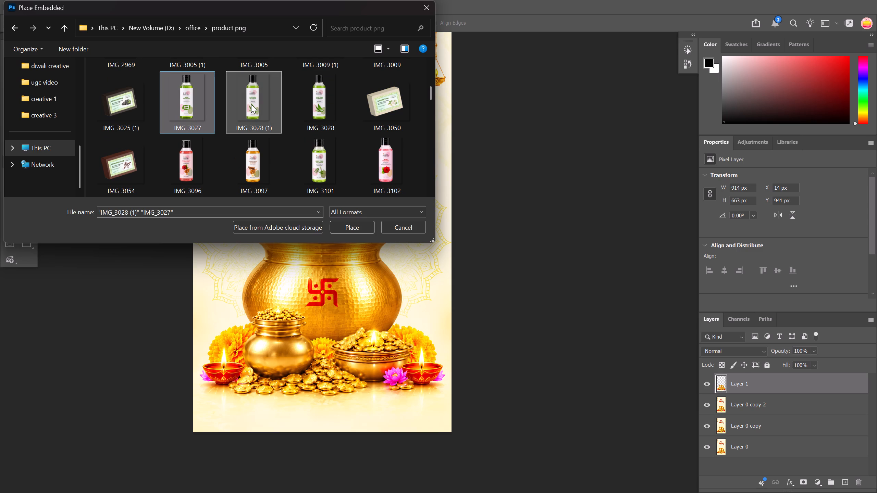
left_click(246, 166, "ctrl")
scroll(254, 151, "down", 1)
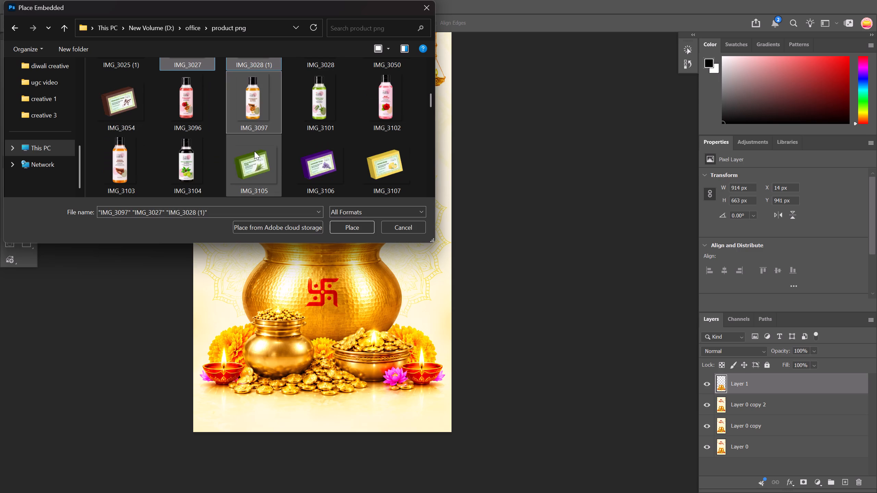
left_click(200, 164, "ctrl")
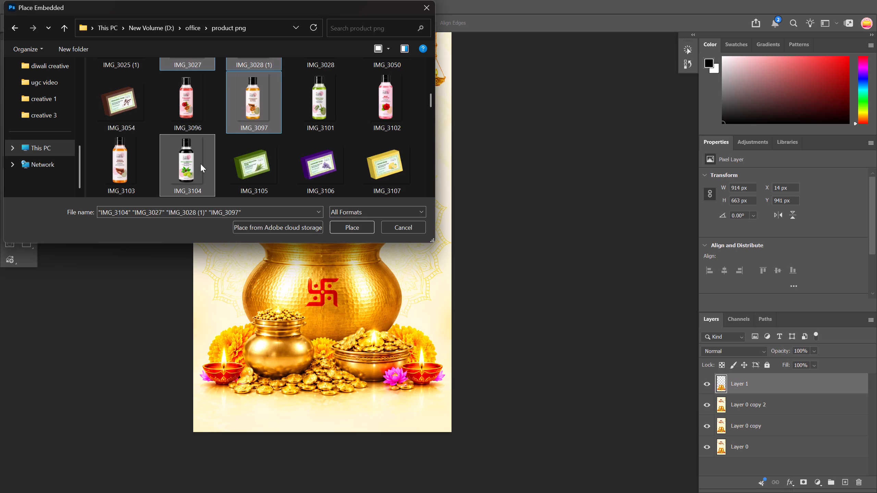
scroll(200, 164, "down", 2)
left_click(192, 163, "ctrl")
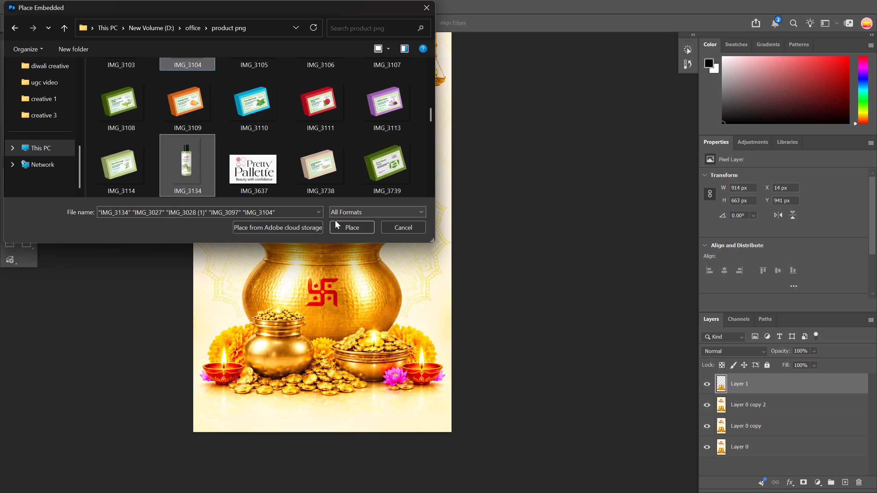
left_click(335, 220)
left_click(345, 224)
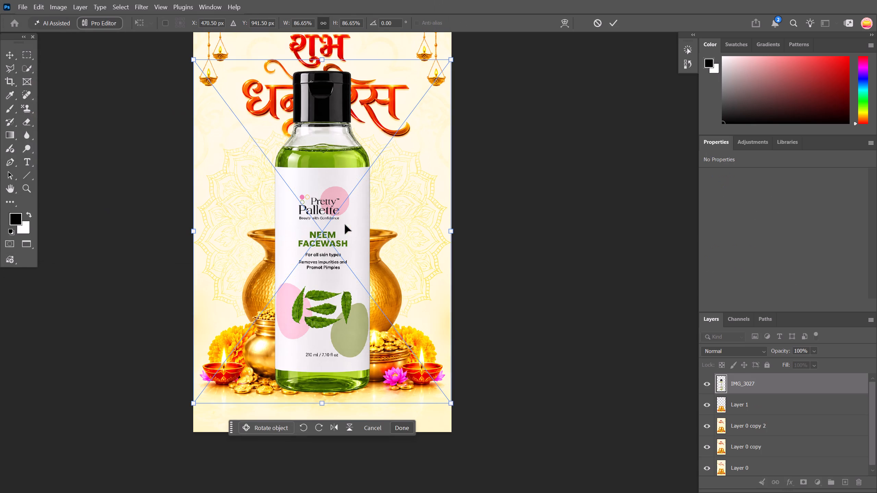
Accept the placement of all five bottle images at their default size and position.
left_click(9, 55)
triple_click(9, 55)
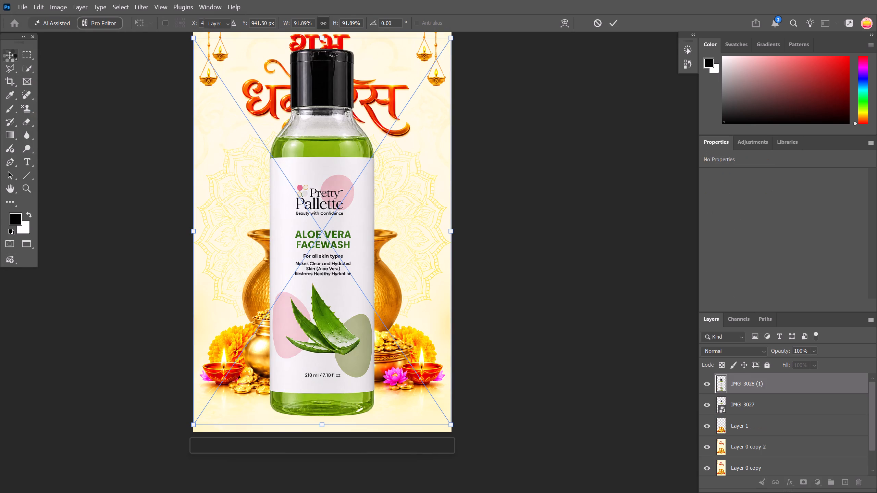
triple_click(9, 55)
triple_click(9, 55)
triple_click(8, 55)
left_click(8, 55)
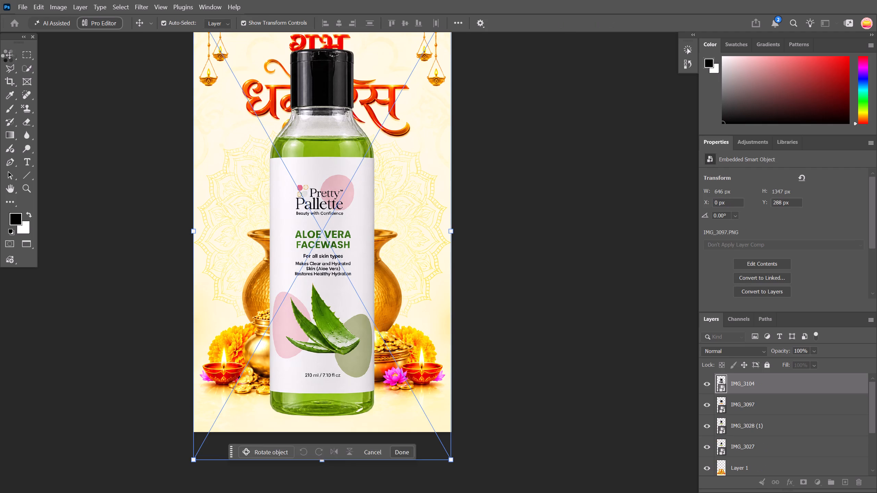
triple_click(8, 55)
triple_click(8, 55)
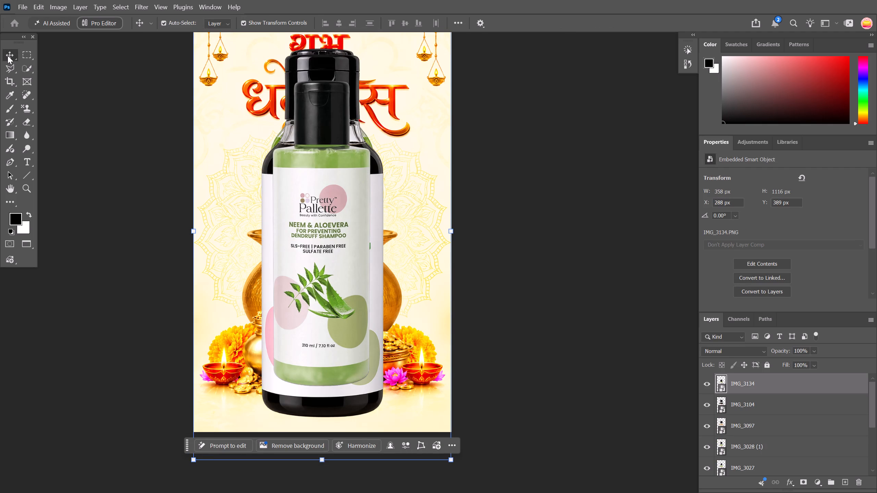
triple_click(8, 55)
double_click(8, 55)
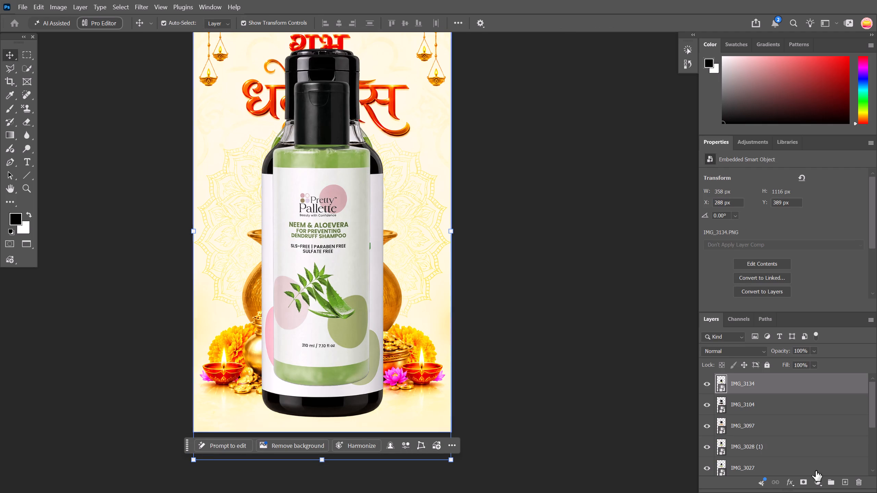
Convert the IMG_3134, IMG_3104 and IMG_3097 layers each to a new smart object.
left_click(749, 378)
right_click(749, 378)
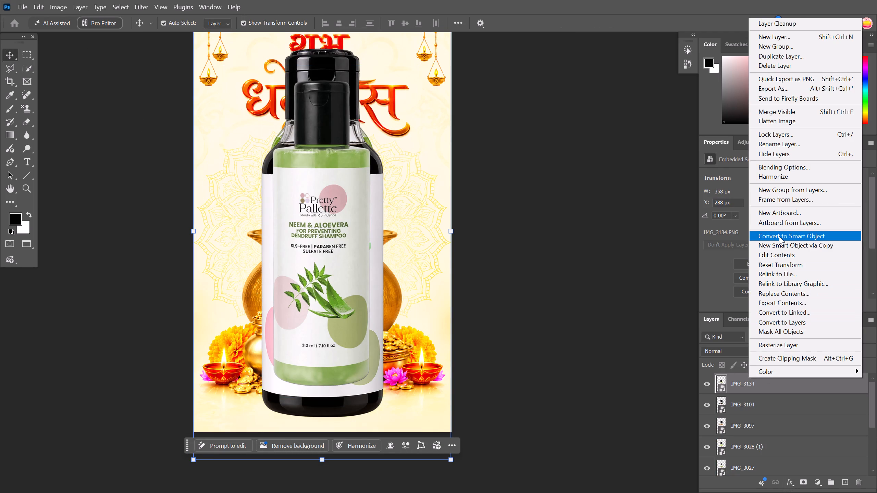
left_click(779, 236)
left_click(815, 404)
right_click(813, 405)
left_click(833, 264)
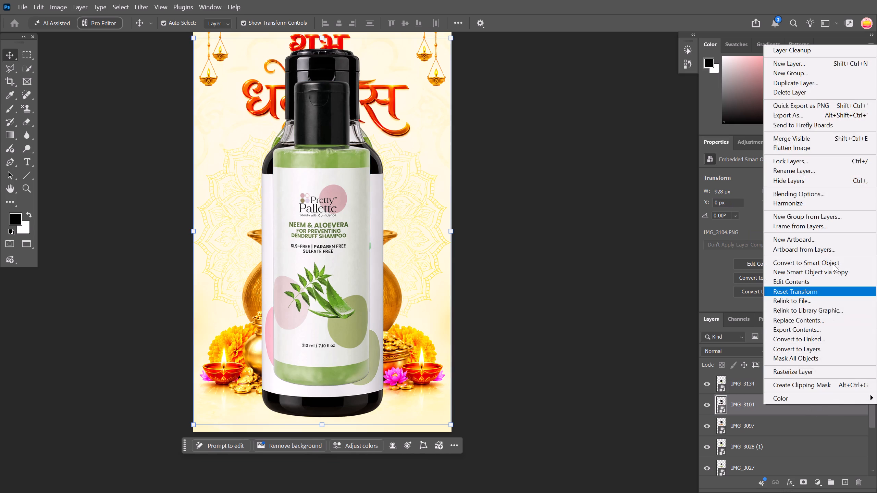
left_click_drag(800, 432, 796, 432)
right_click(796, 432)
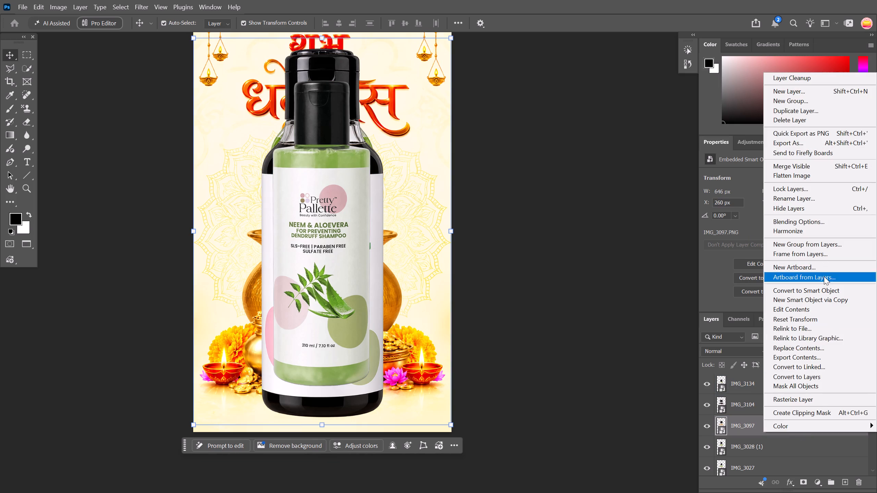
left_click(820, 290)
Convert the IMG_3028 (1) and IMG_3027 layers each to a new smart object.
left_click(785, 450)
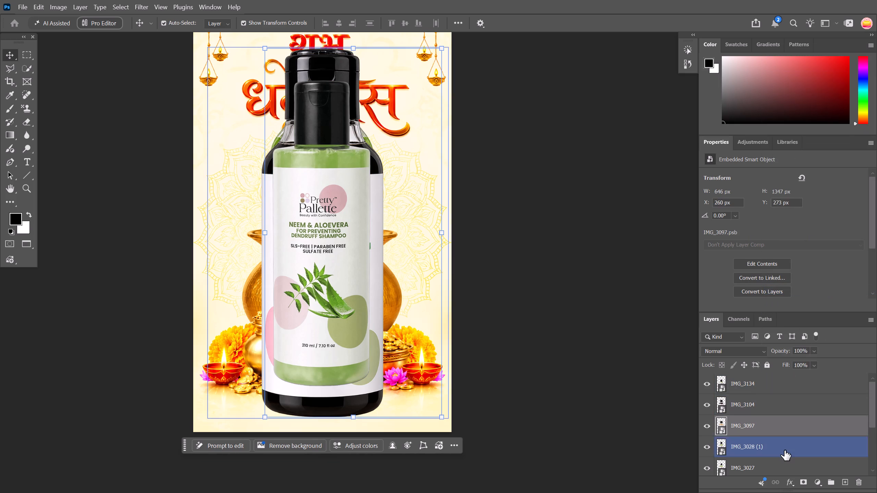
right_click(785, 450)
left_click(806, 310)
scroll(771, 393, "down", 2)
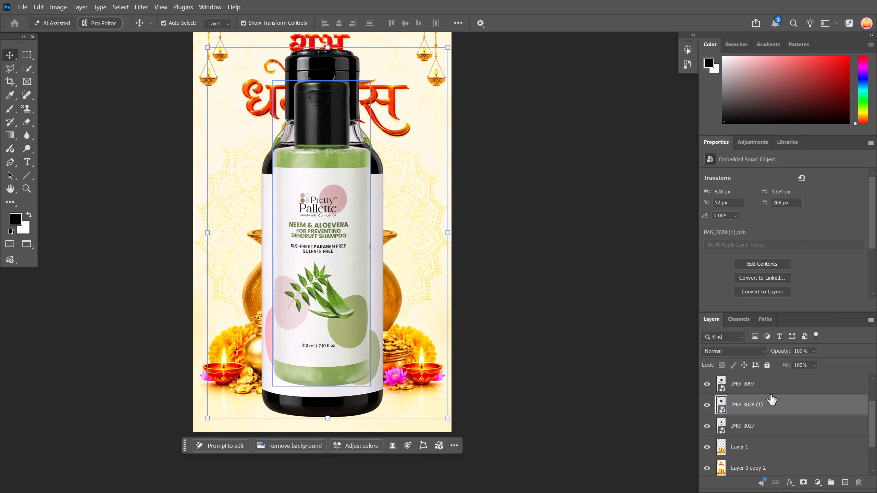
left_click(771, 422)
right_click(771, 422)
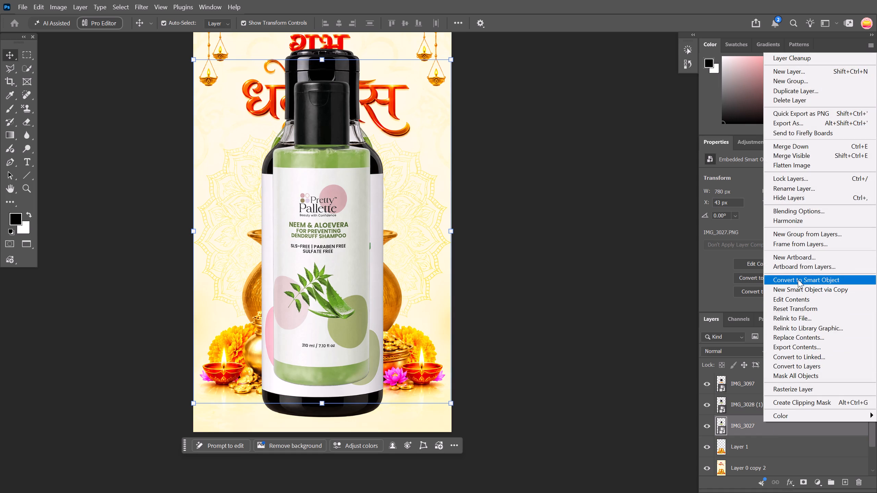
left_click(797, 281)
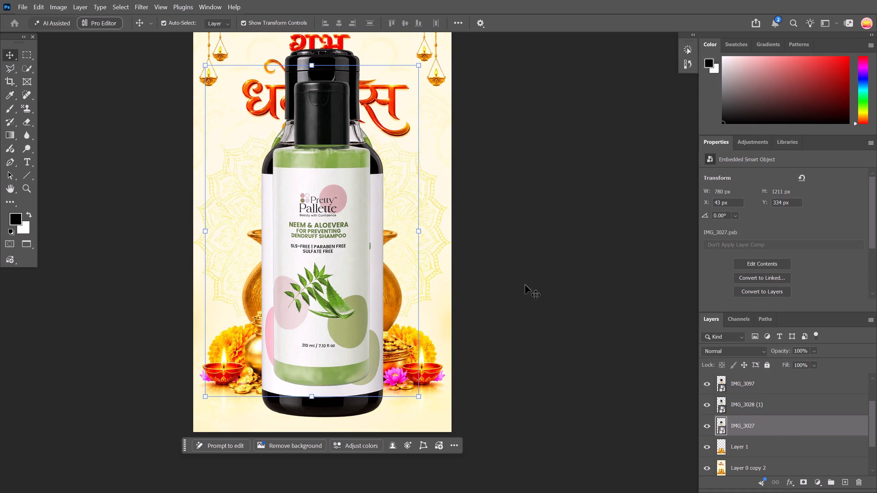
Scale the neem facewash bottle IMG_3027 down proportionally to about 56%, keeping its base in place.
left_click_drag(317, 66, 318, 97)
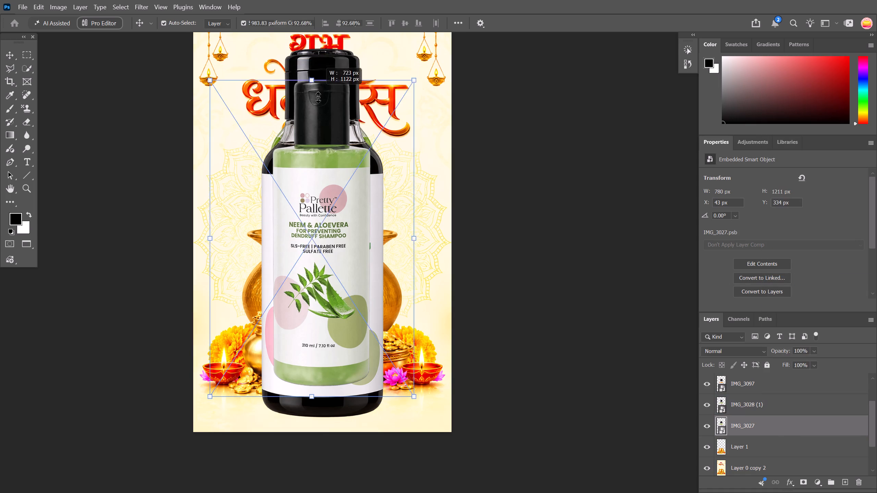
left_click_drag(318, 97, 321, 214)
left_click(312, 68)
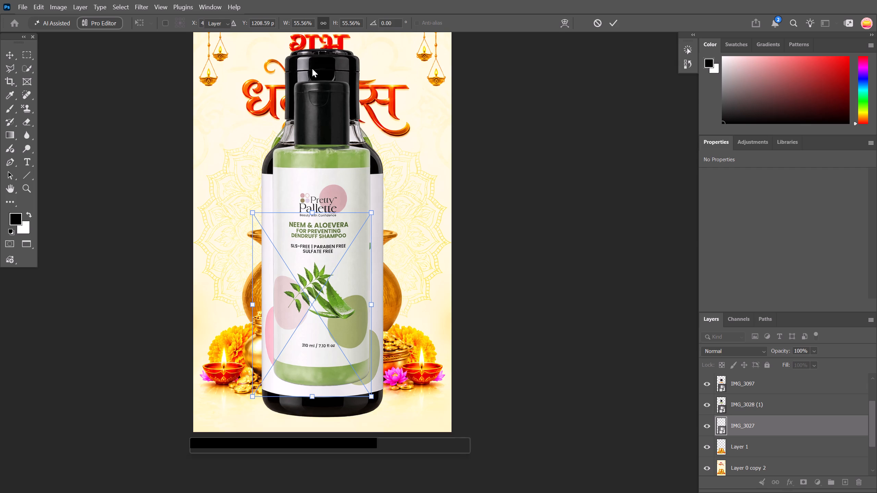
Scale the black-capped bottle IMG_3104 down proportionally to about 148 × 353 px from its base.
left_click(317, 59)
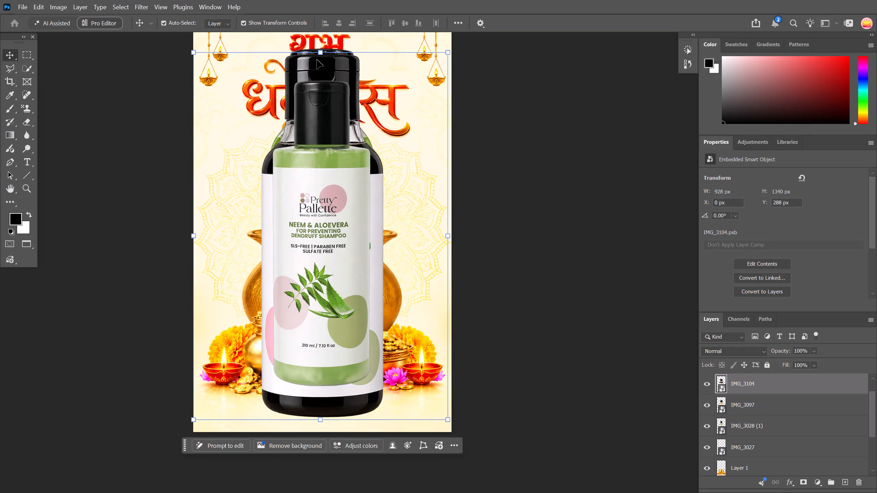
left_click_drag(321, 54, 314, 324)
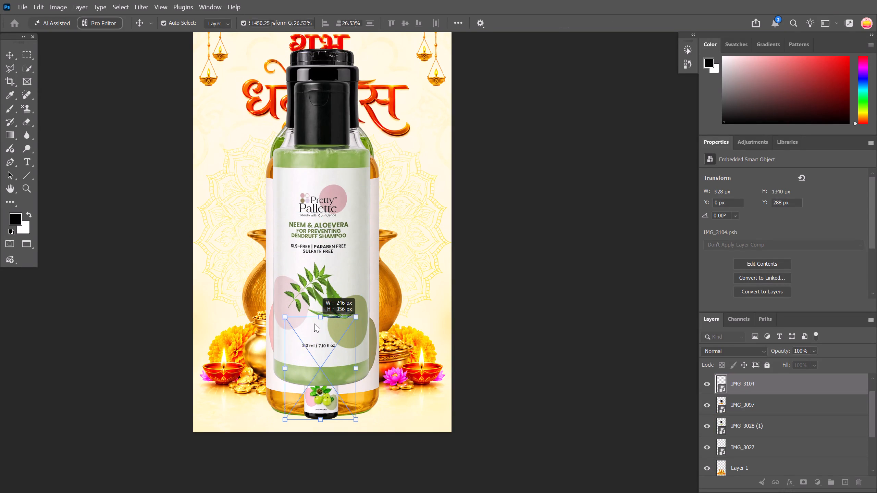
left_click_drag(314, 324, 314, 327)
left_click(323, 116)
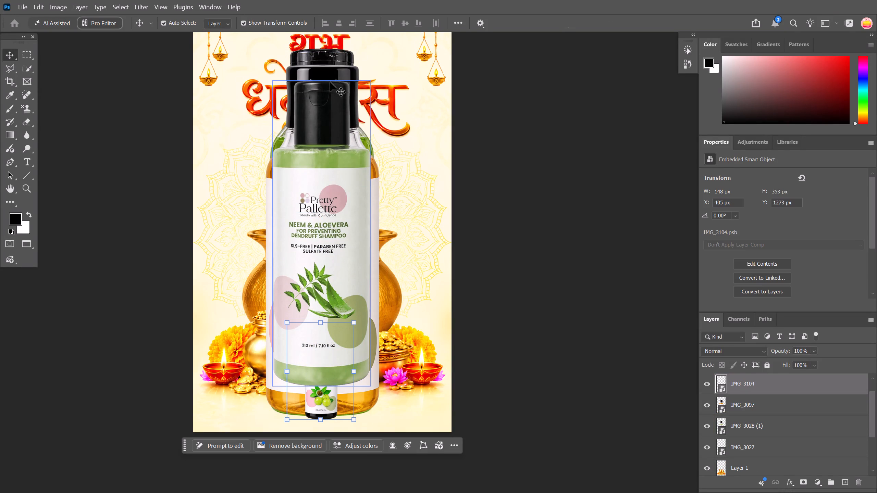
Scale the aloe vera facewash bottle IMG_3028 (1) down proportionally to about 246 × 383 px from its base.
left_click(329, 59)
left_click_drag(330, 51, 322, 299)
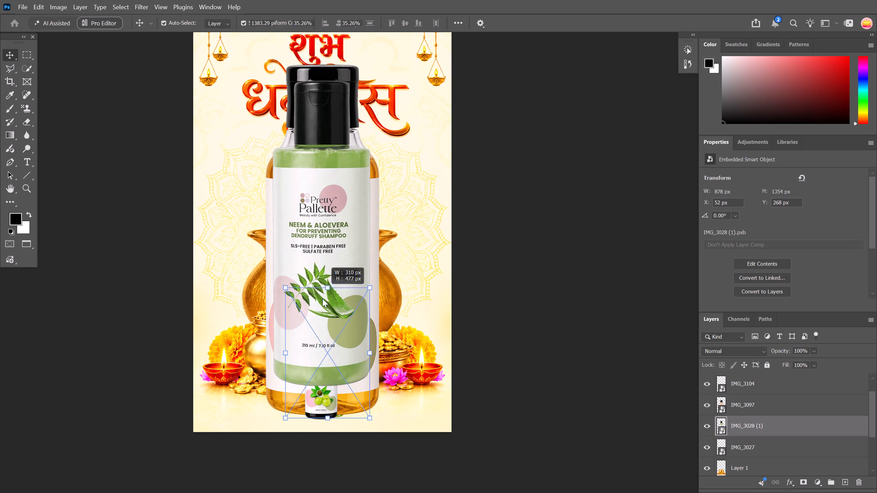
left_click_drag(322, 299, 321, 317)
left_click(325, 87)
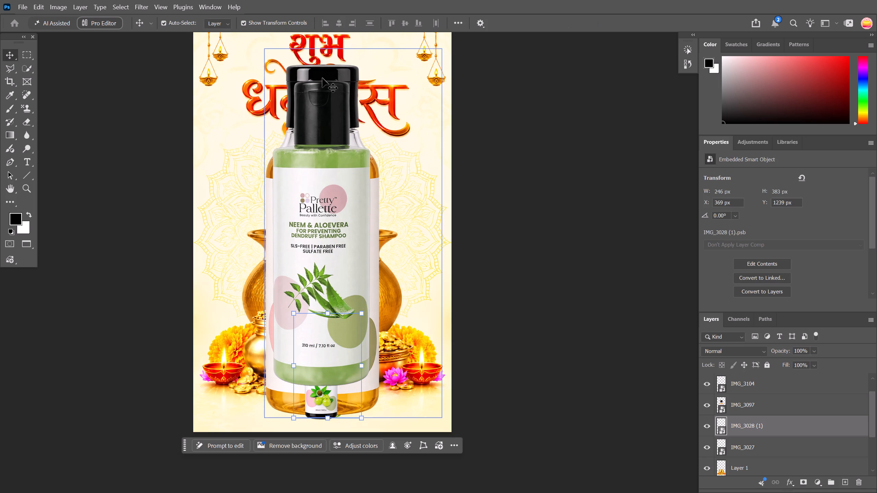
Scale the sandalwood and honey body wash bottle IMG_3097 down proportionally to about 200 × 443 px from its base.
left_click(324, 77)
left_click_drag(353, 47, 346, 222)
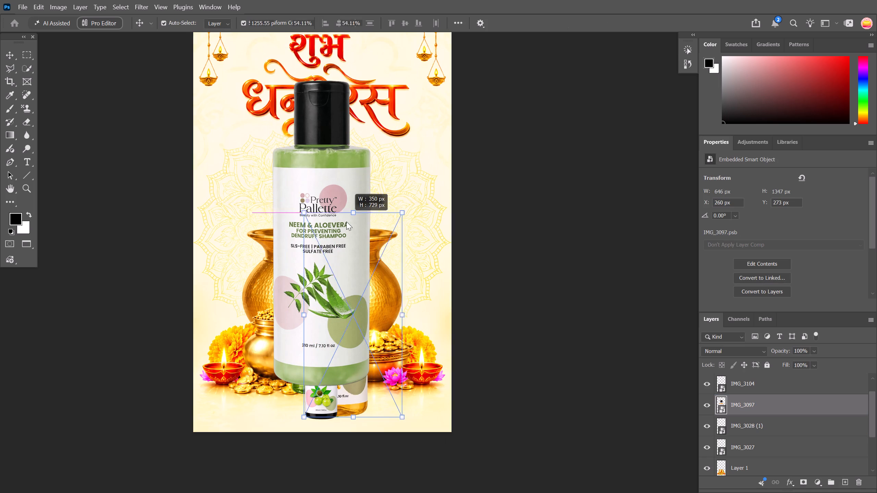
left_click_drag(346, 222, 337, 294)
left_click(321, 135)
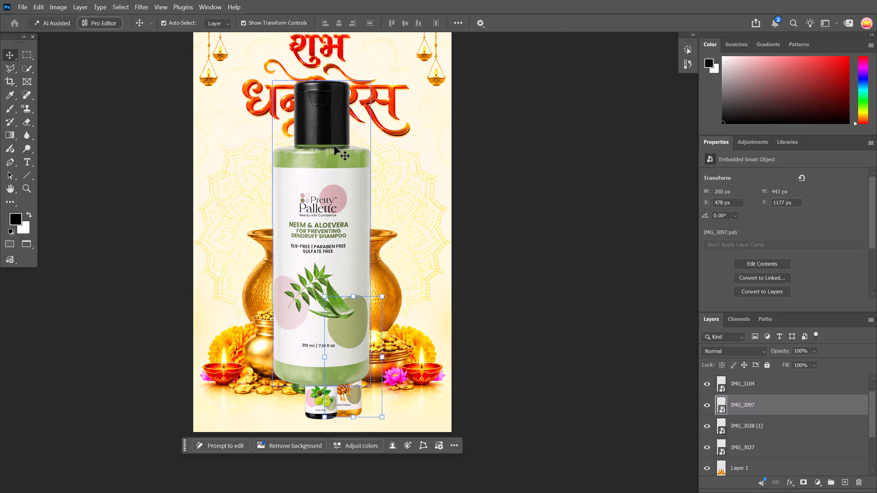
Scale the neem and aloe vera shampoo bottle IMG_3134 down proportionally to about 95 × 298 px, keeping its base in place.
left_click(317, 93)
left_click_drag(321, 79, 321, 113)
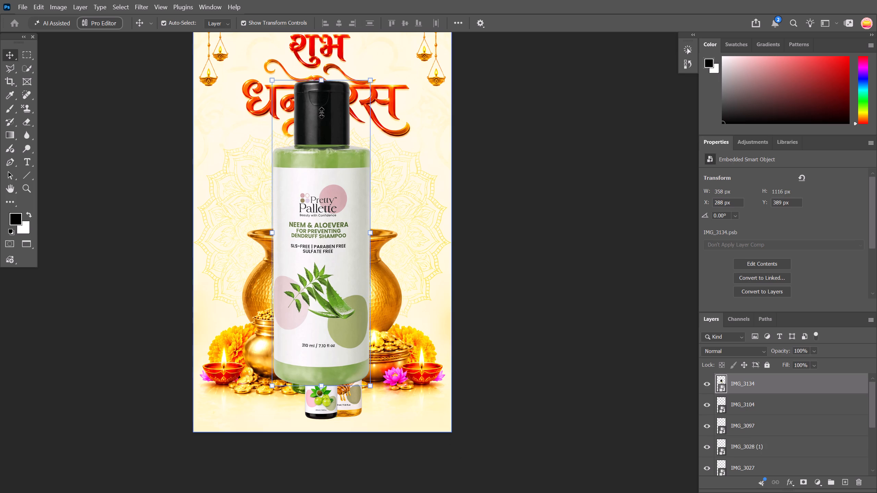
left_click_drag(321, 113, 302, 307)
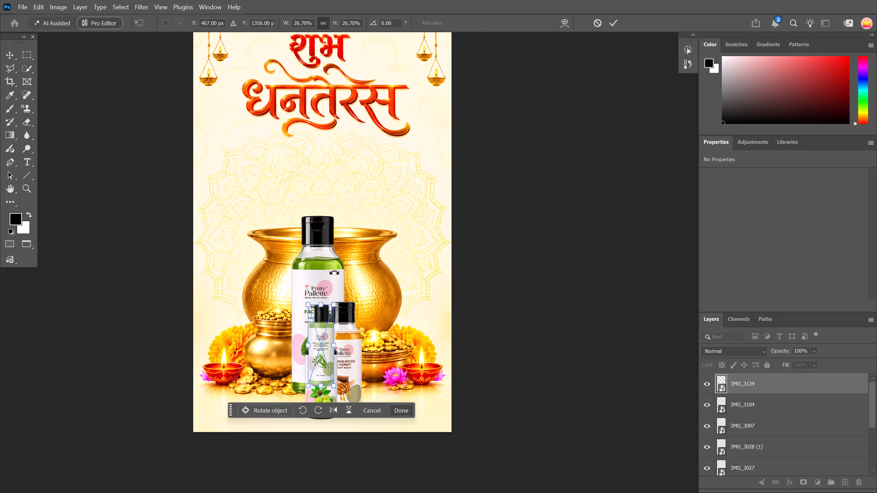
left_click_drag(9, 56, 12, 56)
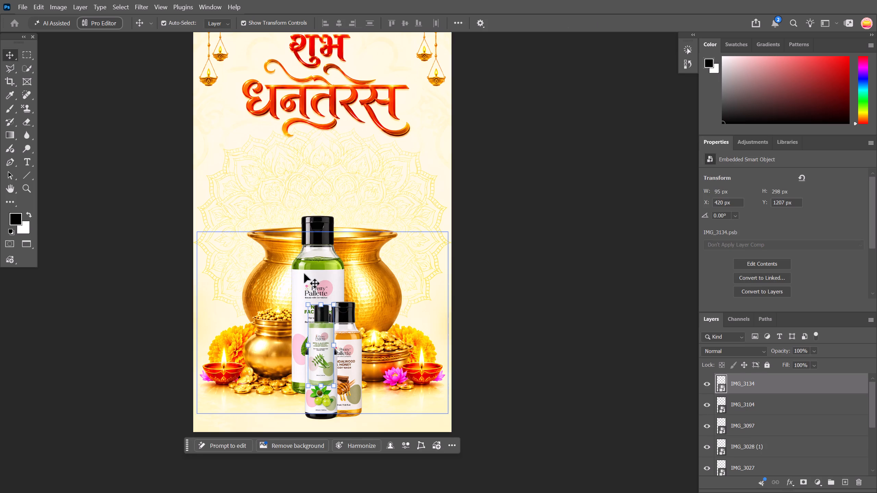
Scale the neem facewash bottle IMG_3027 down further from its base to about 305 × 480 px.
left_click(305, 274)
left_click_drag(314, 214, 316, 266)
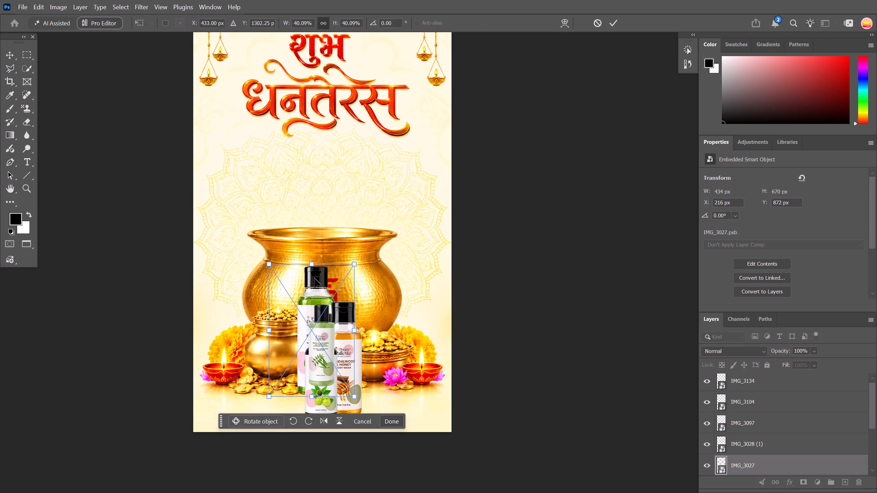
scroll(308, 292, "up", 5)
left_click_drag(325, 315, 318, 256)
left_click_drag(307, 317, 301, 280)
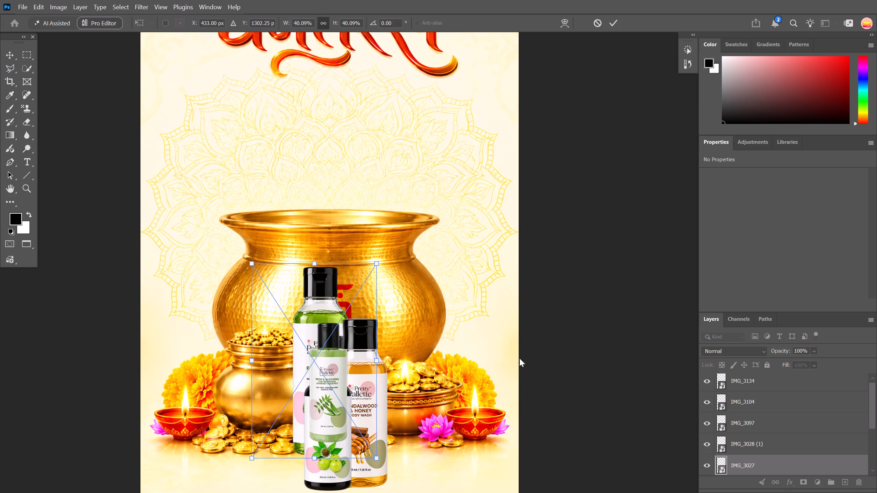
Reorder Layer 1, the kalash front cutout, to the top of the layer stack above IMG_3134.
scroll(767, 428, "down", 1)
left_click(768, 468)
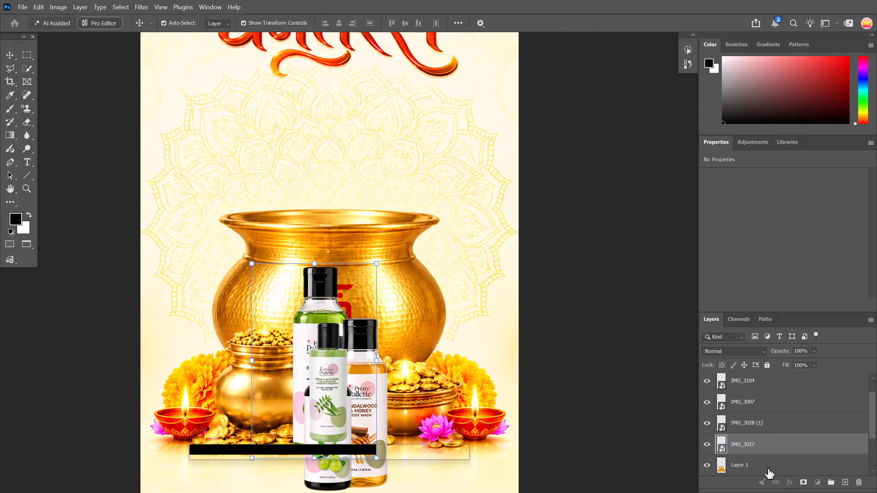
left_click_drag(768, 469, 764, 397)
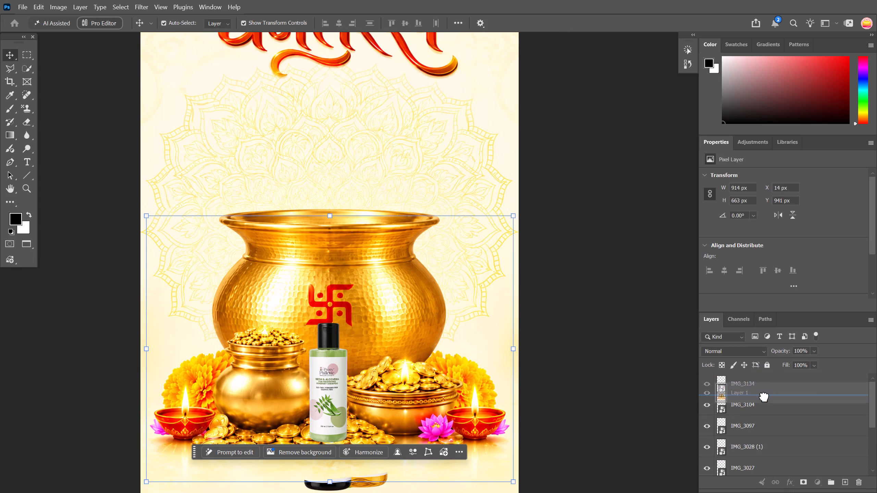
left_click_drag(764, 397, 763, 371)
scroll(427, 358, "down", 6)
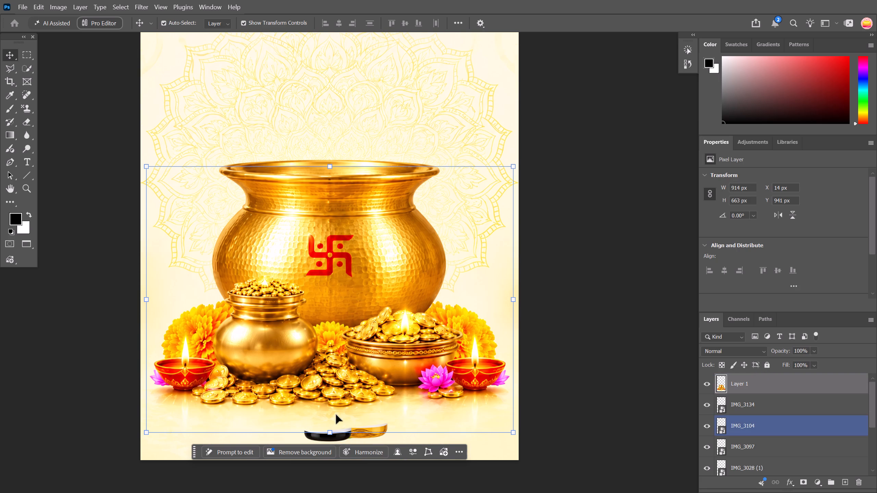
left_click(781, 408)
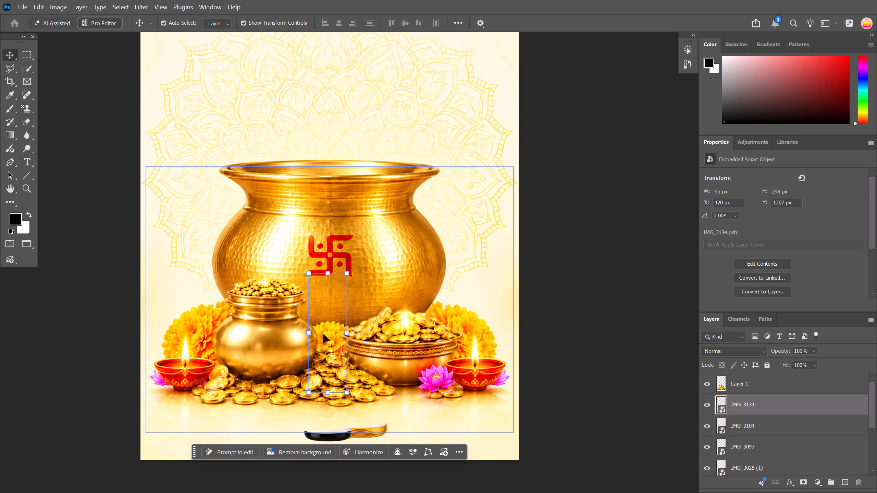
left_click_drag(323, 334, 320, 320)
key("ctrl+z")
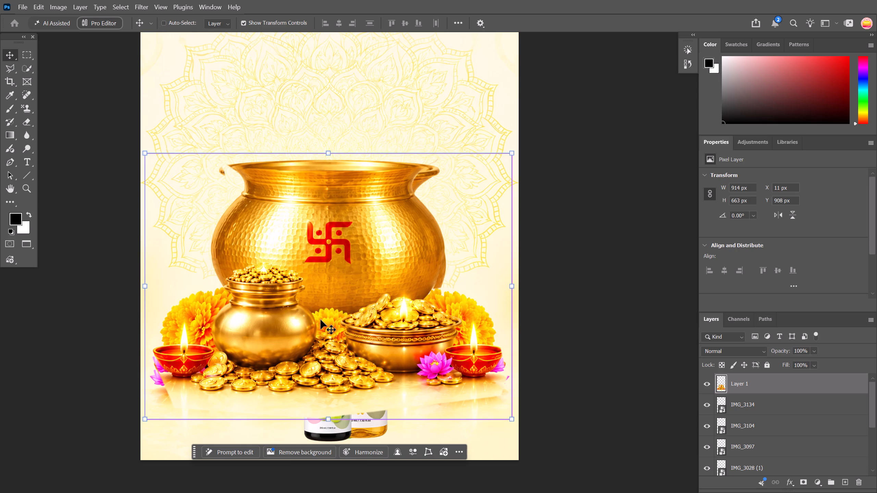
Hide Layer 1 and move the five product bottles up into a side-by-side row above the large kalash's rim.
left_click(710, 378)
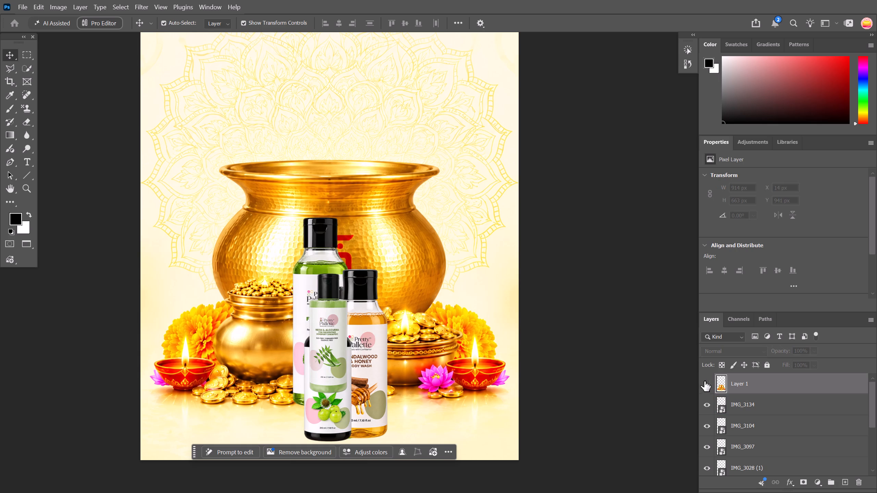
left_click_drag(320, 336, 273, 147)
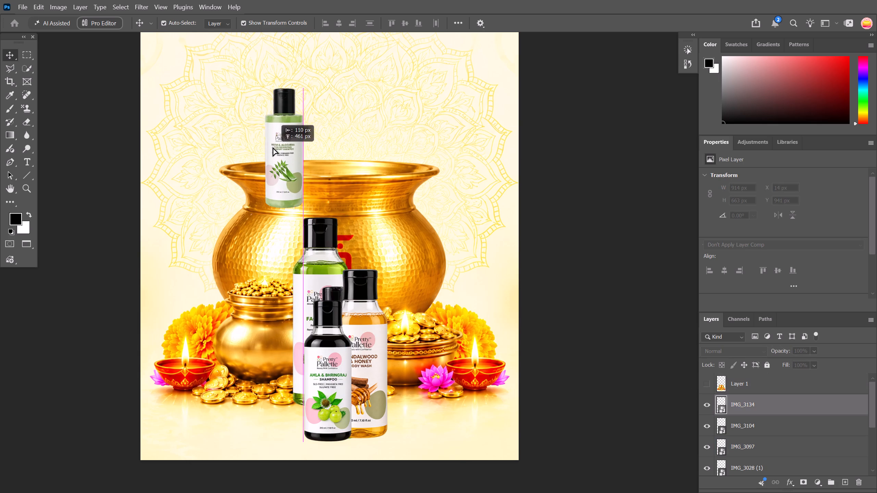
left_click_drag(273, 147, 272, 142)
left_click_drag(276, 156, 264, 132)
left_click_drag(325, 277, 326, 58)
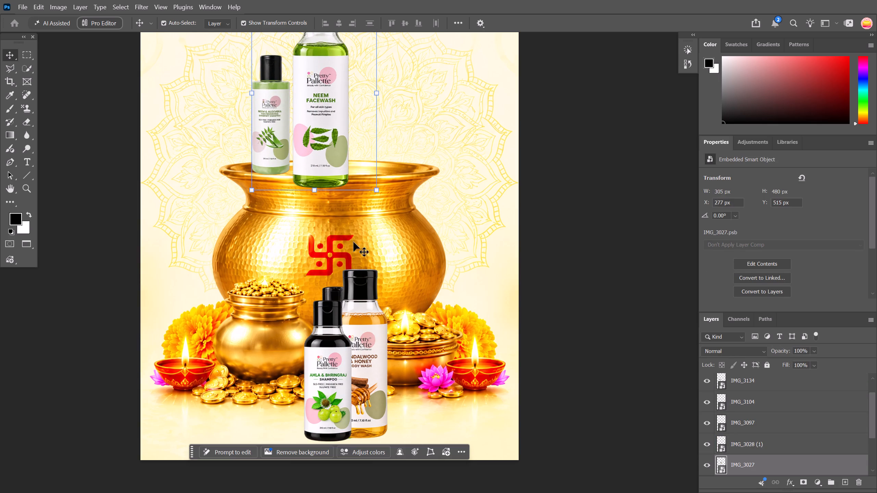
left_click_drag(356, 300, 367, 37)
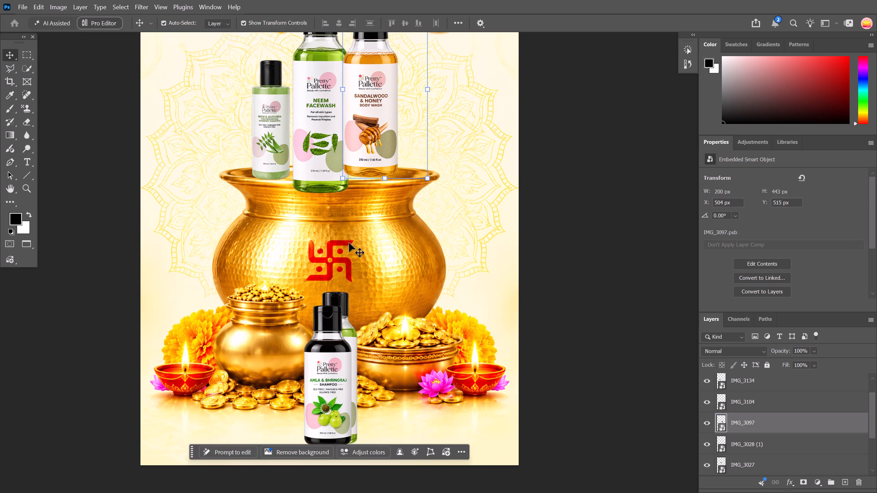
left_click_drag(342, 304, 425, 58)
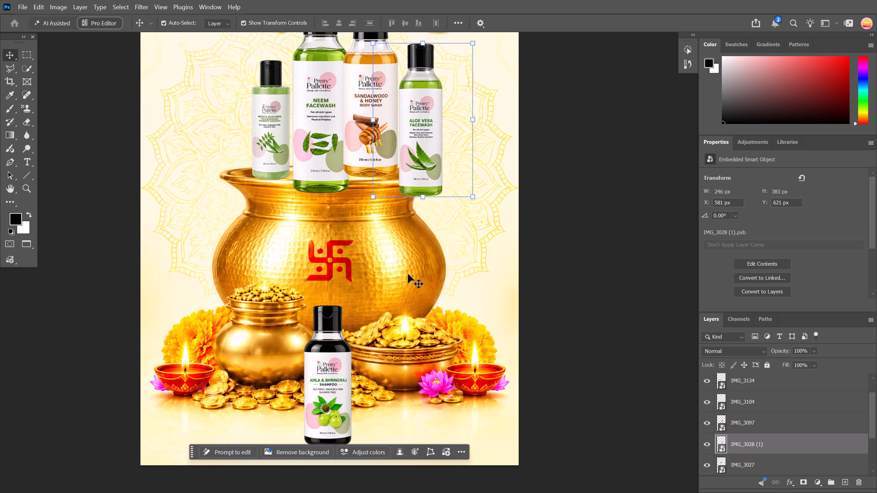
left_click_drag(328, 383, 215, 117)
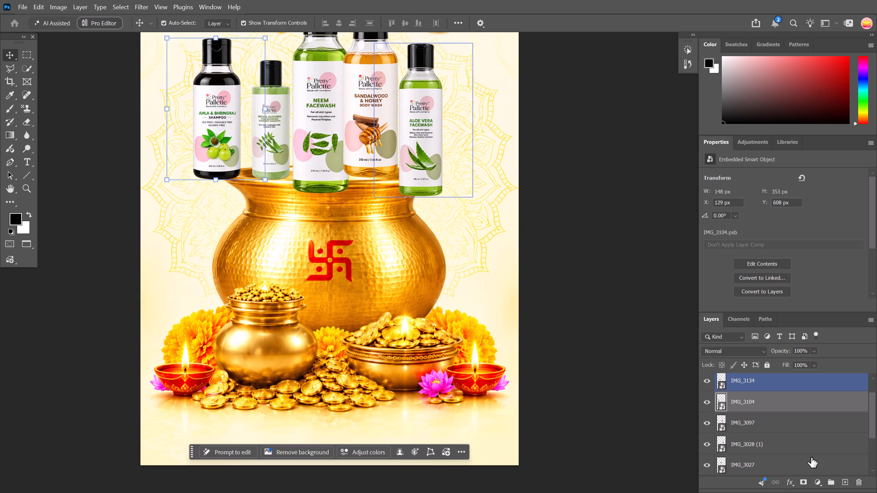
Show Layer 1 again and try the neem and aloe vera shampoo bottle behind the kalash front, leaving it at about X 277, Y 643 px.
scroll(794, 443, "down", 4)
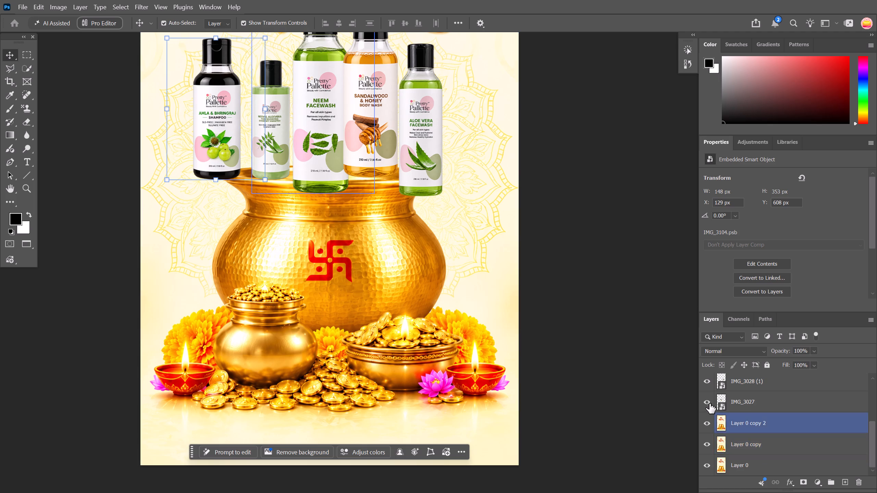
scroll(710, 401, "up", 9)
left_click(707, 384)
scroll(329, 274, "up", 5)
scroll(298, 264, "up", 5)
left_click_drag(255, 235, 262, 267)
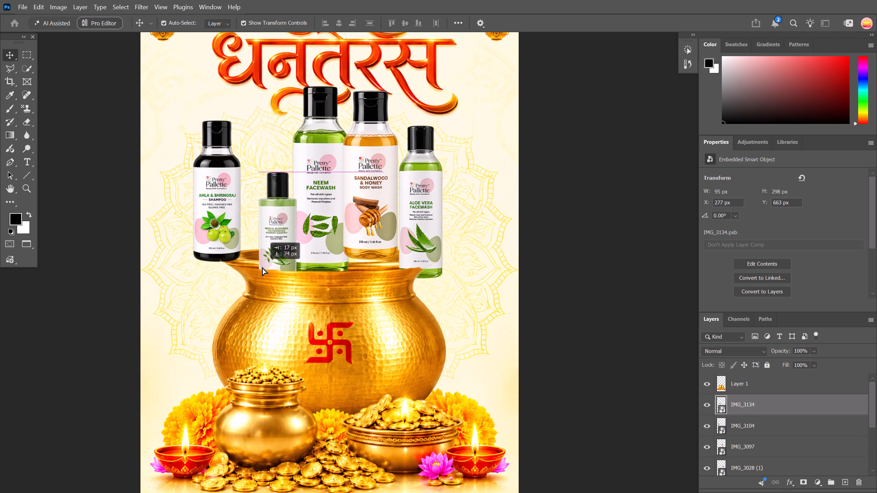
left_click_drag(262, 267, 264, 315)
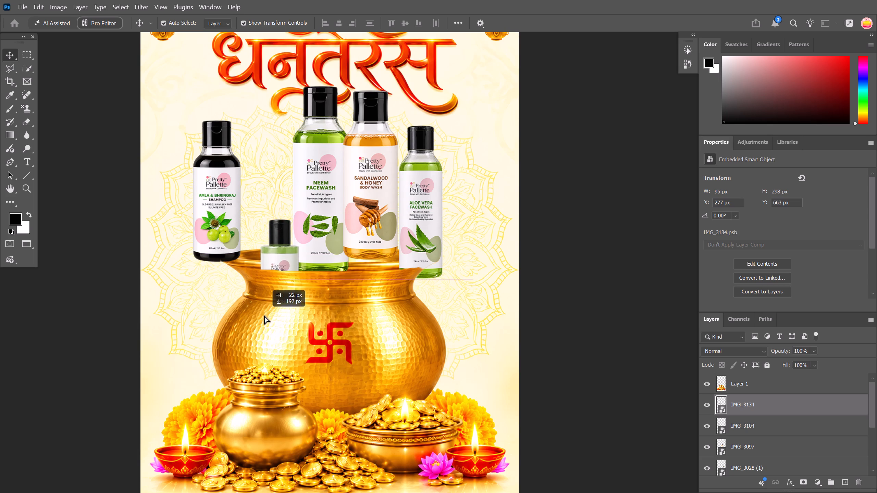
left_click_drag(264, 315, 264, 295)
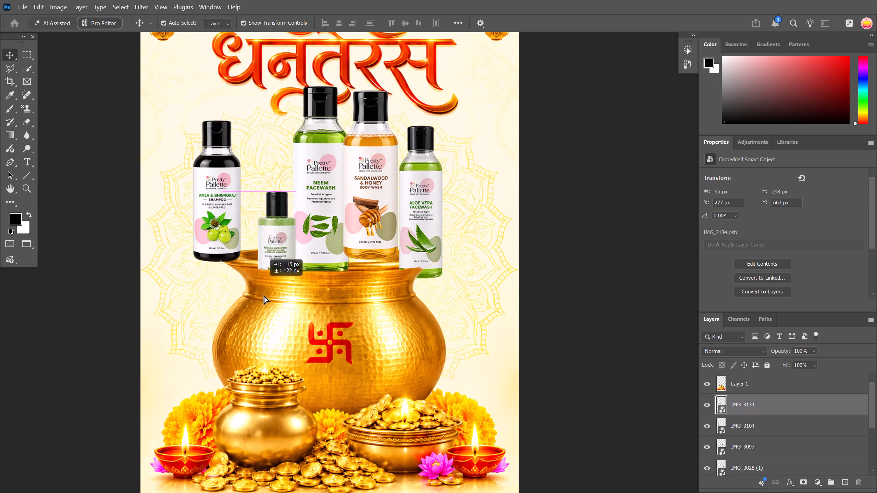
left_click_drag(264, 295, 258, 281)
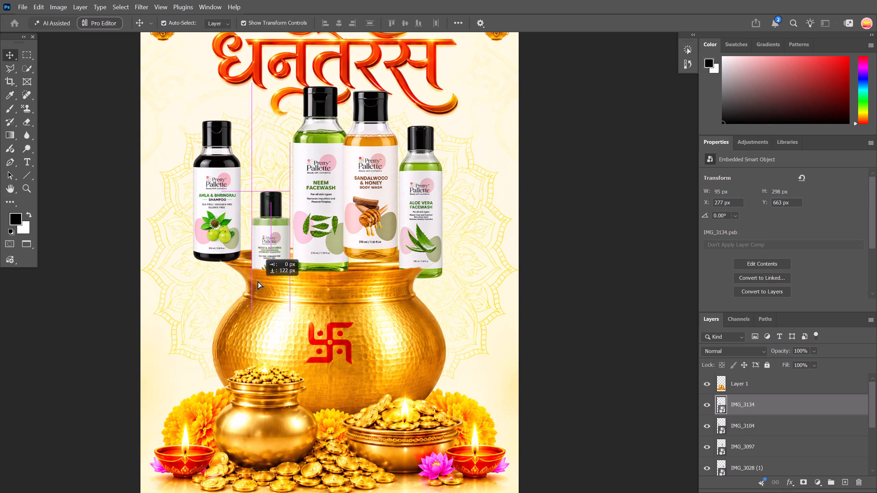
left_click_drag(258, 281, 267, 250)
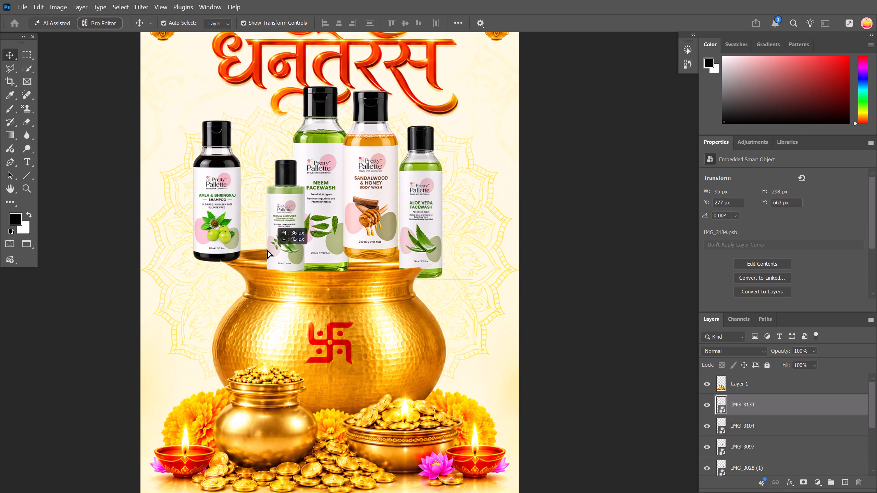
left_click_drag(267, 250, 255, 227)
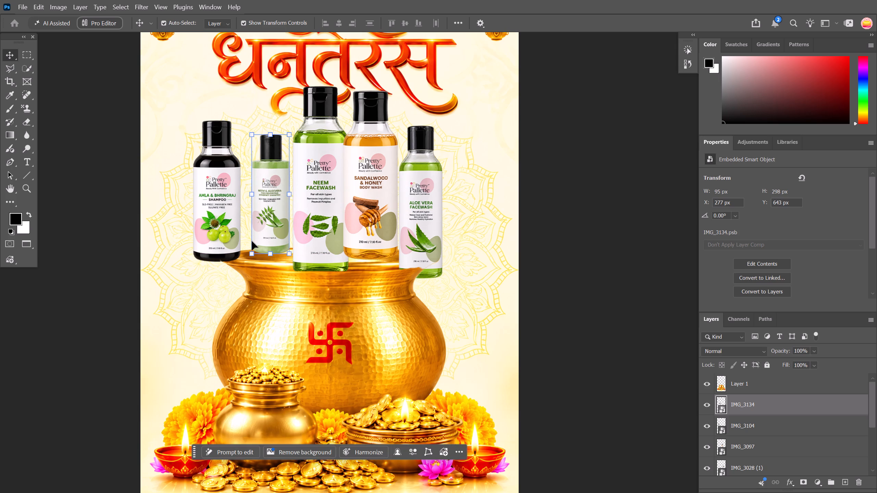
Hide Layer 0 copy 2, Layer 0 copy and Layer 0 to isolate the bottles and the kalash cutout.
scroll(243, 246, "up", 9)
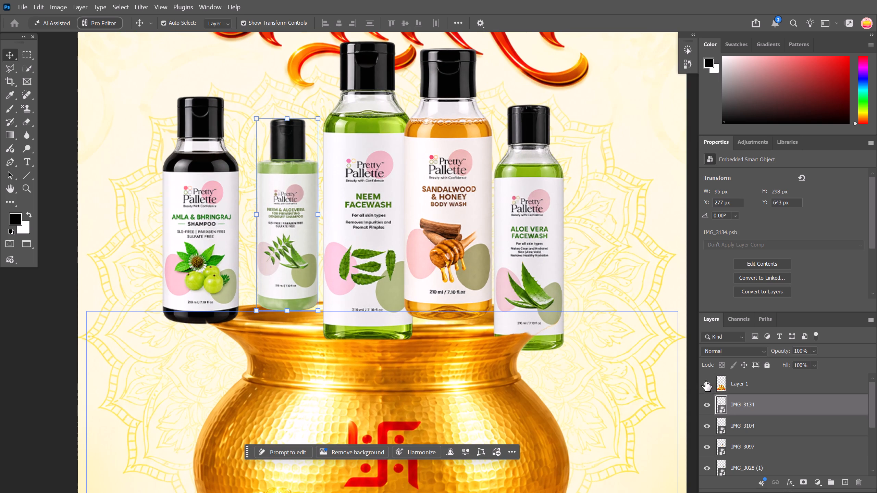
left_click(707, 403)
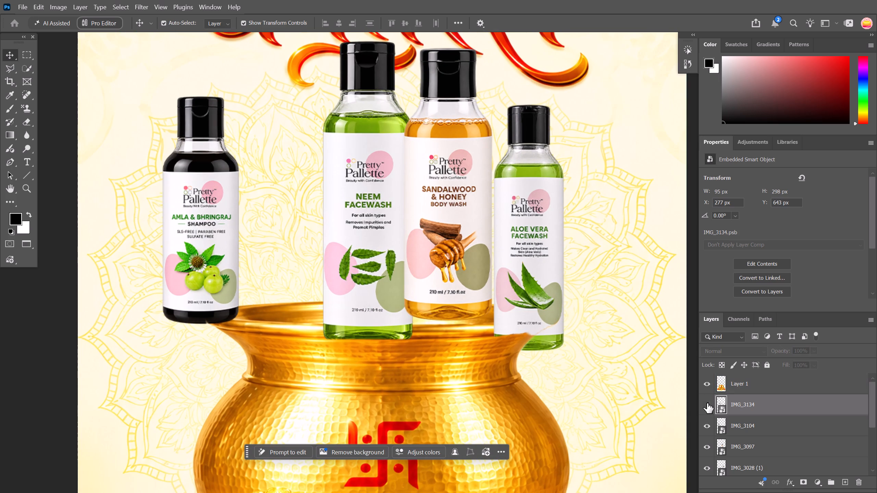
left_click(705, 406)
scroll(713, 410, "down", 8)
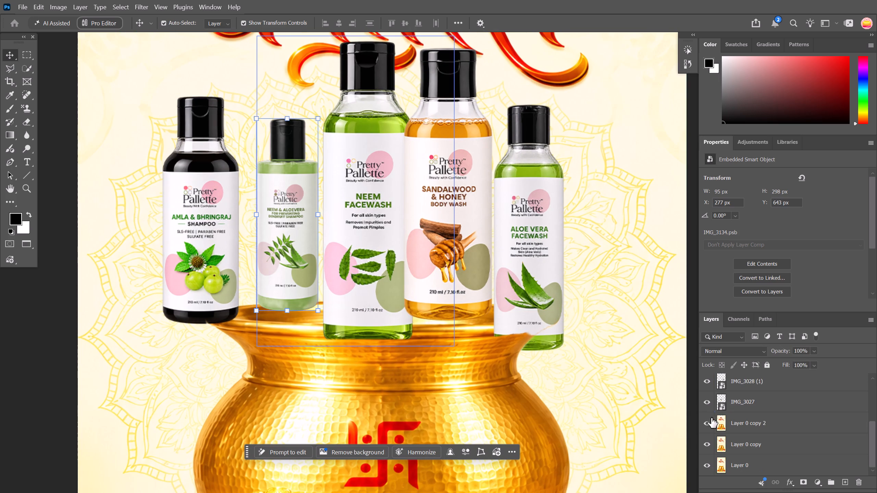
left_click(706, 423)
left_click(705, 441)
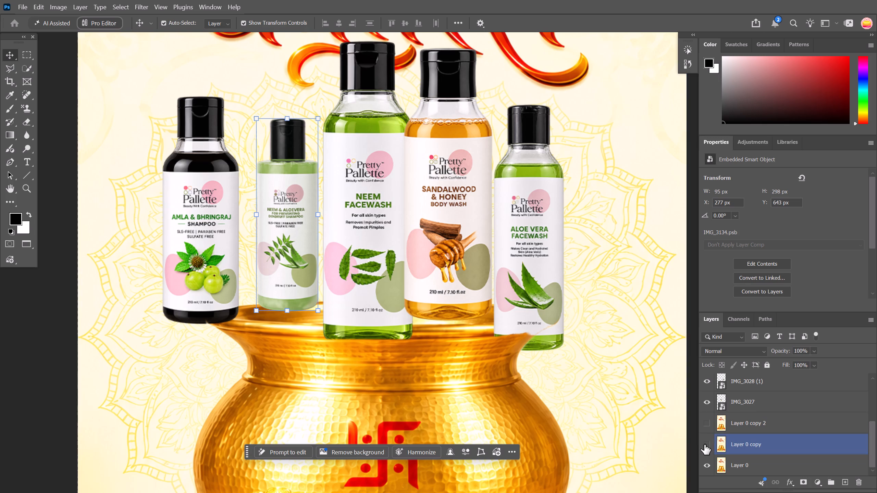
left_click(706, 460)
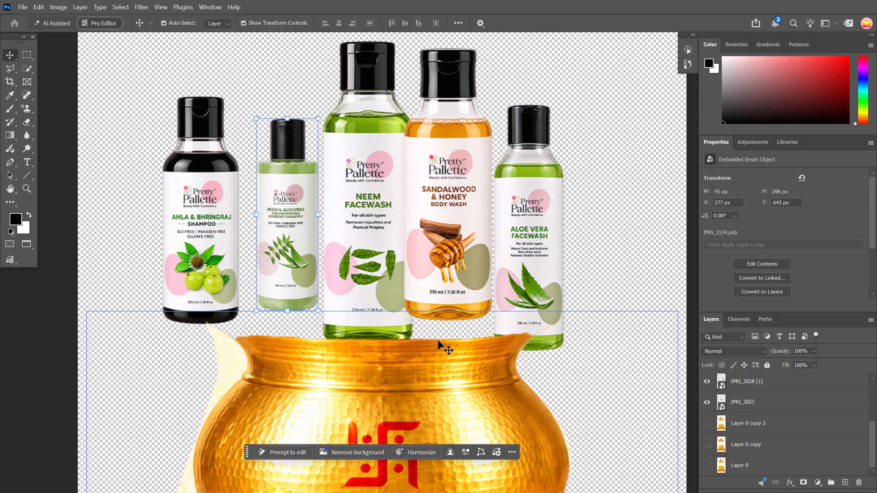
Show Layer 0 copy 2 and hide all five bottle layers and Layer 1 to isolate that background copy.
scroll(439, 339, "down", 13)
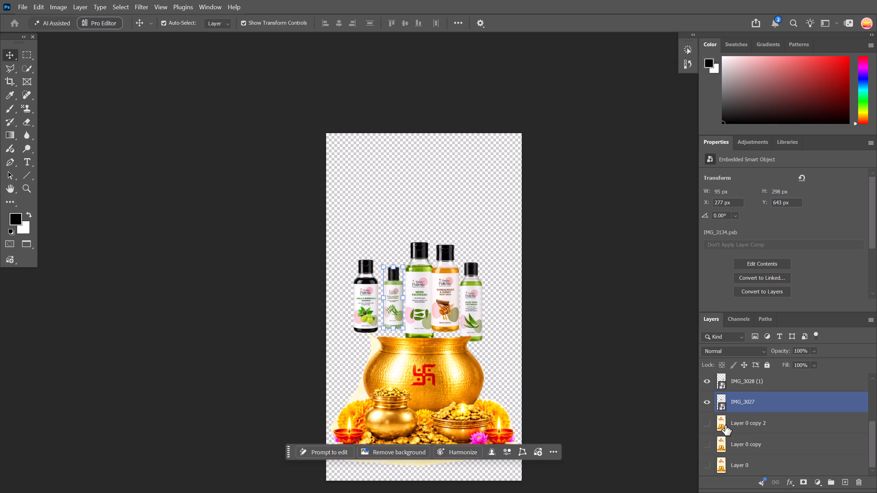
left_click(707, 422)
left_click(740, 429)
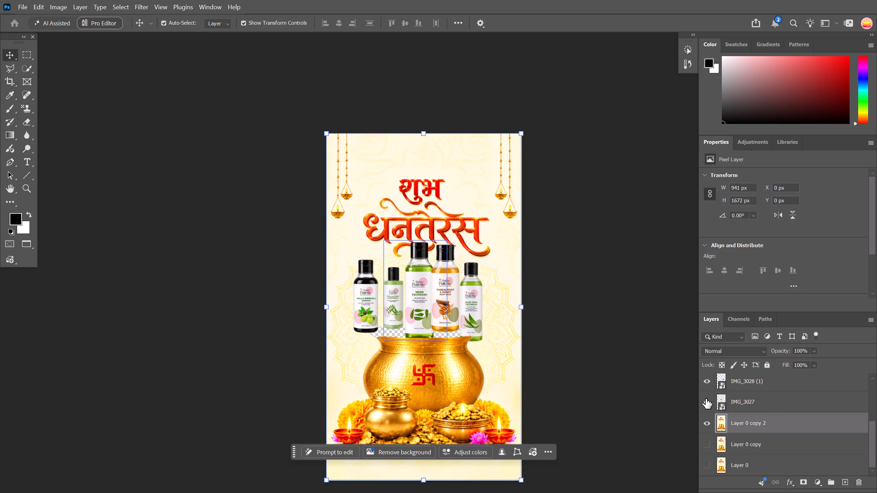
left_click(710, 400)
left_click(707, 388)
scroll(707, 388, "up", 3)
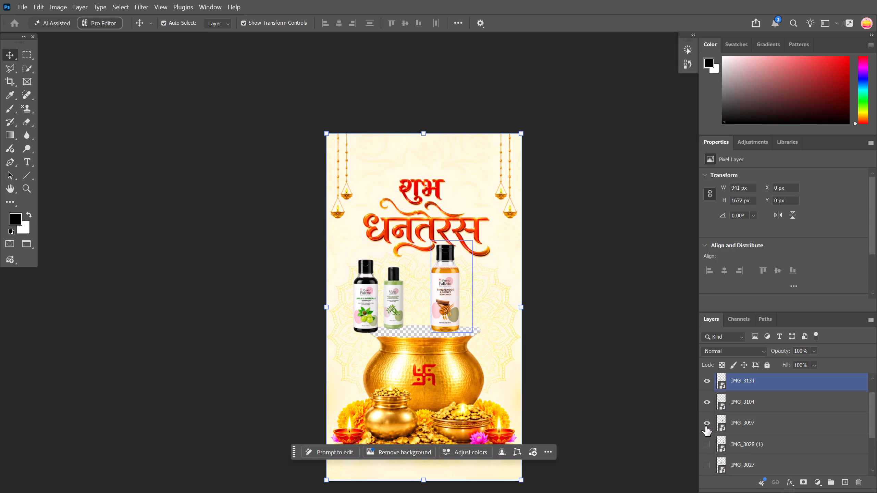
left_click(704, 428)
left_click(706, 403)
left_click(710, 385)
scroll(710, 385, "up", 5)
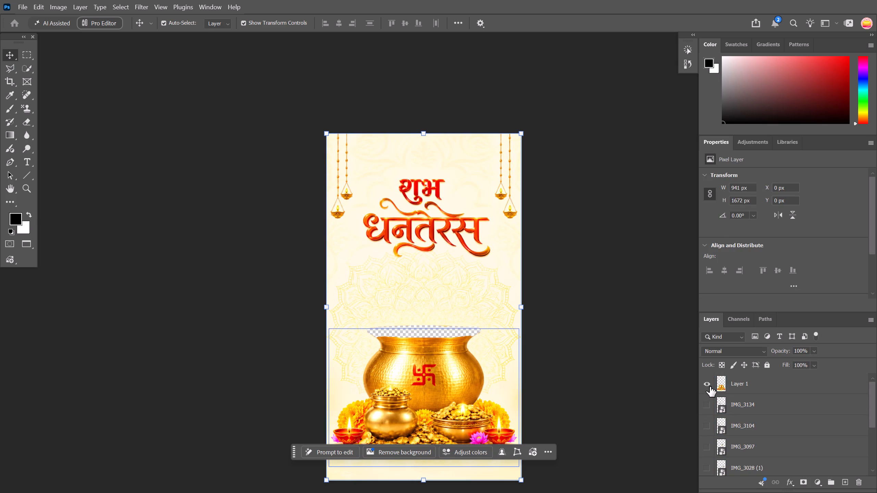
left_click(710, 387)
Hide Layer 0 copy 2 and show Layer 0 copy instead, checking its kalash mouth area.
scroll(709, 387, "down", 4)
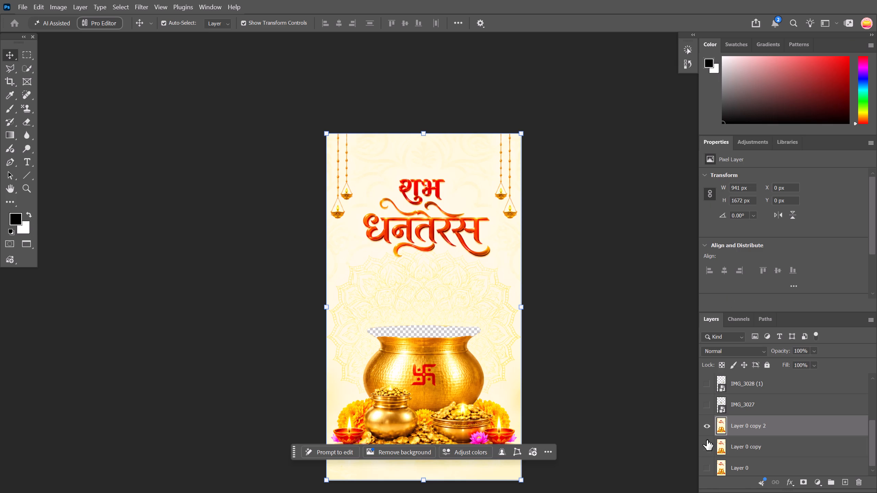
left_click(703, 422)
left_click(707, 451)
right_click(706, 453)
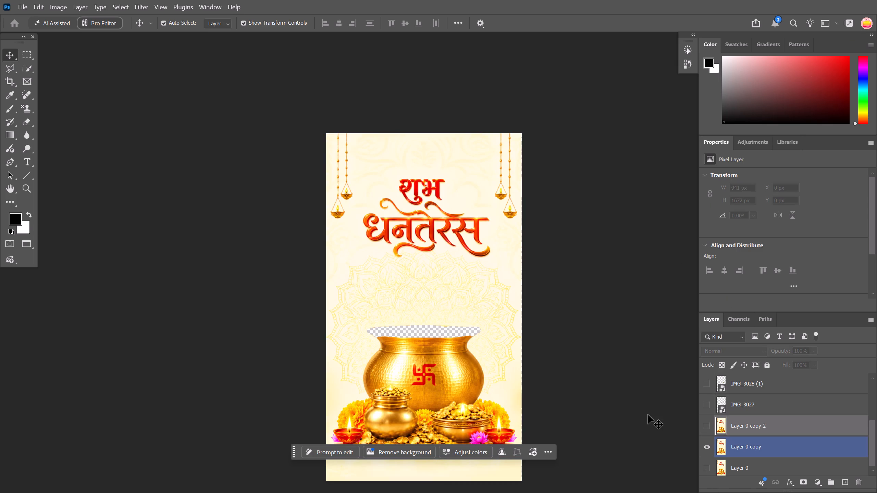
left_click(709, 447)
left_click(709, 446)
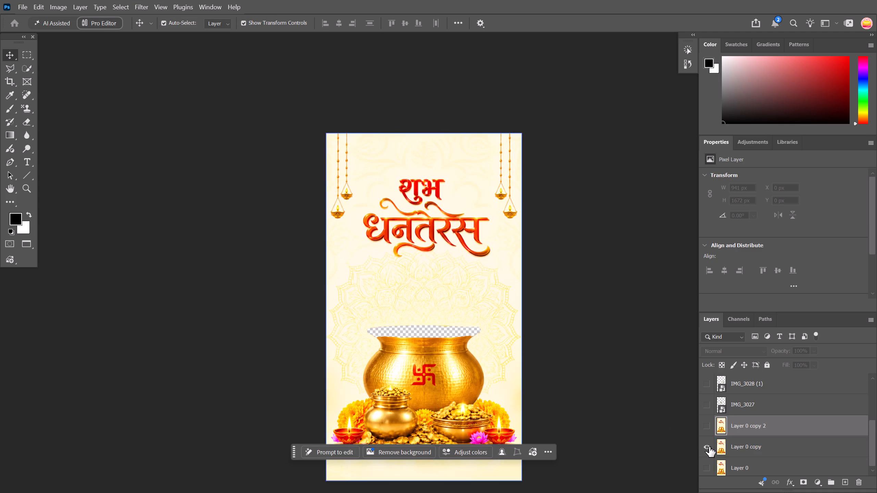
Hide Layer 0 copy and Layer 0 copy 2 and show the original Layer 0 with its intact kalash.
scroll(728, 422, "up", 4)
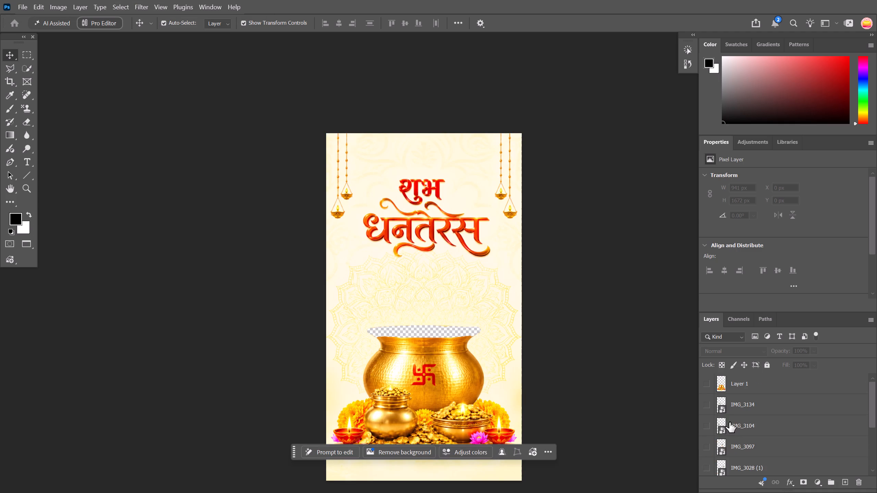
scroll(729, 422, "up", 9)
scroll(718, 406, "down", 15)
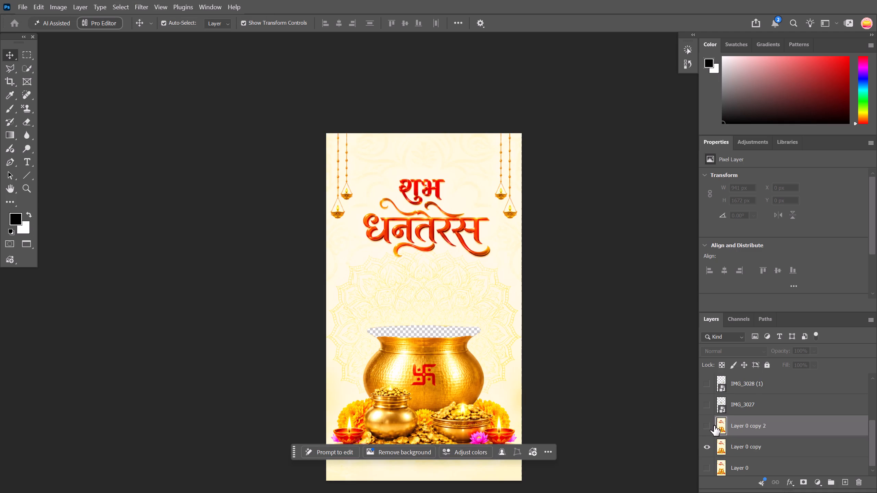
left_click(712, 422)
left_click(707, 443)
left_click(707, 423)
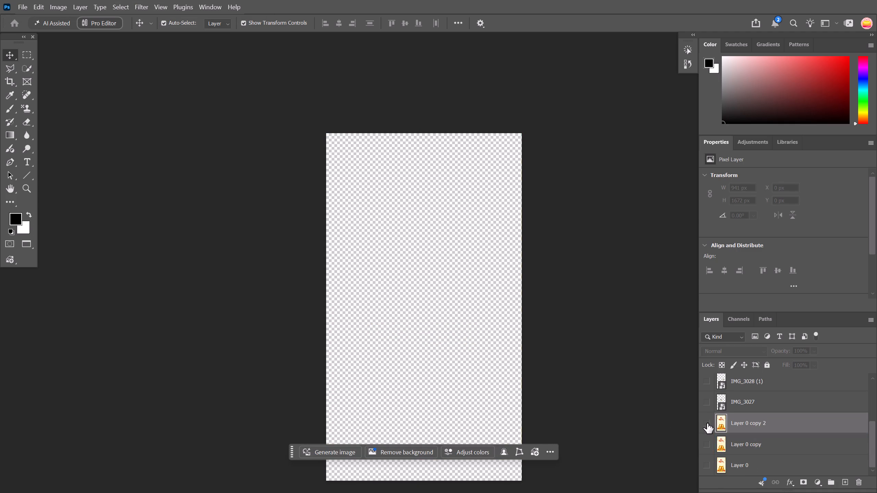
left_click(706, 461)
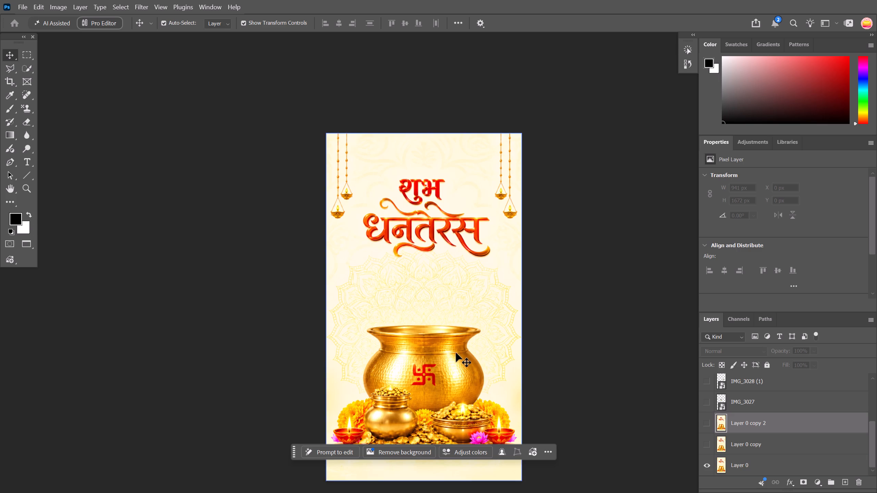
Duplicate Layer 0 as a fresh working copy directly above it, keeping Layer 0 copy hidden.
left_click(756, 475)
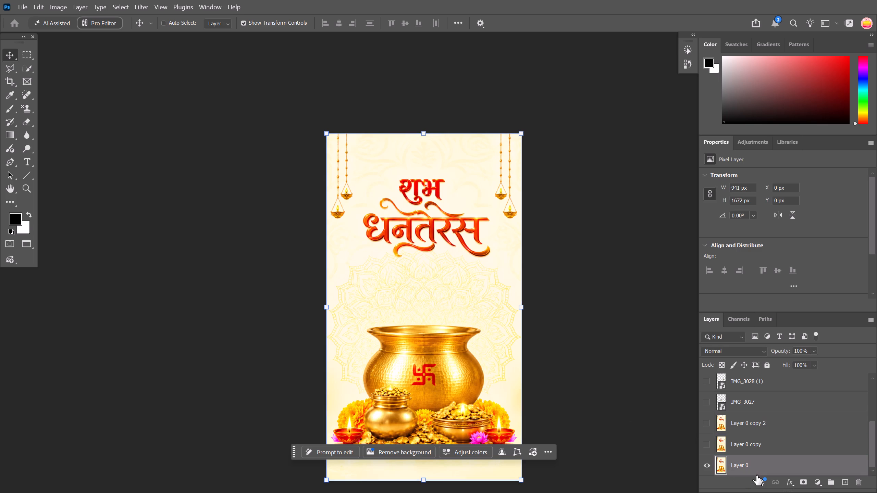
key("ctrl+j")
left_click(703, 443)
left_click(703, 443)
scroll(740, 446, "down", 6)
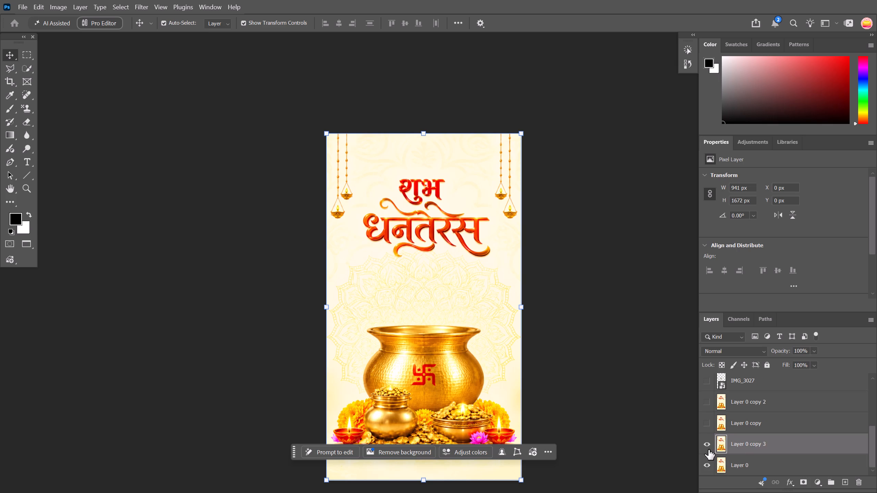
Select the inner opening of the large kalash on Layer 0 copy 3 with the Quick Selection tool, using a 17 px brush.
scroll(401, 353, "up", 15, "alt")
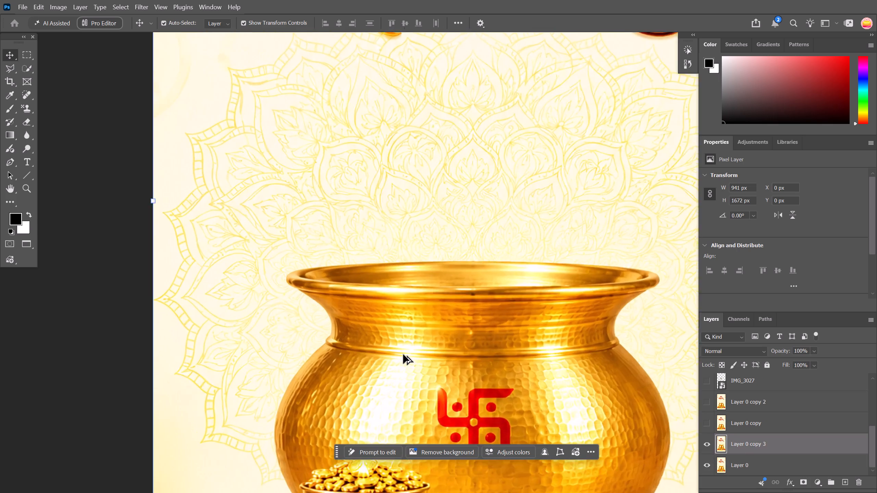
scroll(403, 354, "up", 2, "alt")
scroll(386, 347, "up", 16)
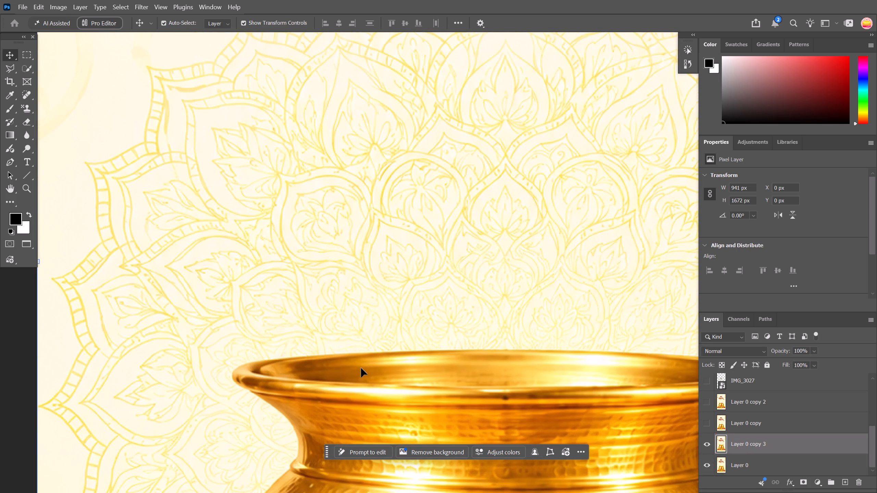
scroll(362, 368, "up", 7, "alt")
scroll(362, 373, "down", 6)
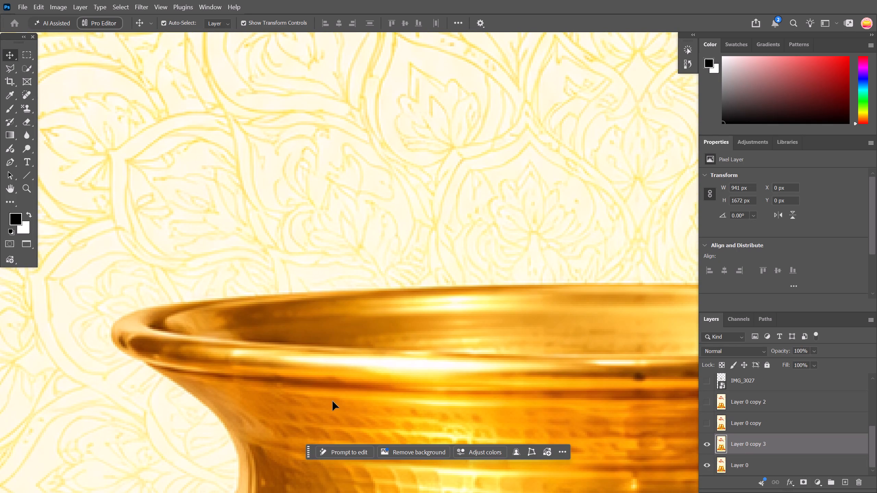
scroll(346, 317, "down", 3, "alt")
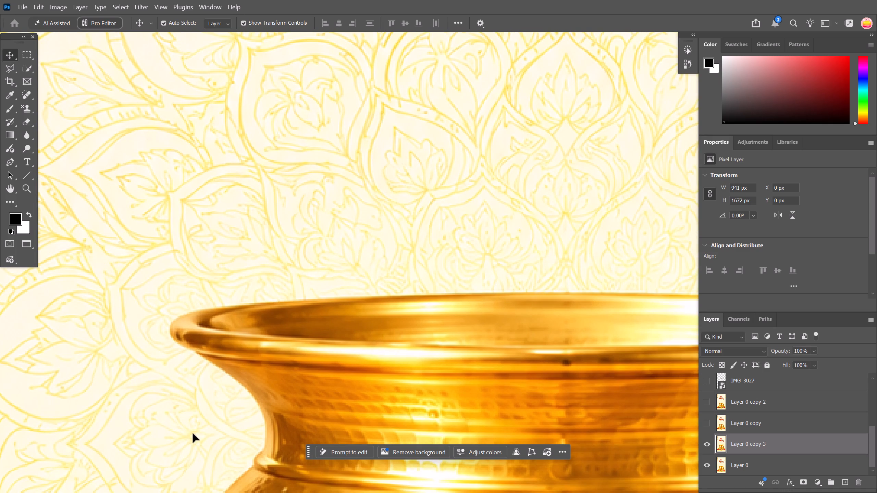
scroll(218, 389, "down", 5, "alt")
scroll(284, 383, "down", 3)
scroll(285, 384, "down", 5, "ctrl")
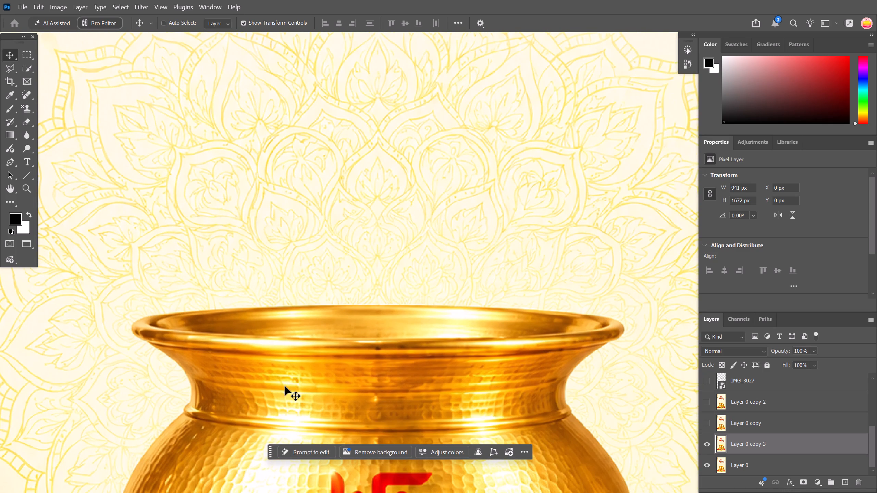
scroll(285, 386, "down", 7, "ctrl")
scroll(256, 369, "up", 7)
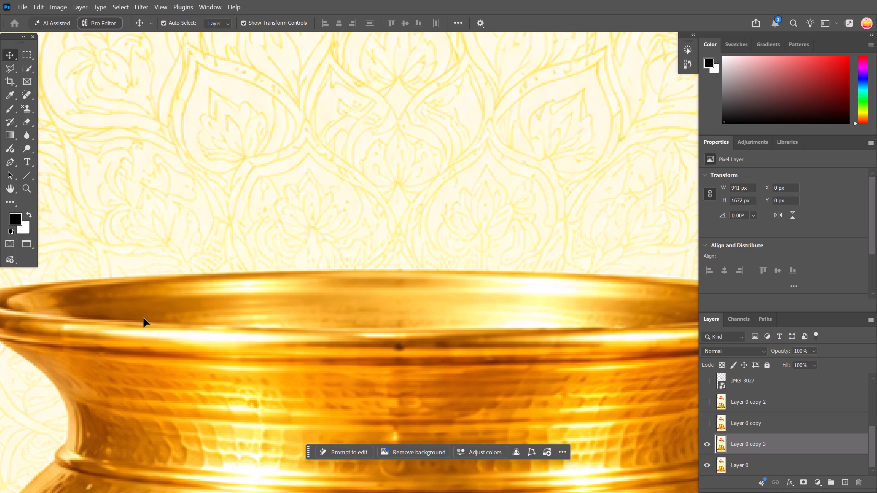
scroll(216, 329, "down", 4, "alt")
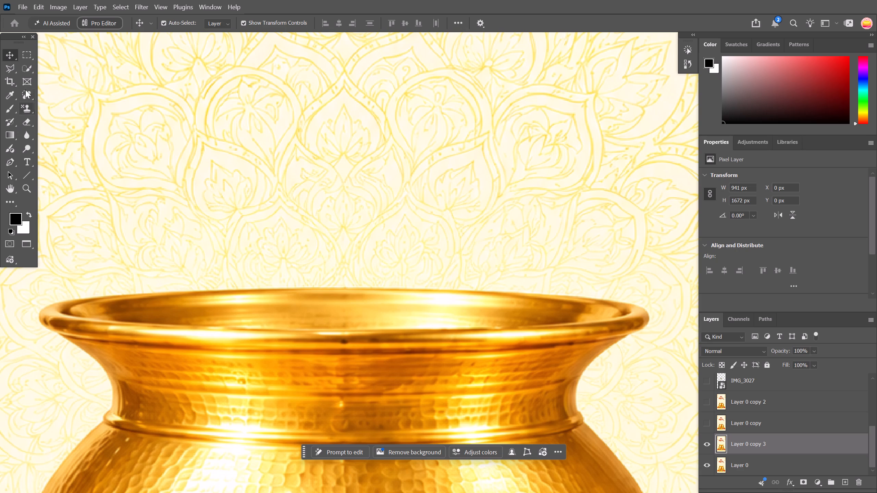
right_click(26, 67)
left_click(44, 66)
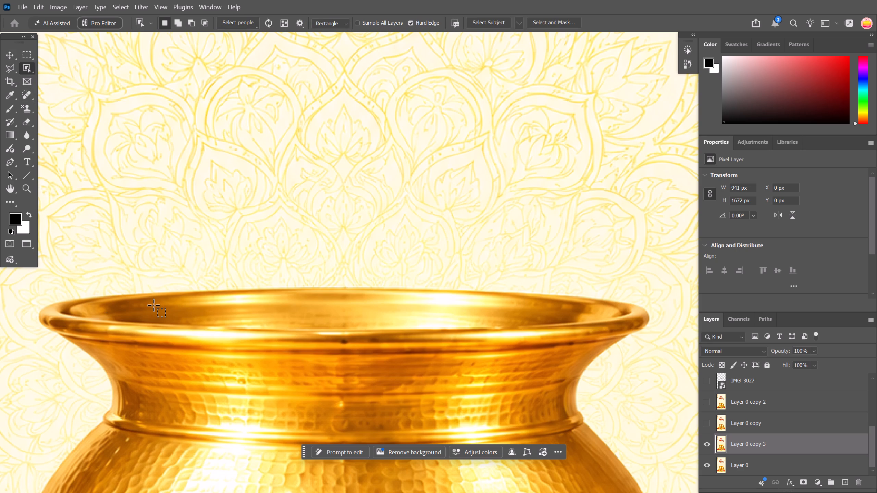
right_click(28, 70)
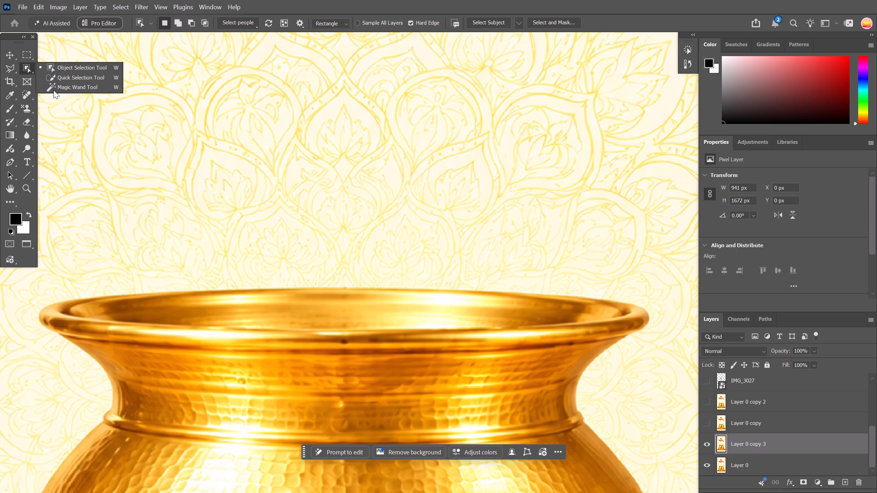
left_click(60, 75)
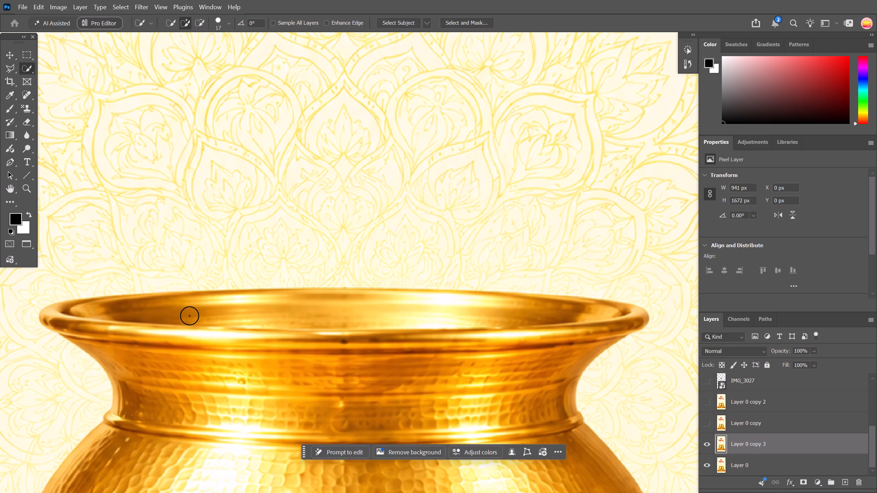
scroll(189, 316, "up", 4)
left_click(181, 320)
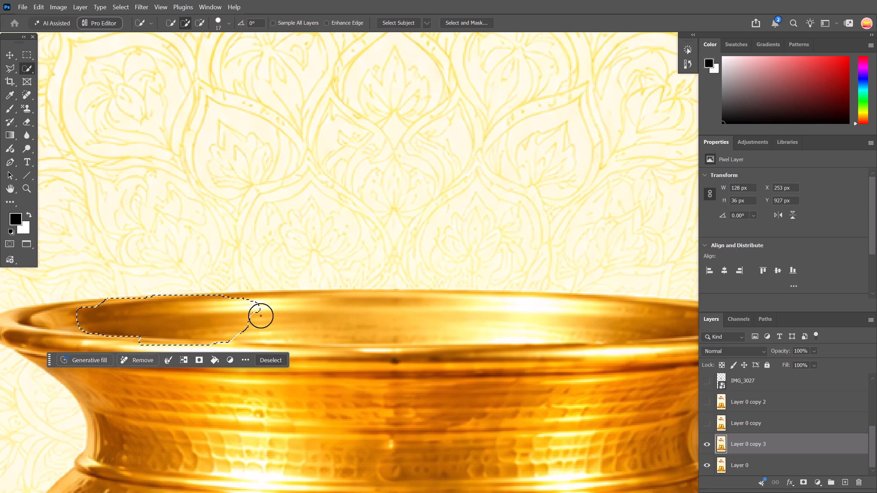
left_click(243, 311)
left_click_drag(286, 310, 289, 310)
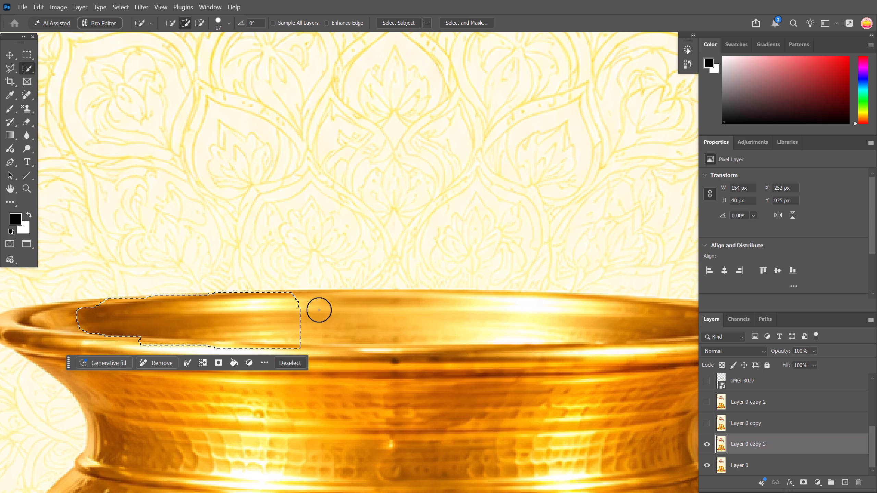
left_click_drag(297, 313, 316, 311)
scroll(414, 333, "down", 7, "alt")
left_click_drag(500, 323, 523, 320)
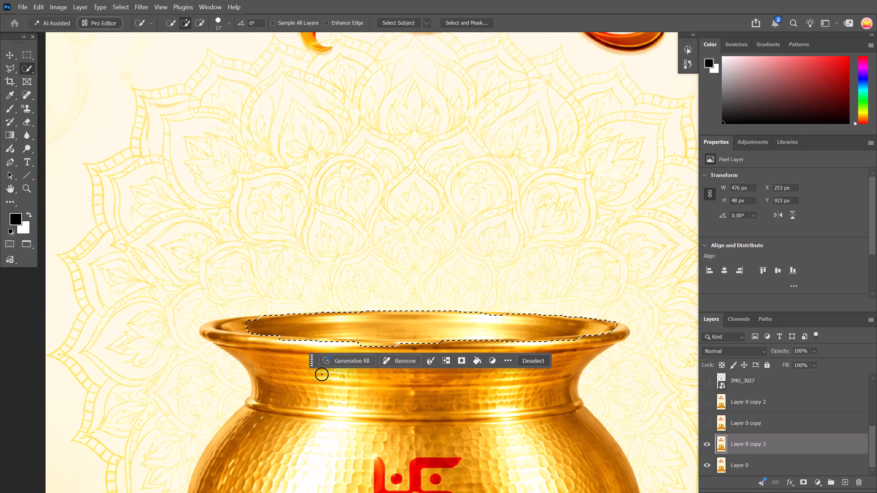
Reduce the selection brush to 5 px and subtract the excess corner at the right tip of the kalash opening.
scroll(325, 370, "down", 15, "ctrl")
scroll(394, 327, "up", 7, "alt")
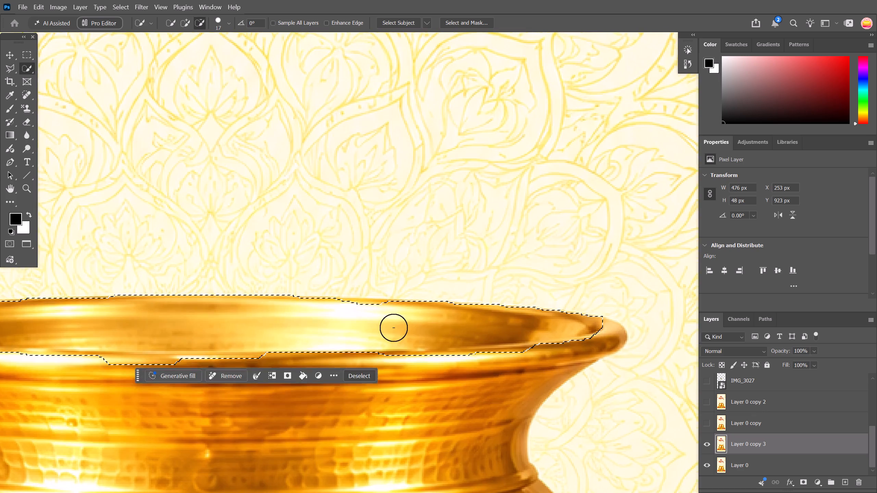
scroll(394, 328, "up", 7, "alt")
scroll(413, 336, "down", 7)
scroll(400, 333, "down", 6, "alt")
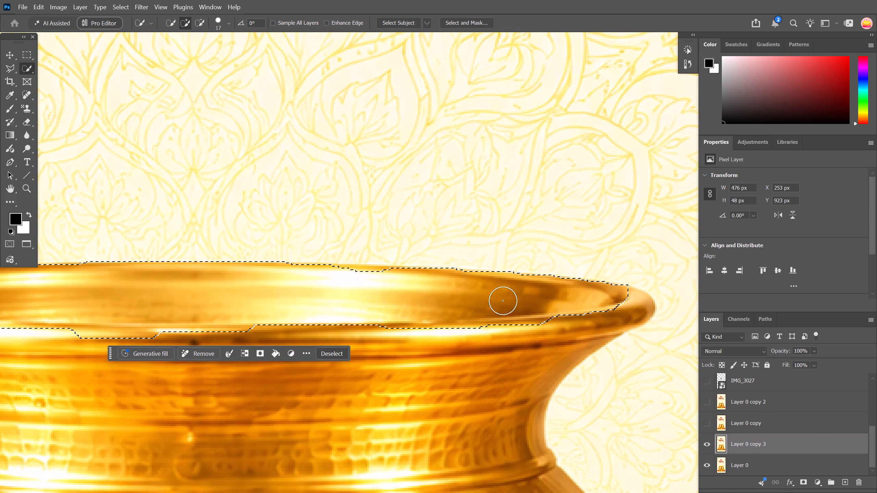
scroll(603, 289, "up", 8, "alt")
right_click_drag(601, 290, 568, 292, "alt")
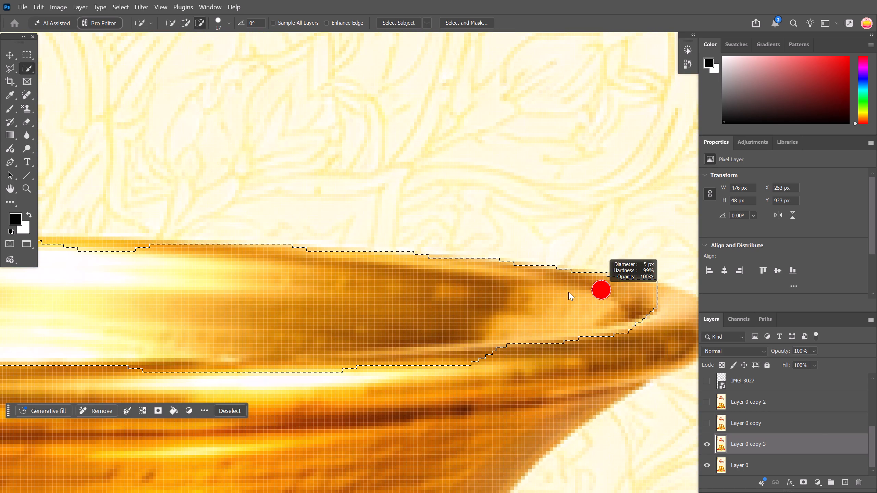
right_click_drag(568, 292, 568, 292, "alt")
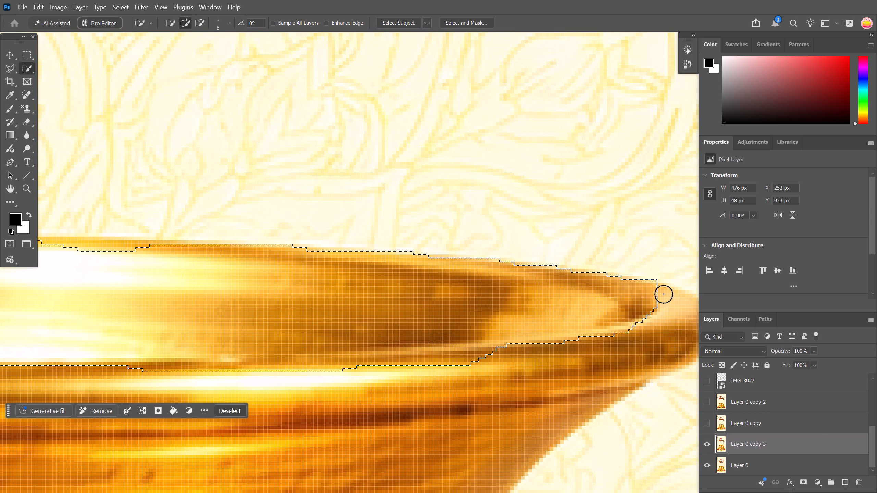
left_click(653, 278, "alt")
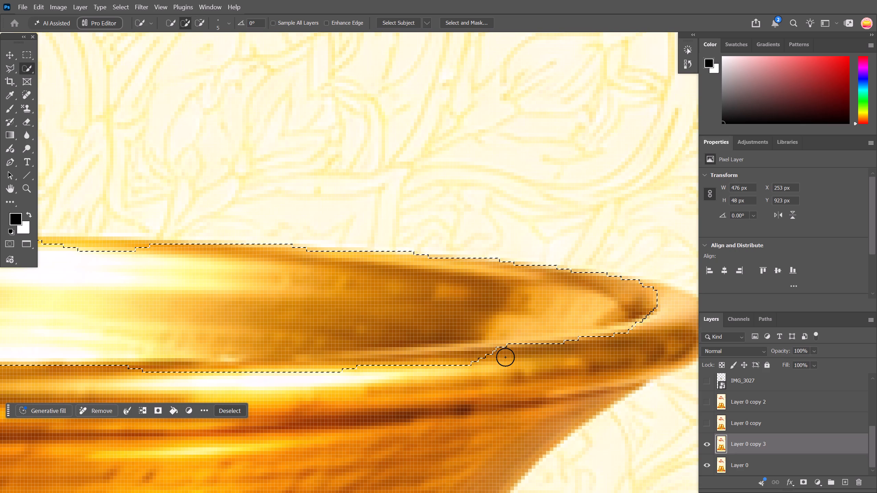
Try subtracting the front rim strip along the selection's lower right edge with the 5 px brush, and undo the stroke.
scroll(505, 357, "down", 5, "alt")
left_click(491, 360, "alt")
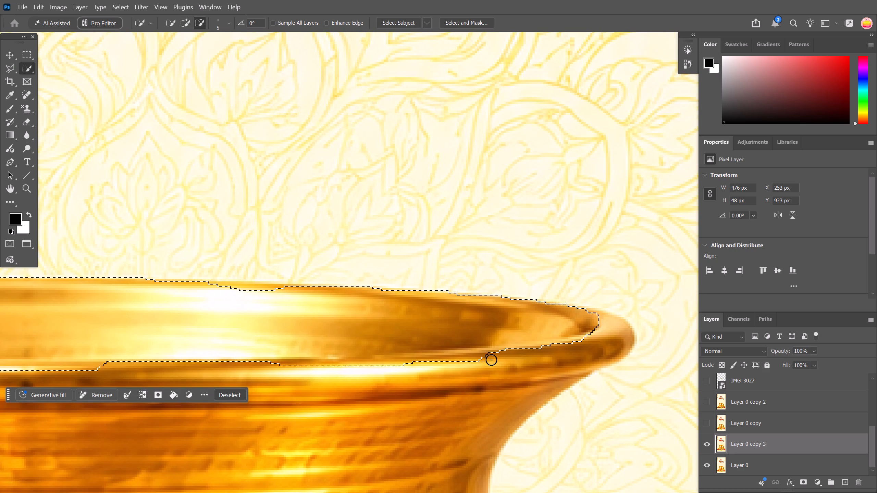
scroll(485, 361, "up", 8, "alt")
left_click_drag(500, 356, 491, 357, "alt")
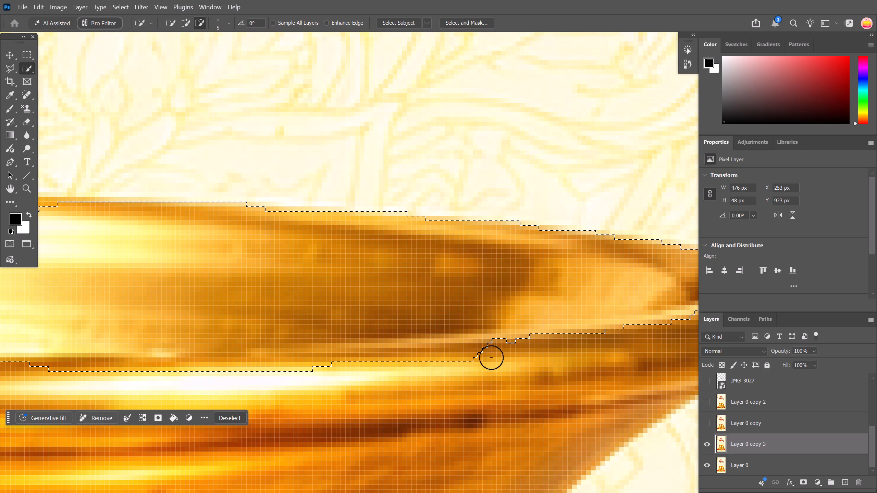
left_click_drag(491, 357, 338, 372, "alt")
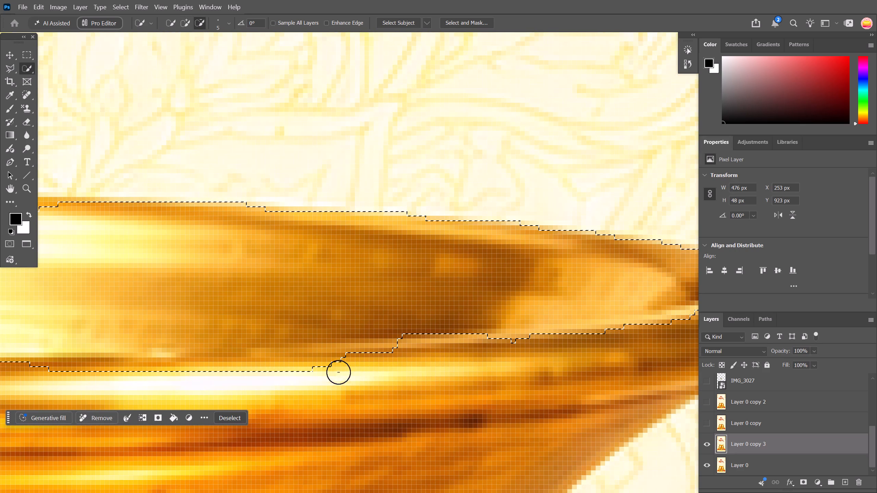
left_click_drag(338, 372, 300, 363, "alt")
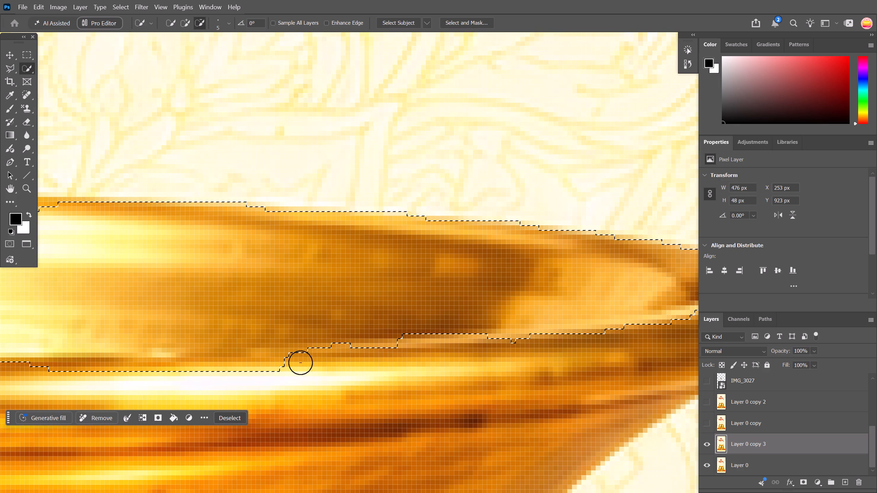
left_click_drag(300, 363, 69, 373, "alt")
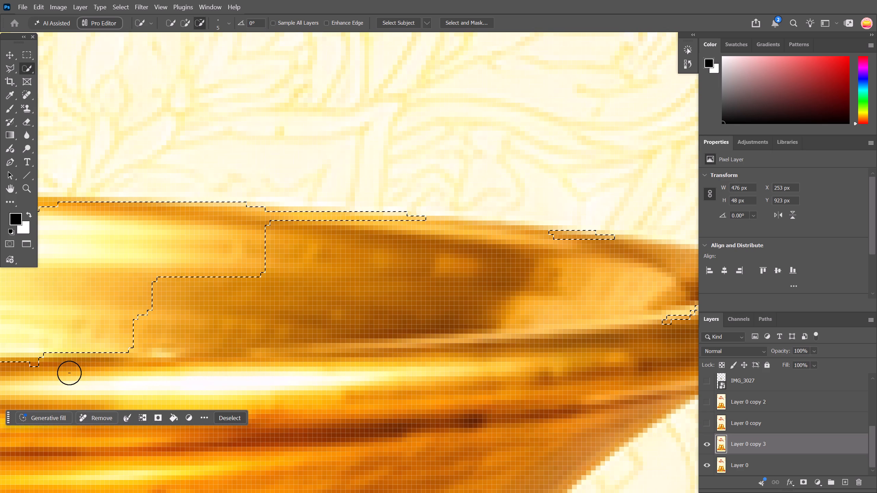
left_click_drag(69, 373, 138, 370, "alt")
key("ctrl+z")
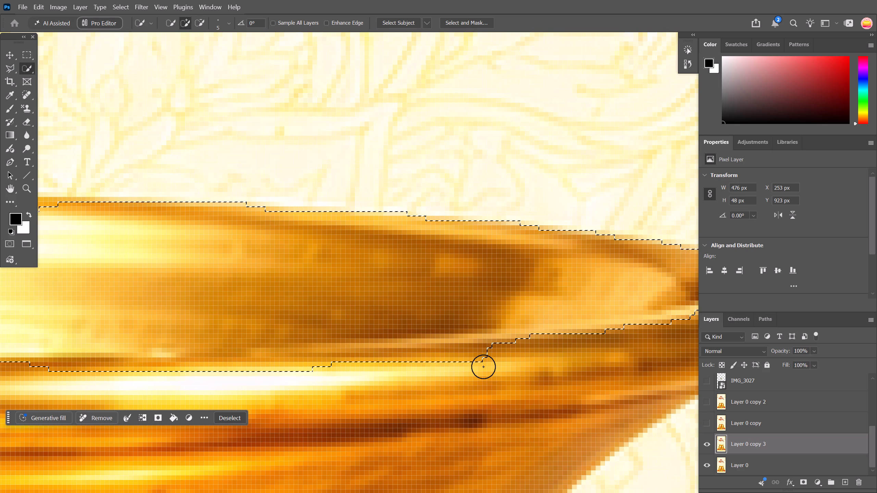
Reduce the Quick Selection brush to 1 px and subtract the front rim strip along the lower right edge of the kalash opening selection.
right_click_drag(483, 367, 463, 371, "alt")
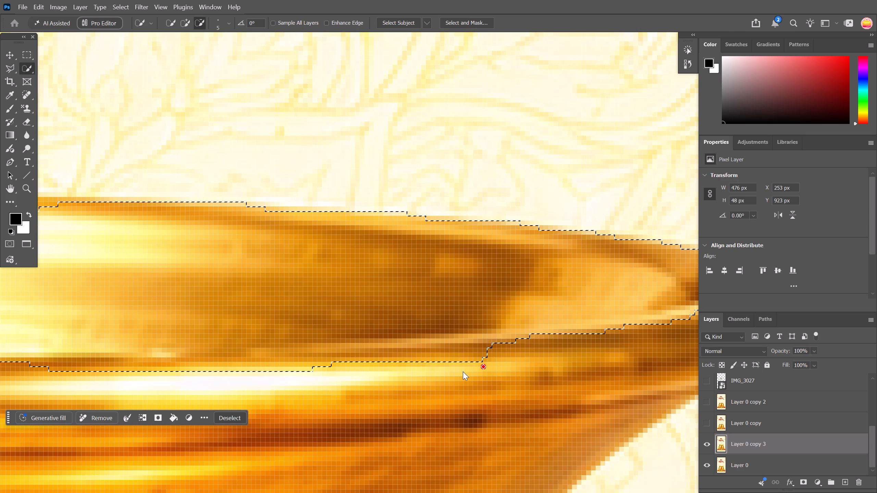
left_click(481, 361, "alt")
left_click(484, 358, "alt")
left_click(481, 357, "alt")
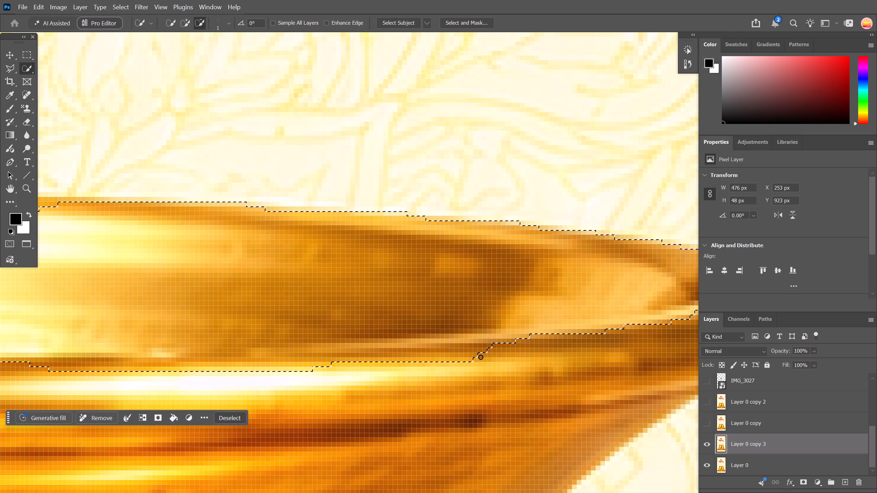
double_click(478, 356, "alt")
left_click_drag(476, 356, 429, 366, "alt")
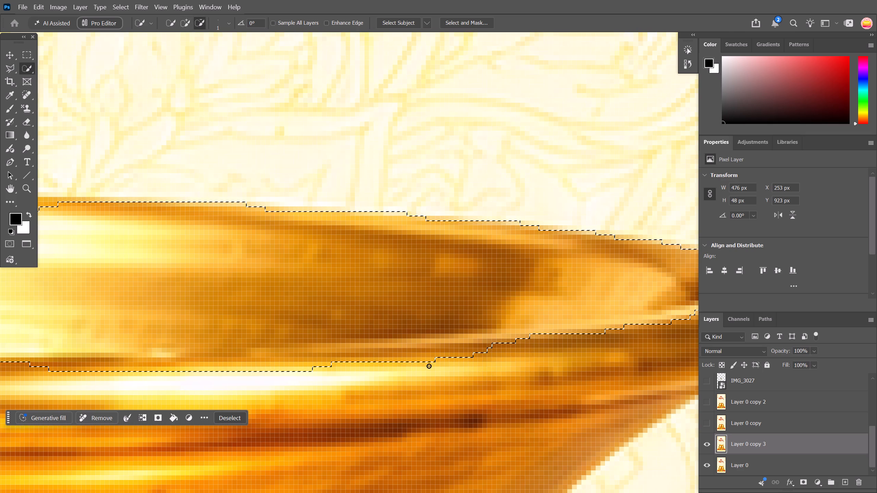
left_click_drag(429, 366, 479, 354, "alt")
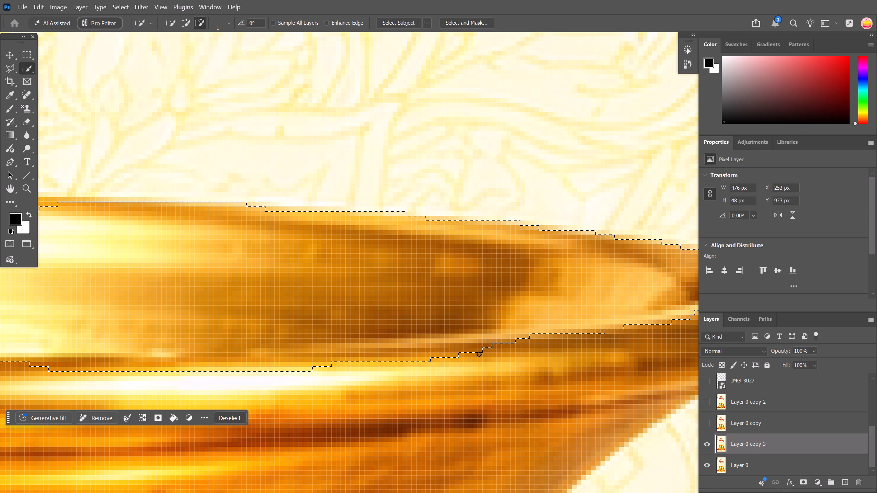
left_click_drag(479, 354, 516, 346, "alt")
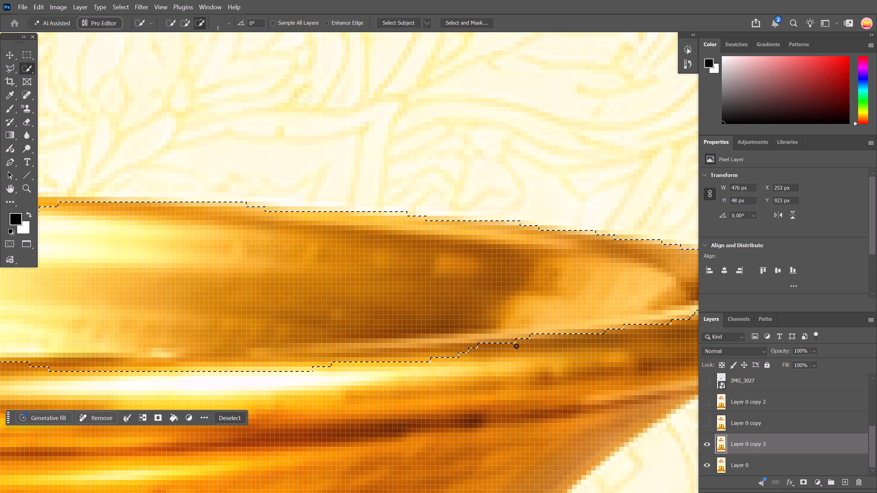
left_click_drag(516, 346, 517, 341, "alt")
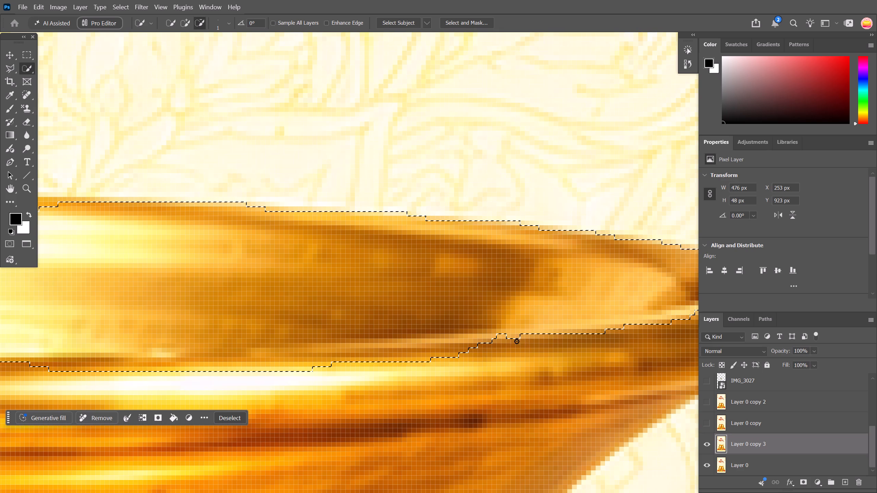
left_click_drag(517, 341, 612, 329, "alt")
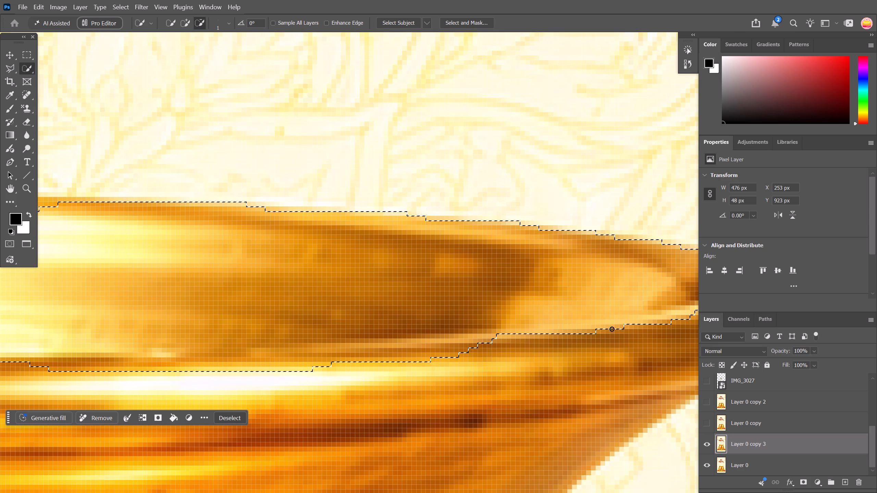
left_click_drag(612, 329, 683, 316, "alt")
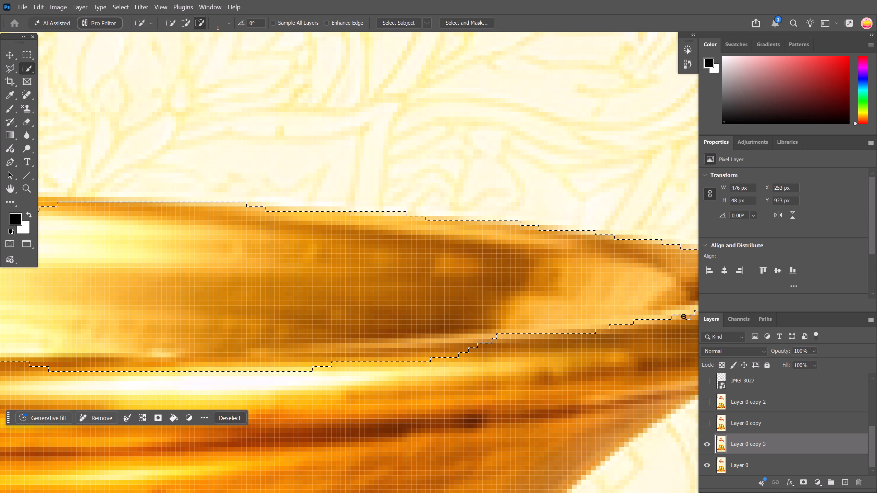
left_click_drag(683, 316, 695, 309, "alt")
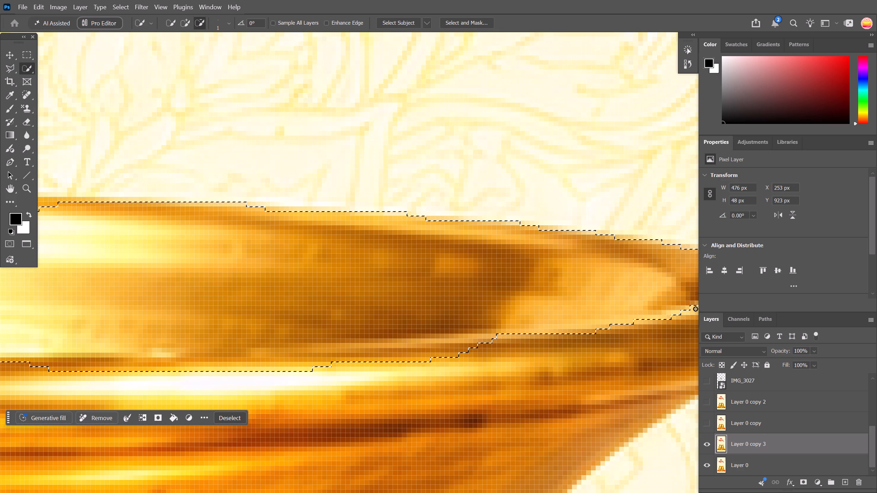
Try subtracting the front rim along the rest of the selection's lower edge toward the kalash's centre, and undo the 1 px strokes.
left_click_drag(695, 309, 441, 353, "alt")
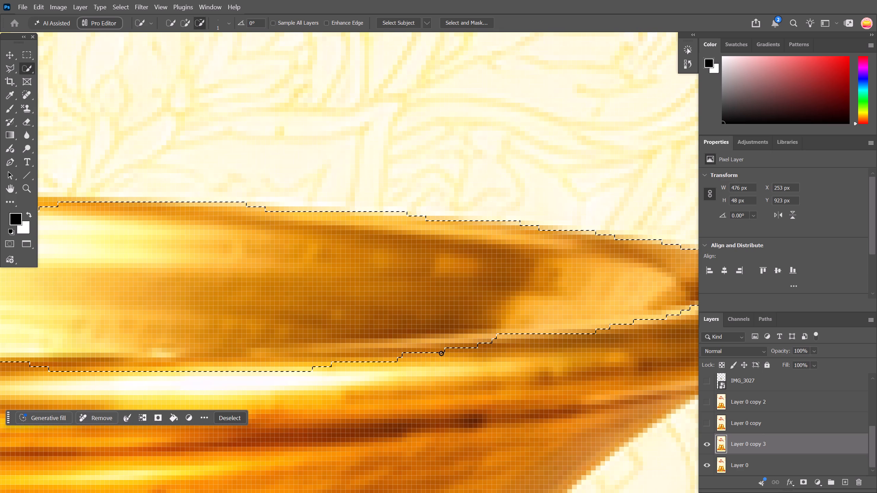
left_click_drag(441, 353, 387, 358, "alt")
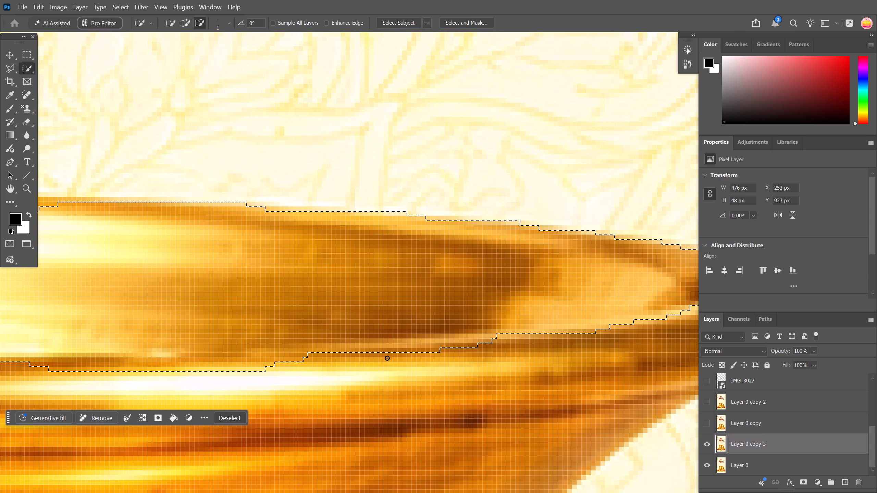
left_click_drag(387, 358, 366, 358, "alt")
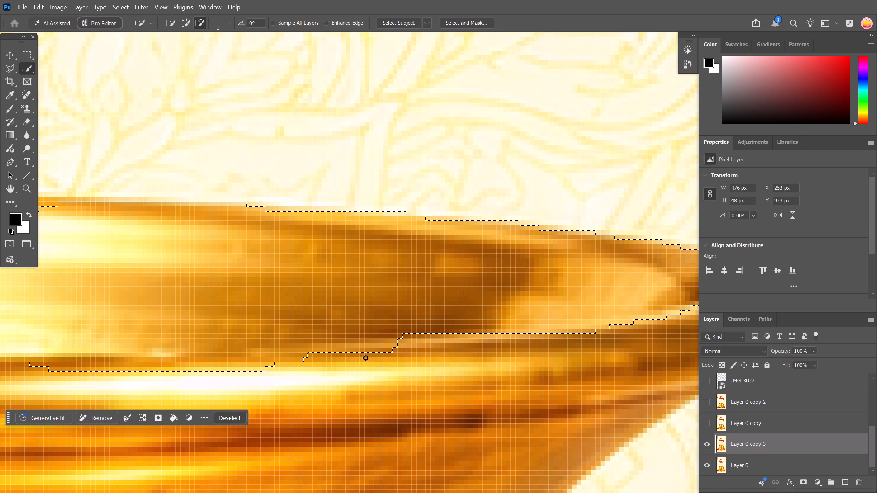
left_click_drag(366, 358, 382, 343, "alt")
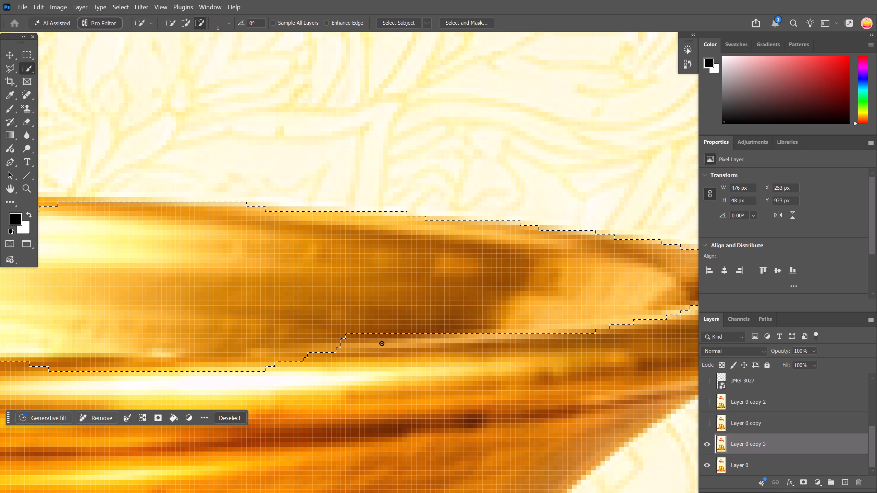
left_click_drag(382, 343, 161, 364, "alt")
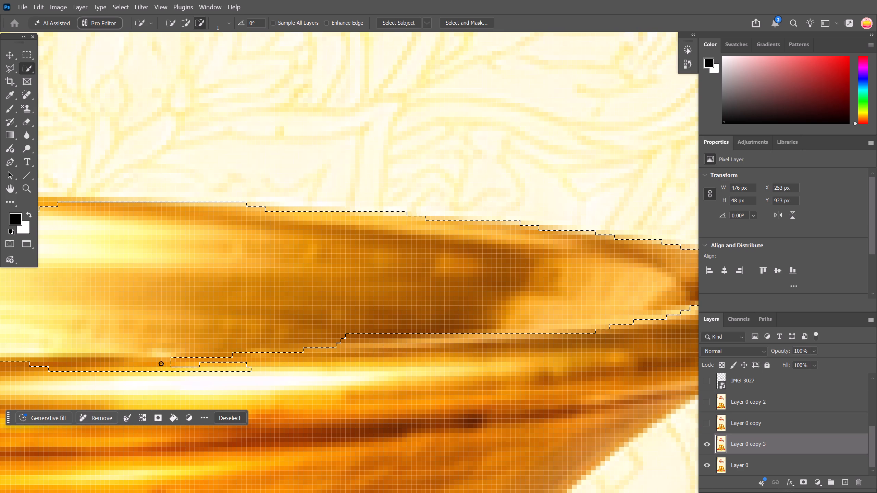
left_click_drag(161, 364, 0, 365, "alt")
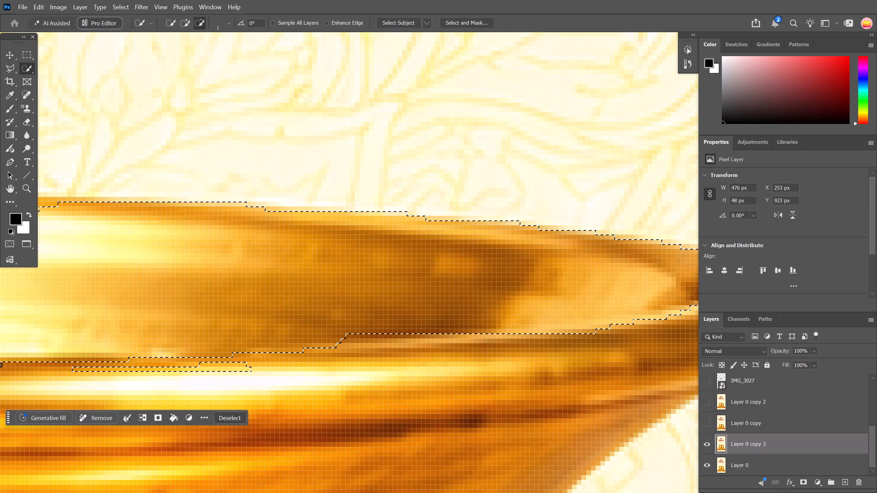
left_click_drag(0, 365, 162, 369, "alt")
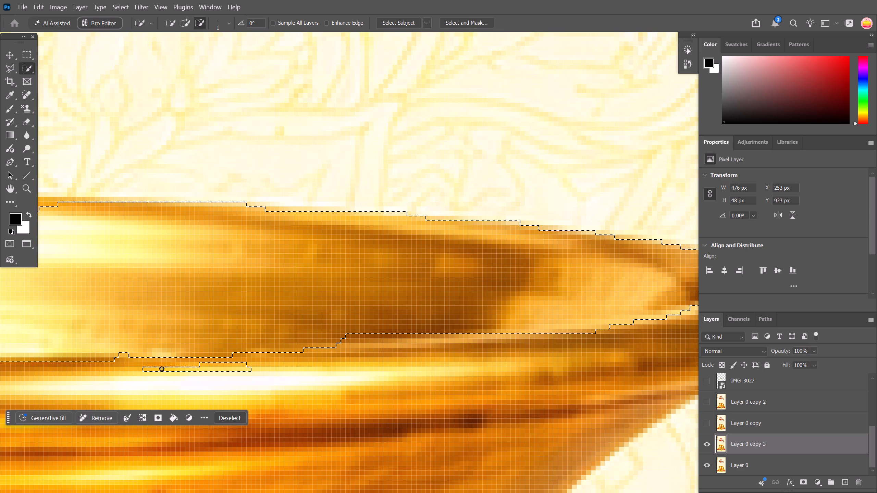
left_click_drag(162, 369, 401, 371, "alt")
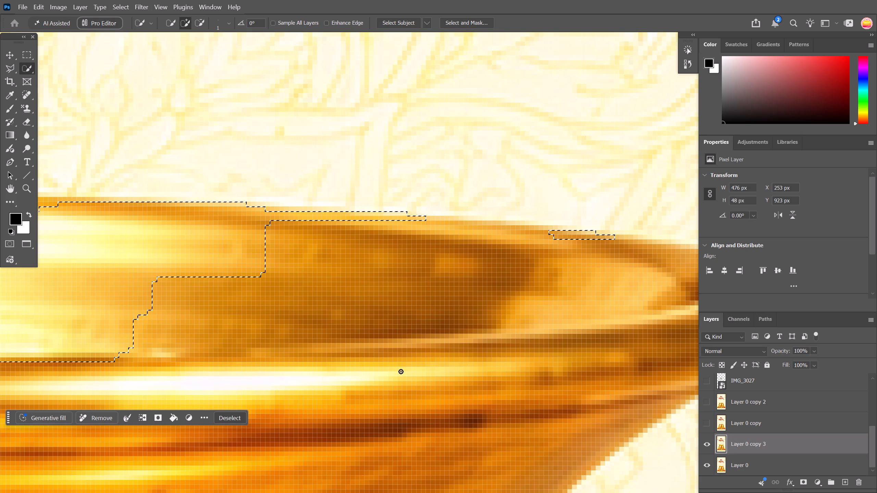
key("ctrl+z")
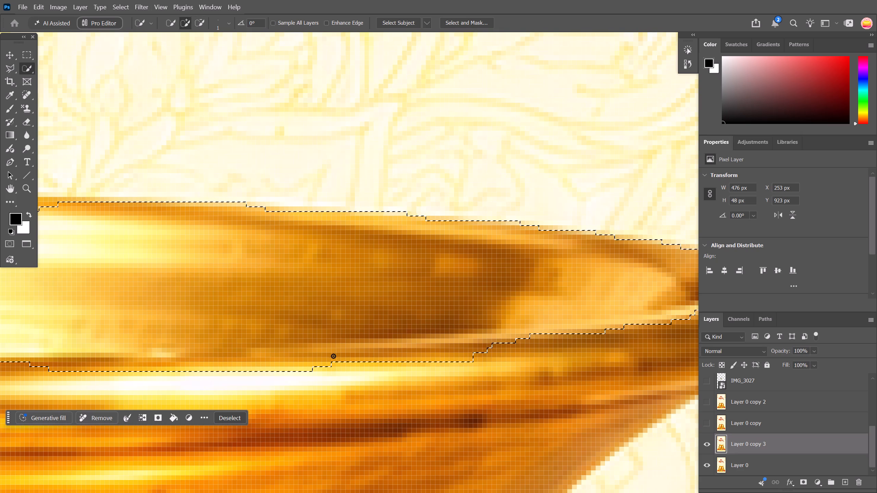
Abandon the Quick Selection of the kalash opening and deselect it, keeping Layer 0 copy 3 active.
scroll(322, 356, "down", 12, "alt")
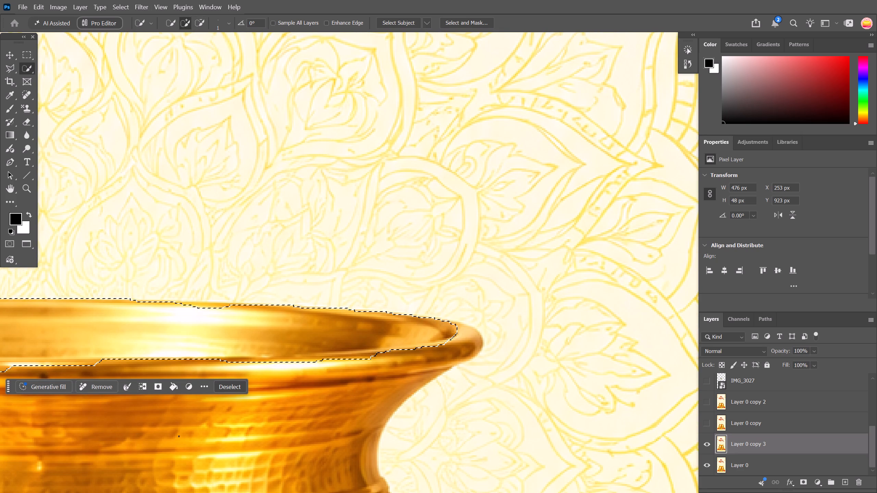
scroll(264, 440, "down", 8, "alt")
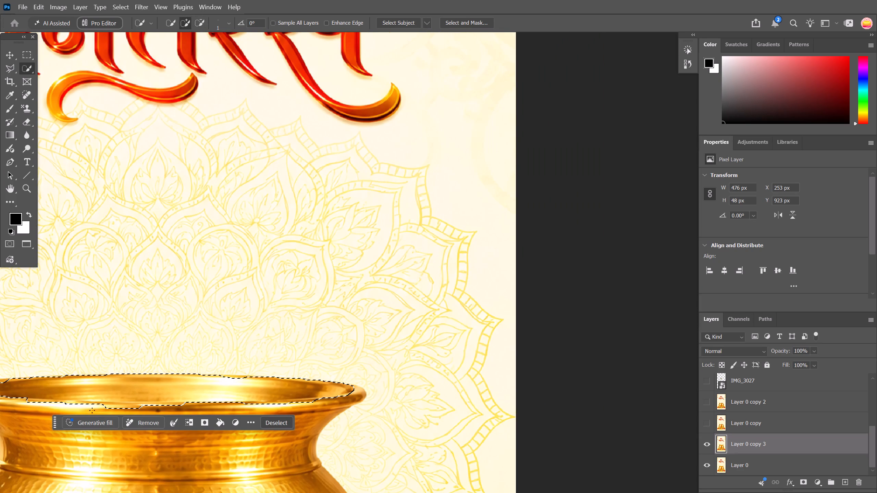
scroll(168, 430, "down", 6)
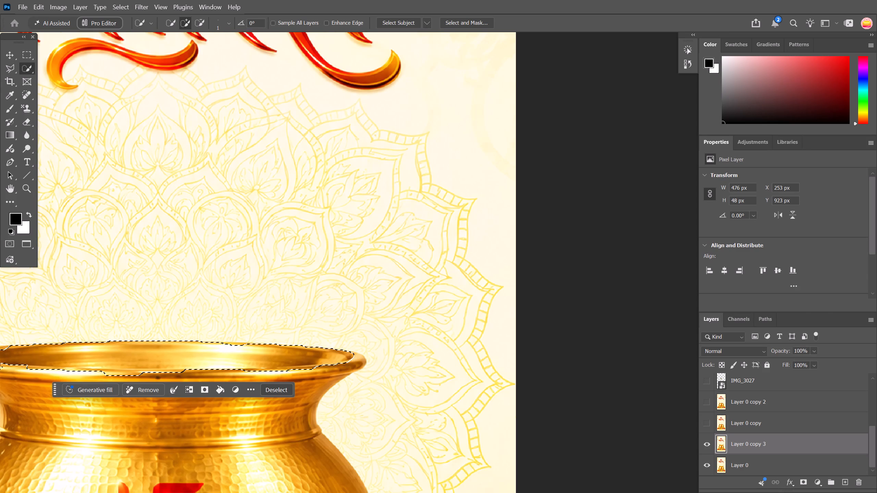
key("ctrl+z")
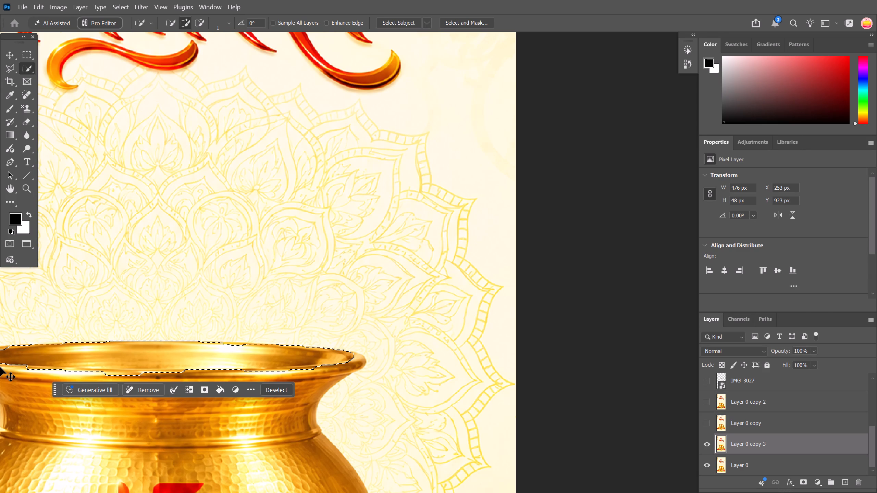
key("ctrl+z")
key("ctrl+z")
left_click(9, 49)
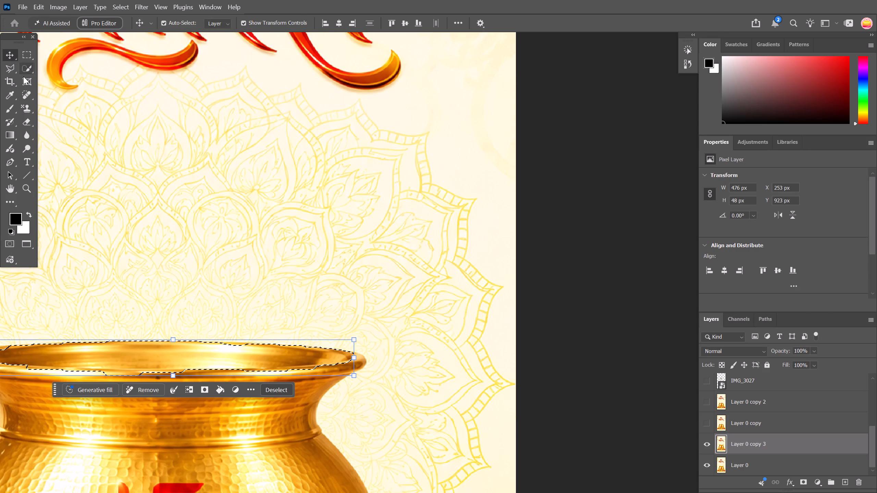
key("ctrl+d")
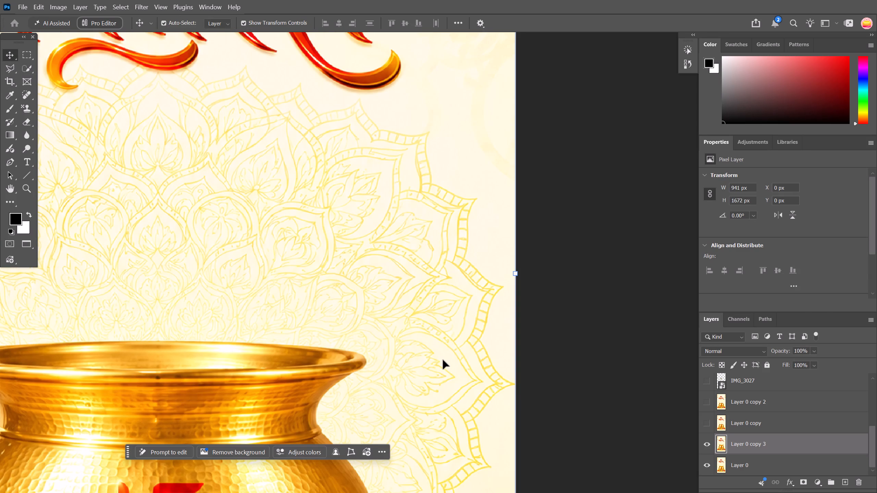
Start a Pen tool path on Layer 0 copy 3 at the inner left corner of the kalash mouth.
scroll(404, 402, "down", 7, "ctrl")
scroll(357, 396, "up", 12, "ctrl")
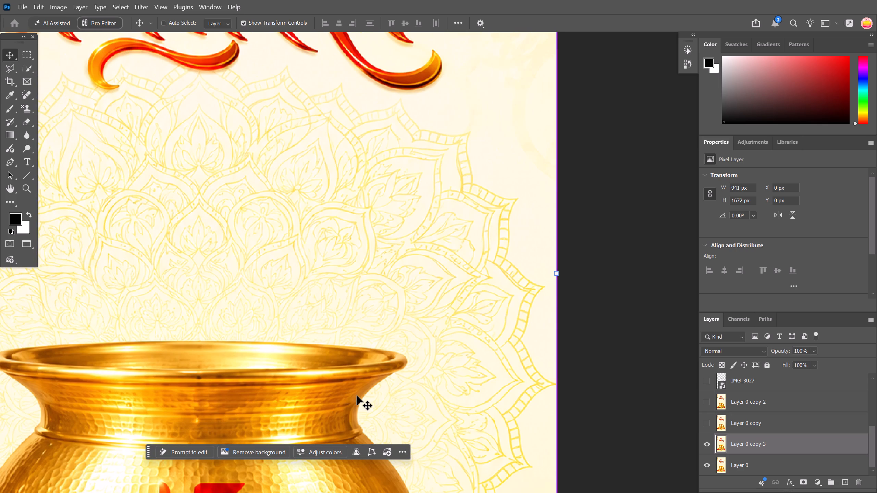
scroll(357, 396, "up", 6, "ctrl")
scroll(351, 388, "down", 9, "alt")
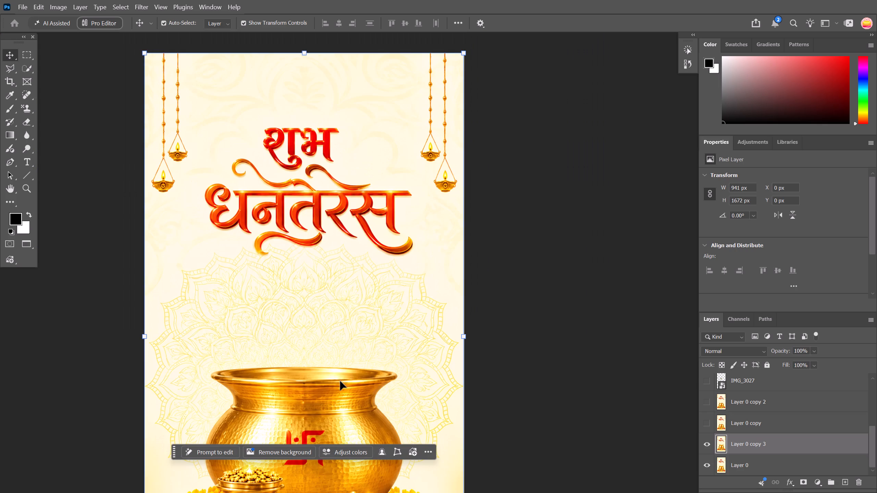
scroll(339, 382, "down", 7, "ctrl")
scroll(335, 383, "up", 11, "ctrl")
scroll(357, 386, "up", 4, "alt")
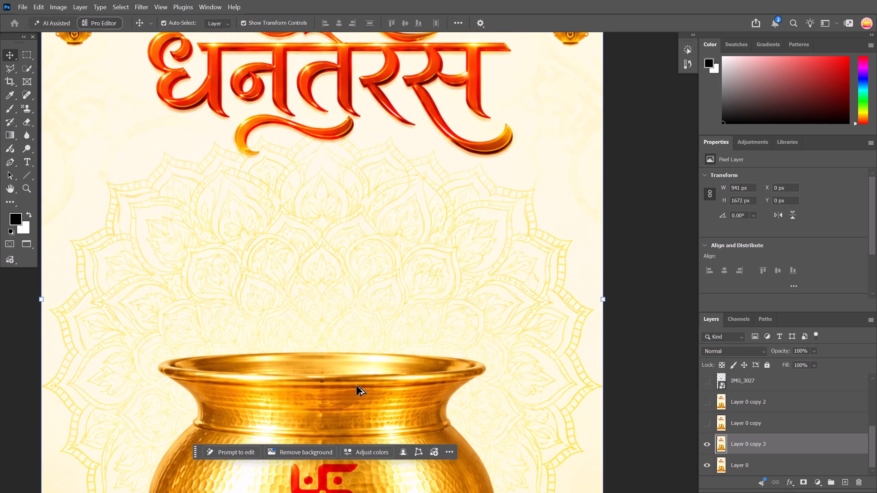
scroll(357, 386, "up", 3, "alt")
scroll(360, 385, "down", 4)
scroll(312, 375, "up", 5, "alt")
scroll(305, 376, "up", 3)
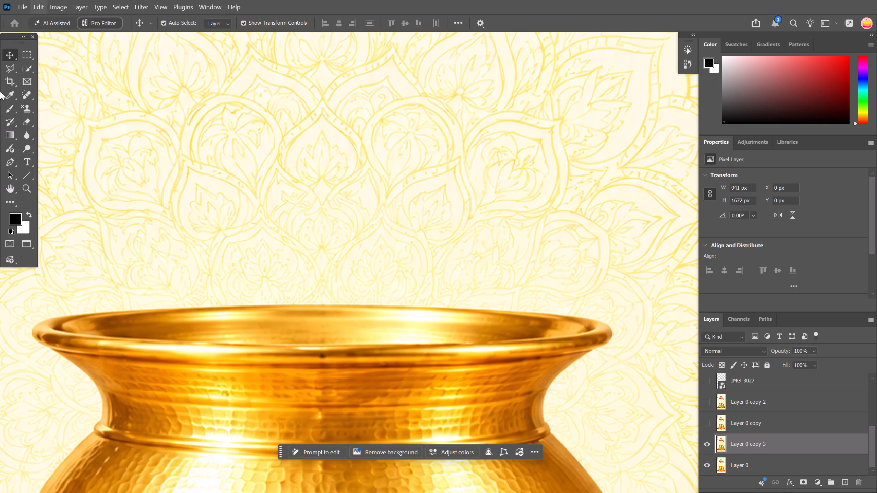
left_click(11, 155)
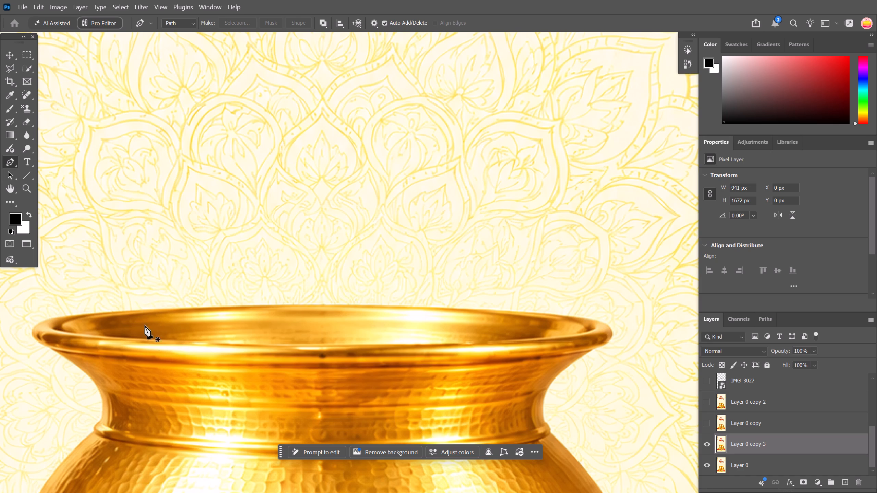
scroll(160, 351, "up", 8, "alt")
scroll(138, 334, "down", 4, "alt")
scroll(92, 314, "up", 7, "alt")
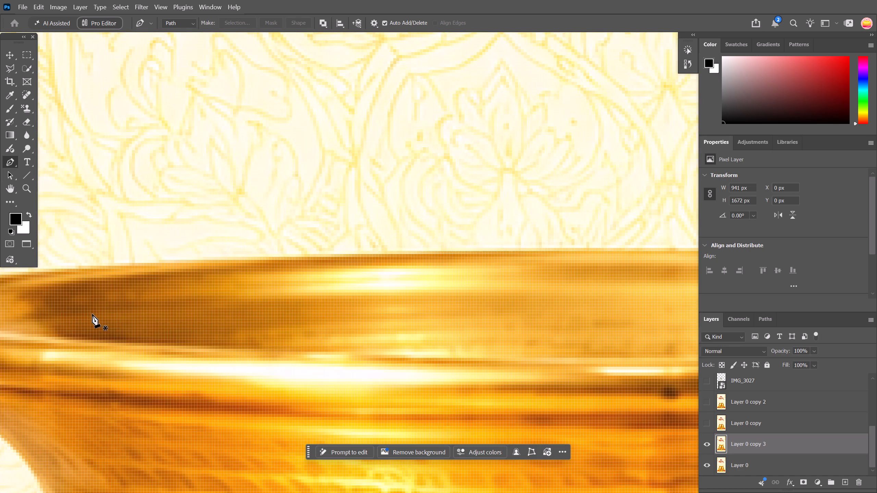
scroll(80, 330, "down", 6, "alt")
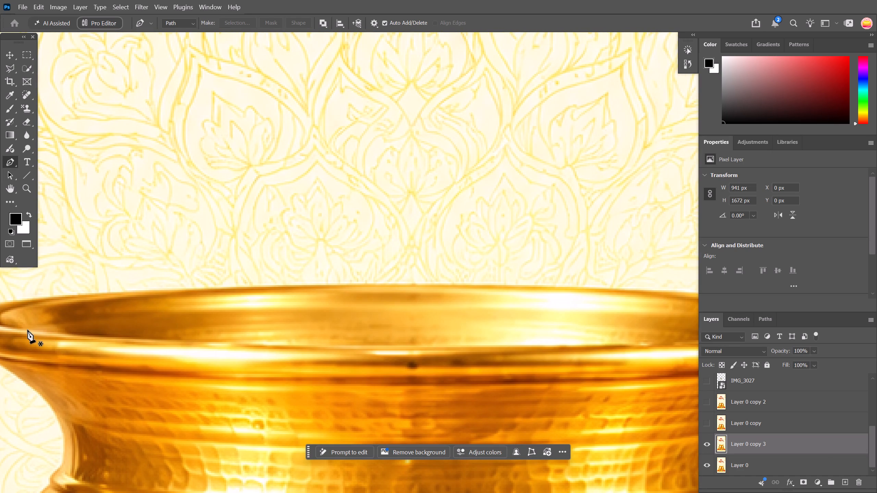
scroll(22, 328, "up", 2, "alt")
scroll(115, 347, "down", 6, "ctrl")
scroll(113, 346, "up", 4, "ctrl")
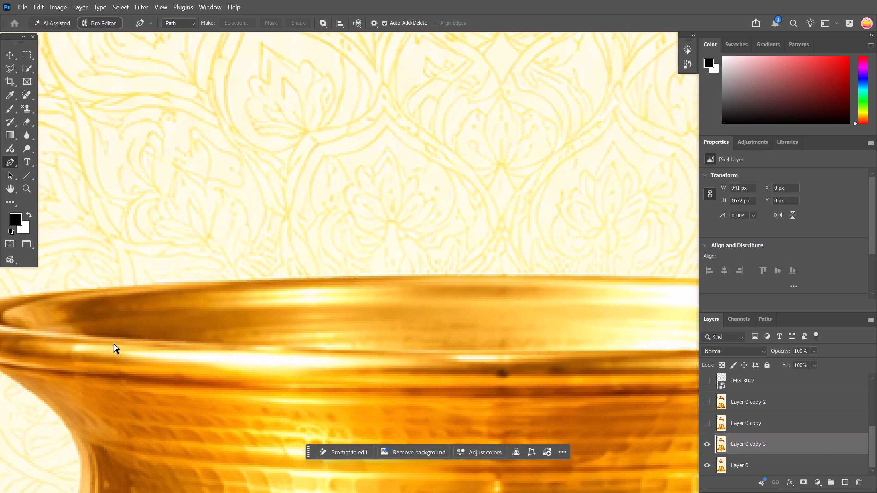
scroll(114, 343, "up", 18, "ctrl")
scroll(129, 332, "up", 2, "alt")
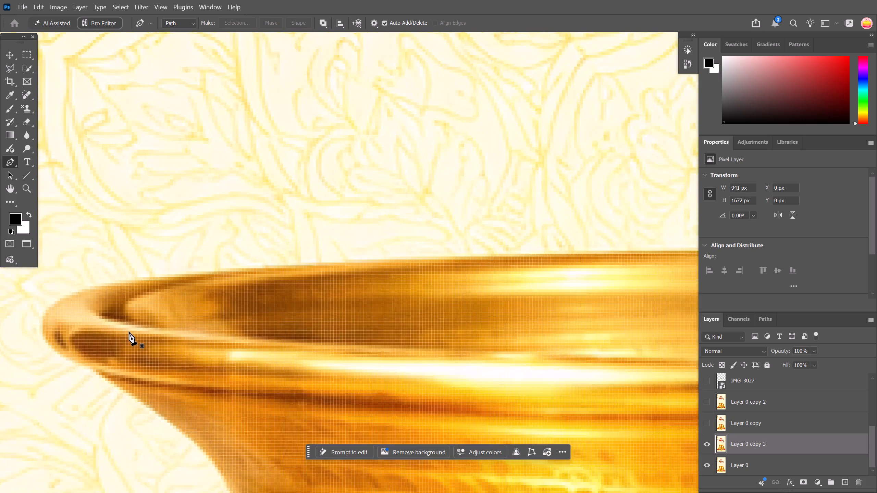
scroll(129, 332, "up", 11, "alt")
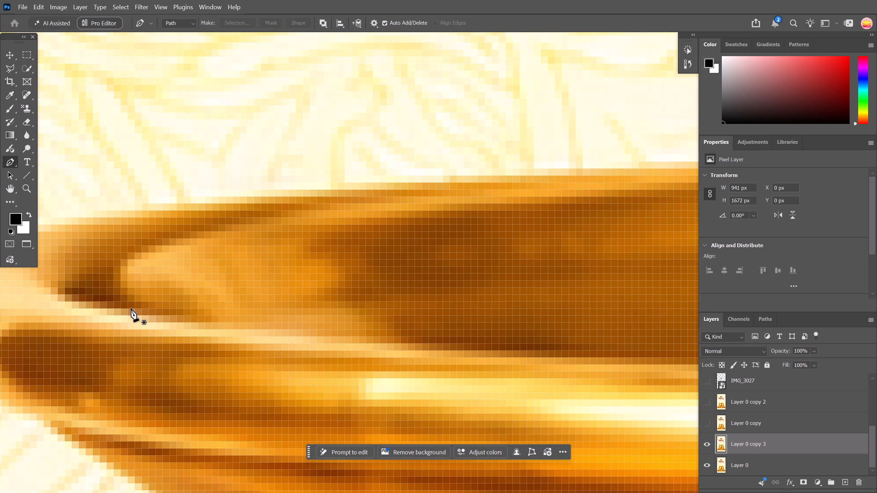
left_click(150, 305)
Add a curved path segment about 76 px wide and 8 px high along the inner edge of the kalash's front rim.
scroll(204, 329, "down", 8, "alt")
scroll(232, 337, "down", 4, "alt")
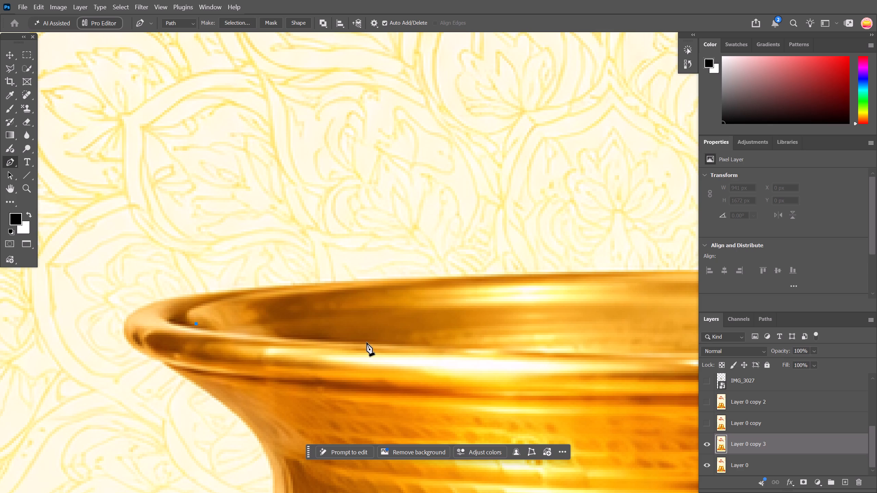
left_click_drag(367, 342, 470, 342)
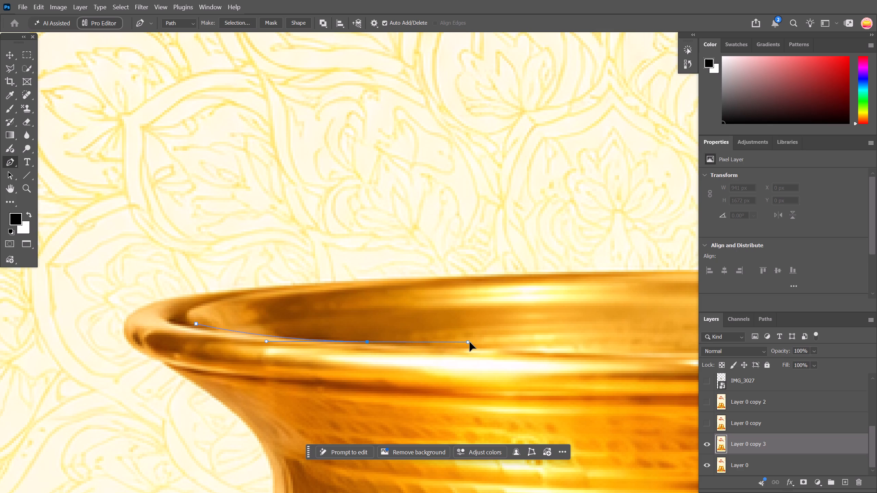
left_click_drag(470, 342, 459, 344)
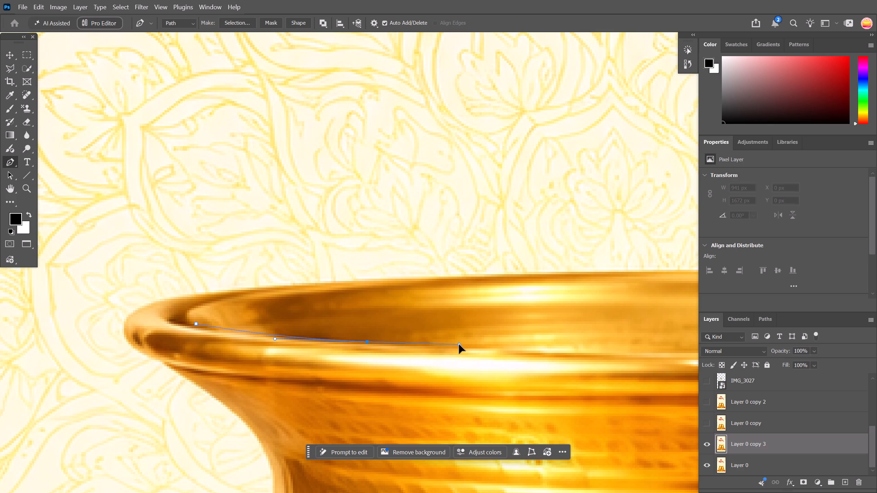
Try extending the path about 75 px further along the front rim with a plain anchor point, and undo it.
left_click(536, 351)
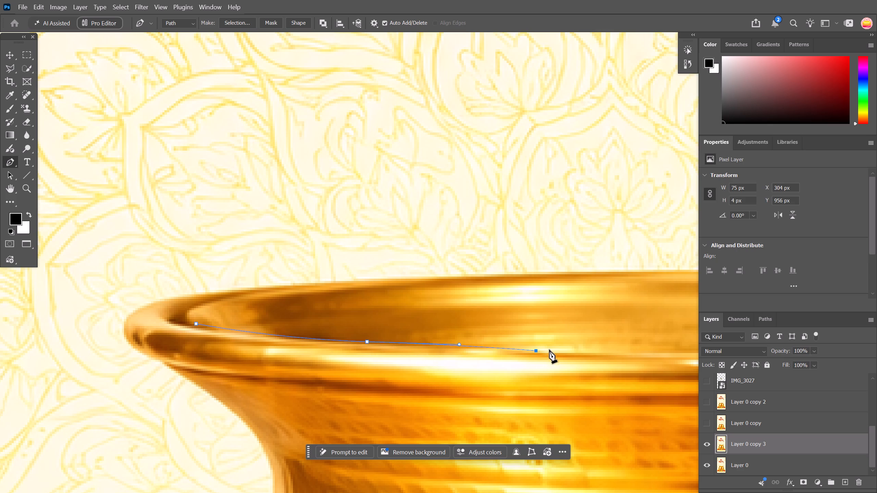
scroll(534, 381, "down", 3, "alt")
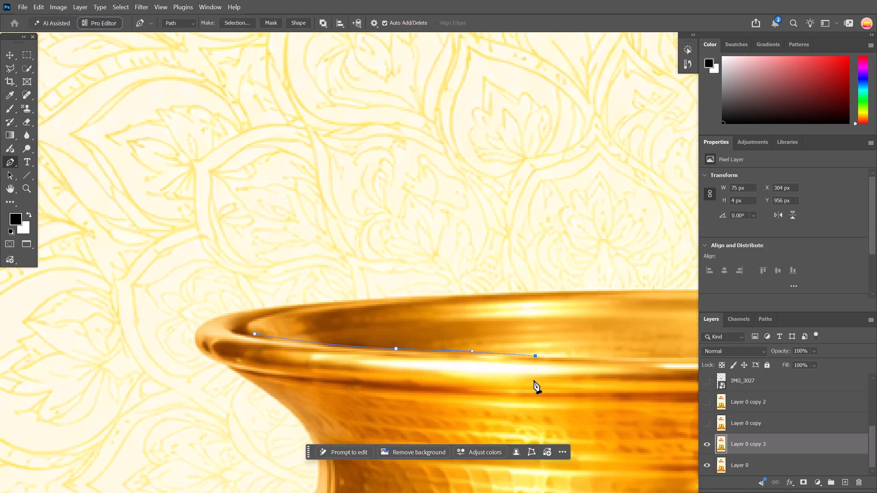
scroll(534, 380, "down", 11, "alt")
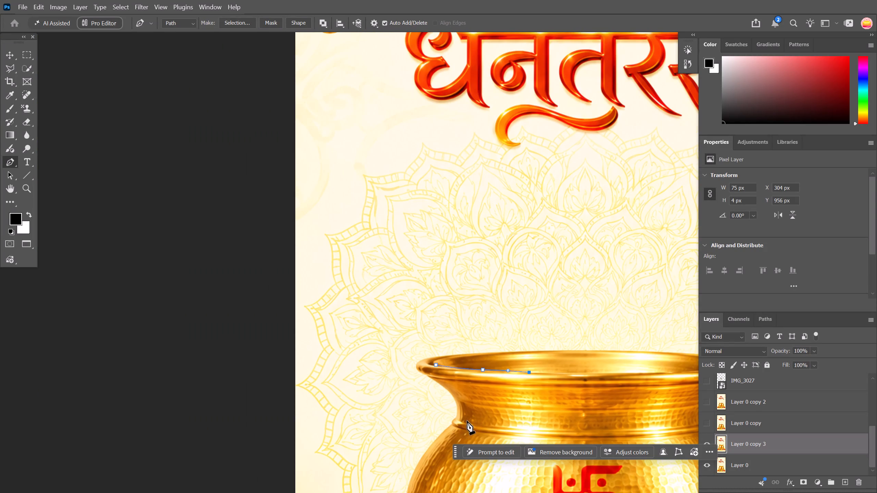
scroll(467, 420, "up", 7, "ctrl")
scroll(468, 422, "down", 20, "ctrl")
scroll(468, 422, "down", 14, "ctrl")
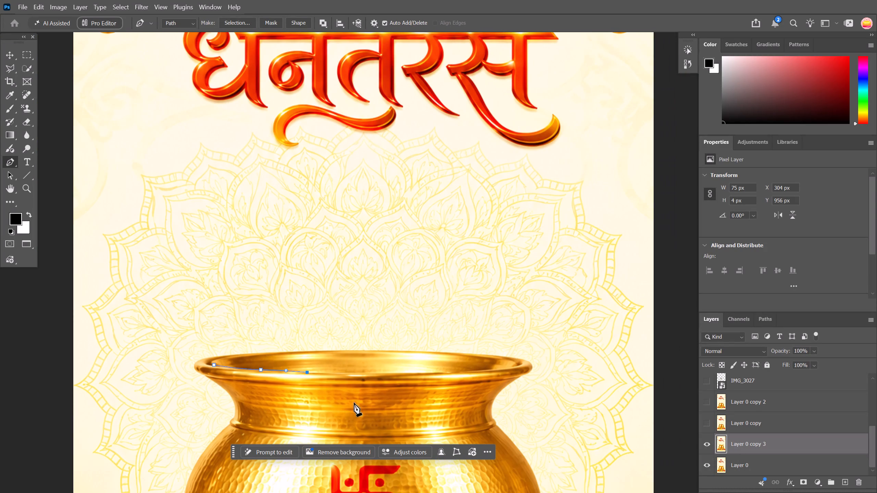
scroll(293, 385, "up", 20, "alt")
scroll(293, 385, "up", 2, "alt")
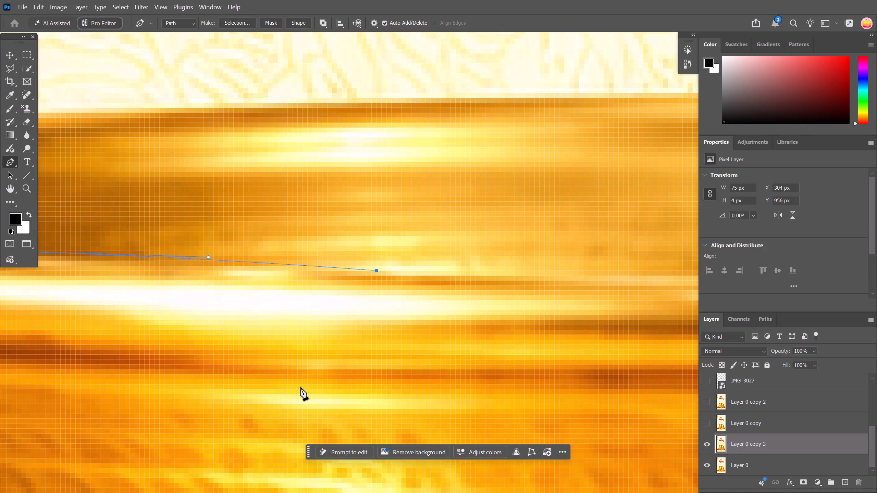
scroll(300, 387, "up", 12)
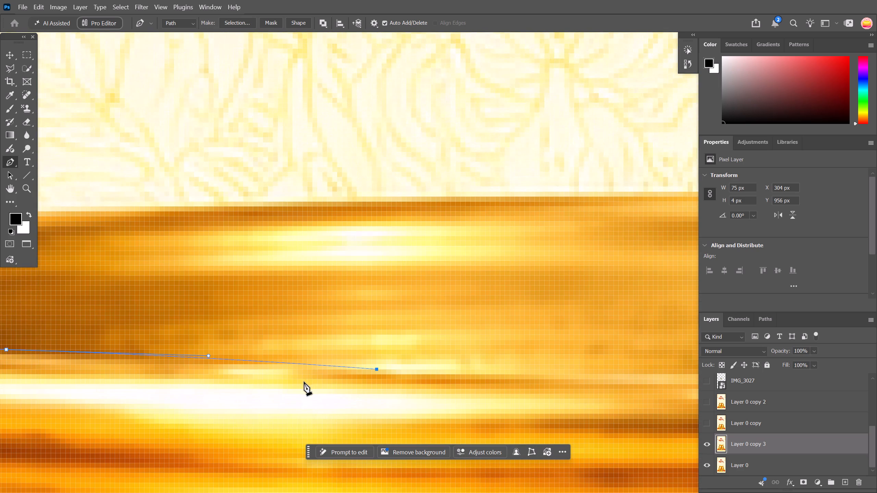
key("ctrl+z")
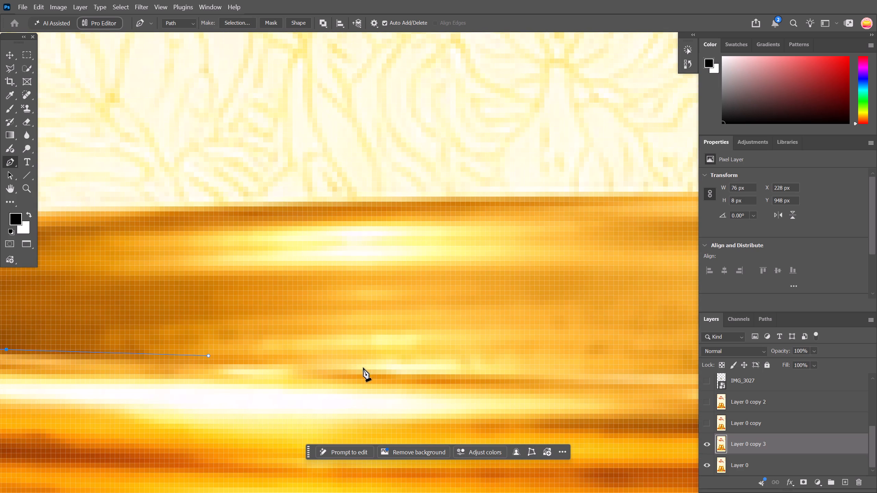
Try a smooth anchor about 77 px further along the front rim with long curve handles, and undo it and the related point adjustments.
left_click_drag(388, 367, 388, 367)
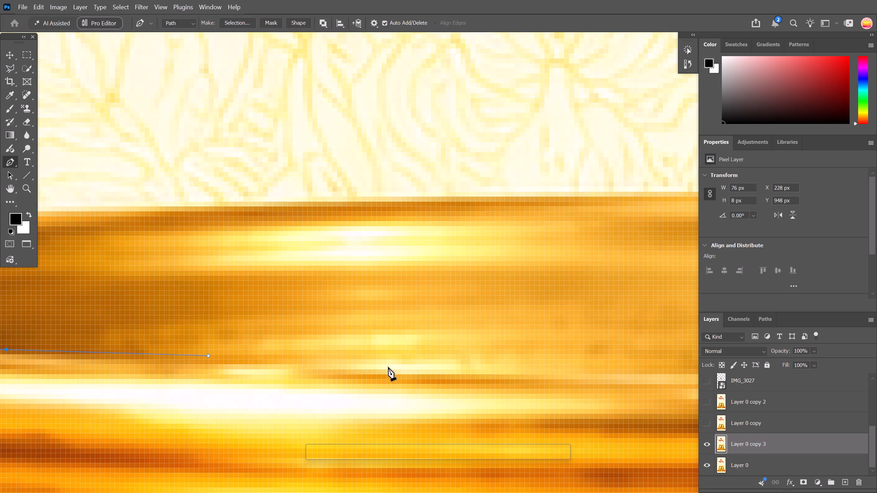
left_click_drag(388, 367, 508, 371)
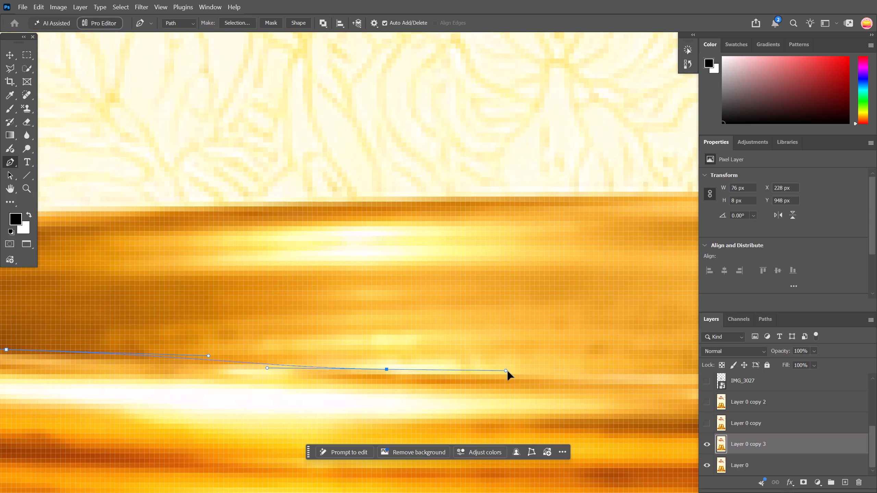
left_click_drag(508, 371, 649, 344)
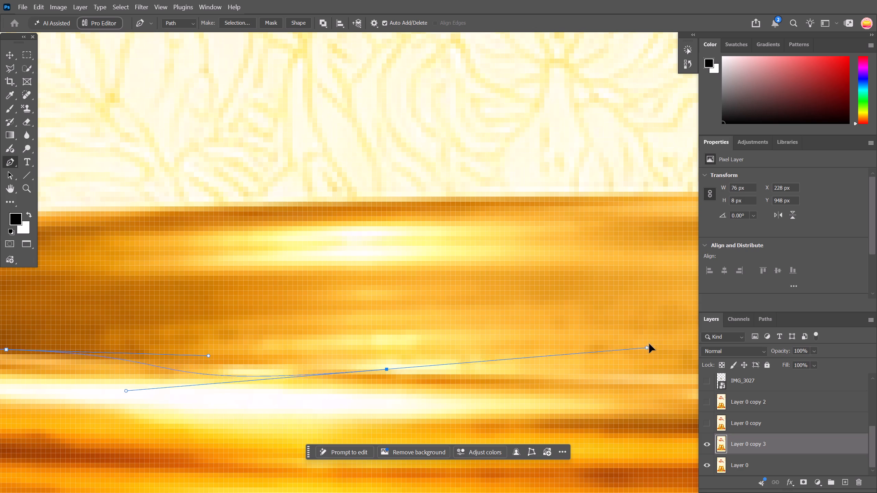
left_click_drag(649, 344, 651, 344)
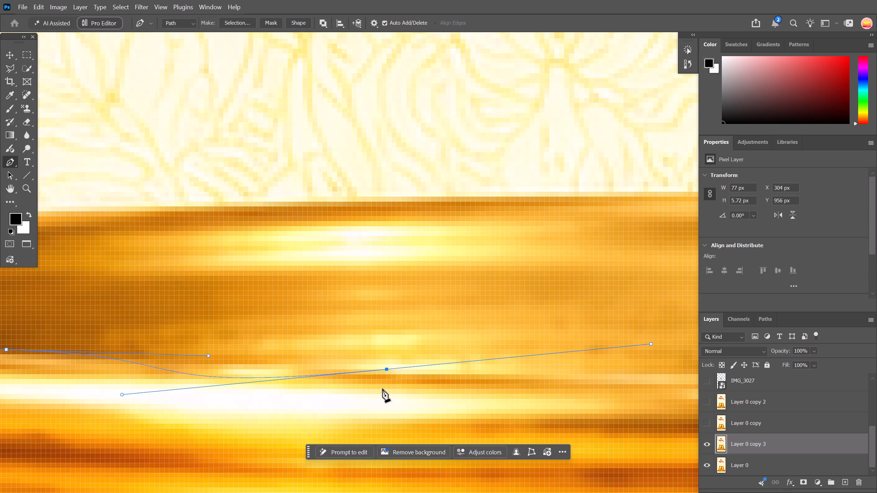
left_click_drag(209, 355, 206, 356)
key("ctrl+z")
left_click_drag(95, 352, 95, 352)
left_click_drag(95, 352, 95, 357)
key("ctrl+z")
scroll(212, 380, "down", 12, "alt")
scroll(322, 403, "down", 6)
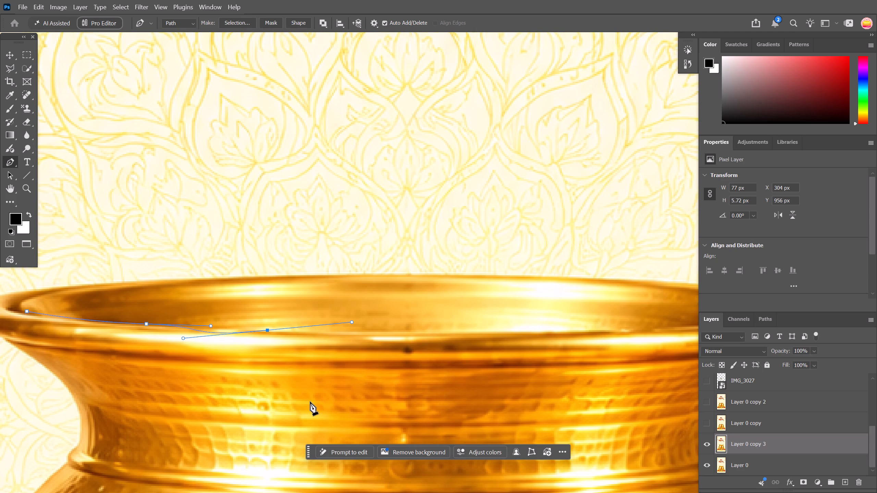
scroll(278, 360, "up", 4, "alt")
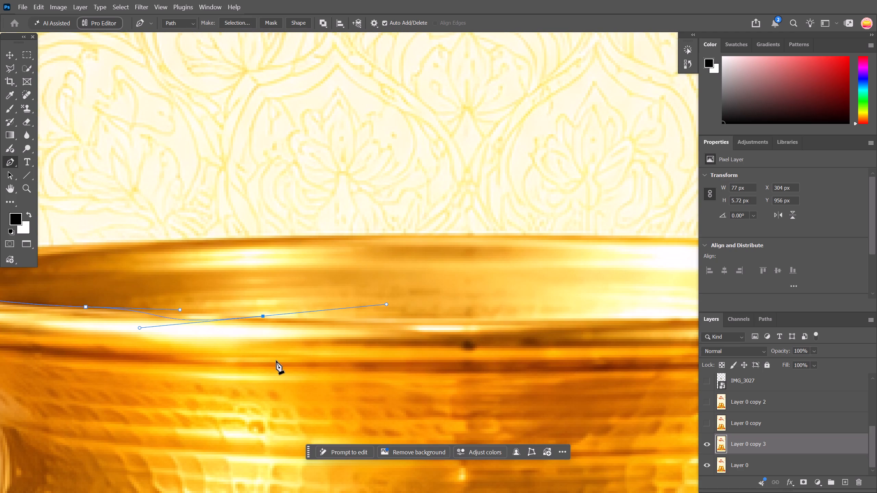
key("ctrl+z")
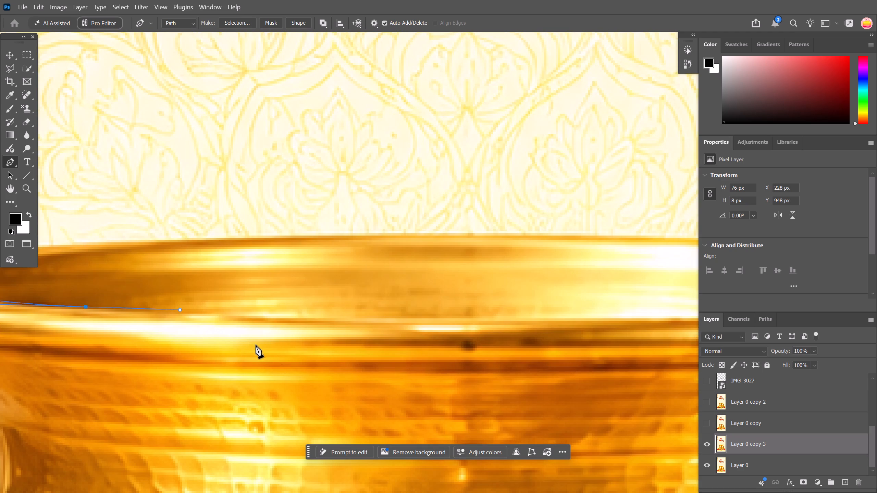
Extend the path about 173 px along the front rim's inner edge to an anchor just past the kalash's centre.
left_click(485, 319)
scroll(484, 363, "down", 15)
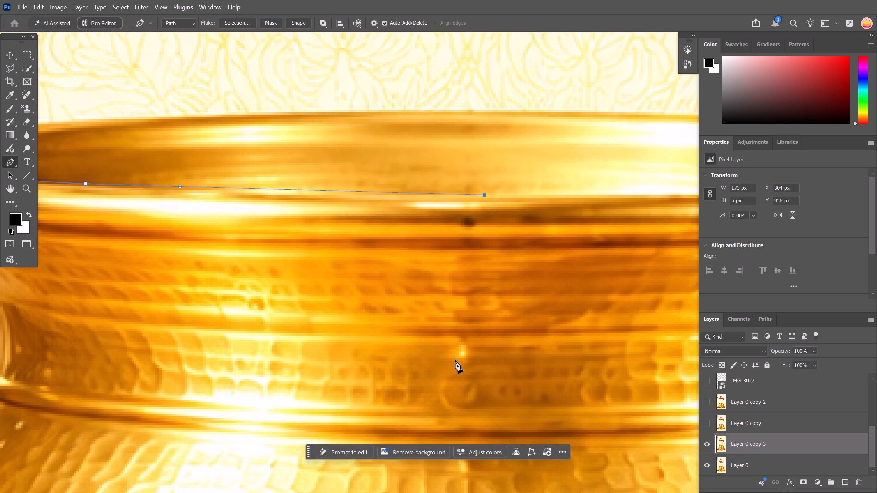
scroll(456, 345, "up", 9)
scroll(455, 346, "down", 7)
scroll(454, 346, "up", 4)
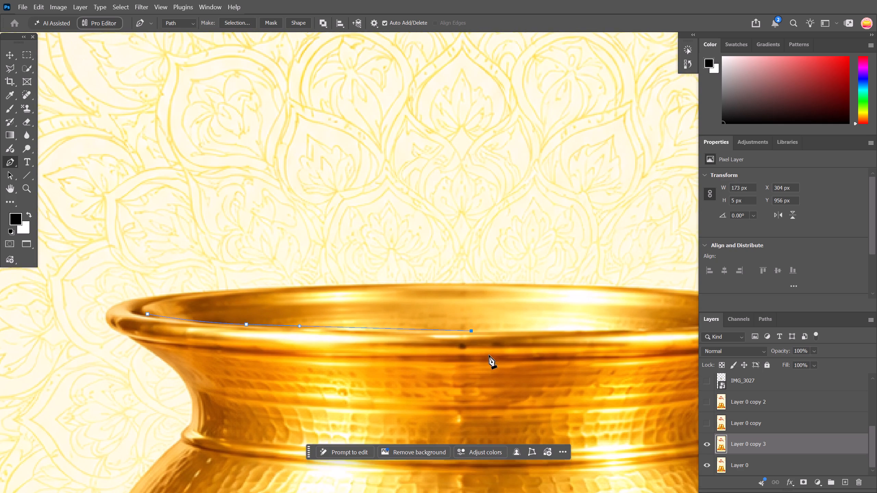
scroll(489, 355, "up", 2)
scroll(504, 364, "up", 7, "ctrl")
scroll(502, 372, "down", 17, "ctrl")
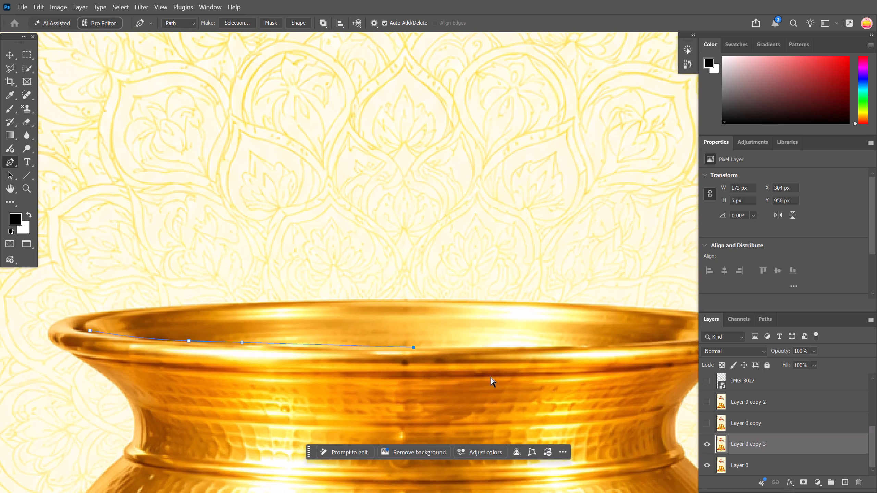
Extend the path about 239 px along the front rim's inner edge to a smooth anchor near the kalash's right end.
scroll(491, 377, "down", 2, "ctrl")
scroll(510, 492, "down", 4, "ctrl")
scroll(509, 410, "down", 5, "ctrl")
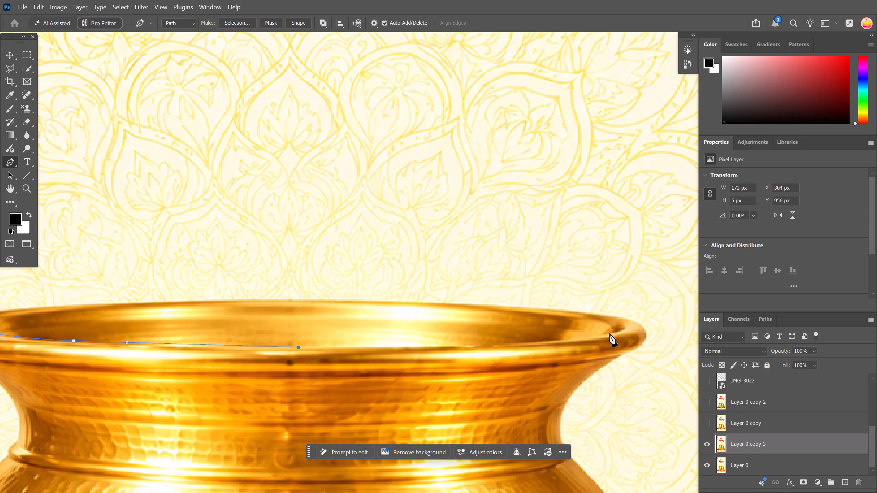
left_click_drag(609, 333, 628, 321)
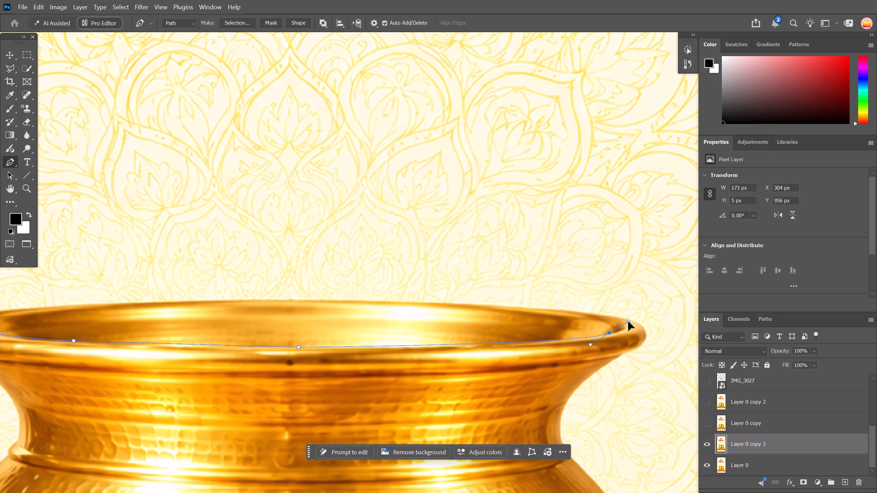
left_click_drag(628, 321, 630, 320)
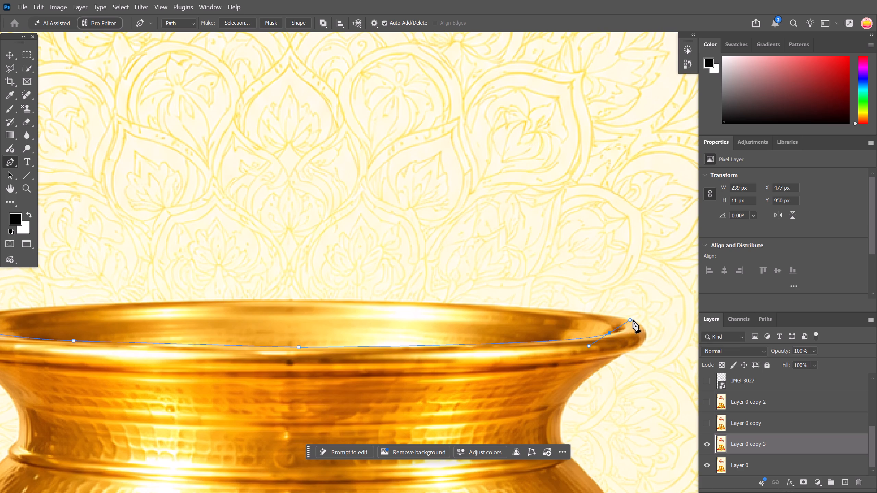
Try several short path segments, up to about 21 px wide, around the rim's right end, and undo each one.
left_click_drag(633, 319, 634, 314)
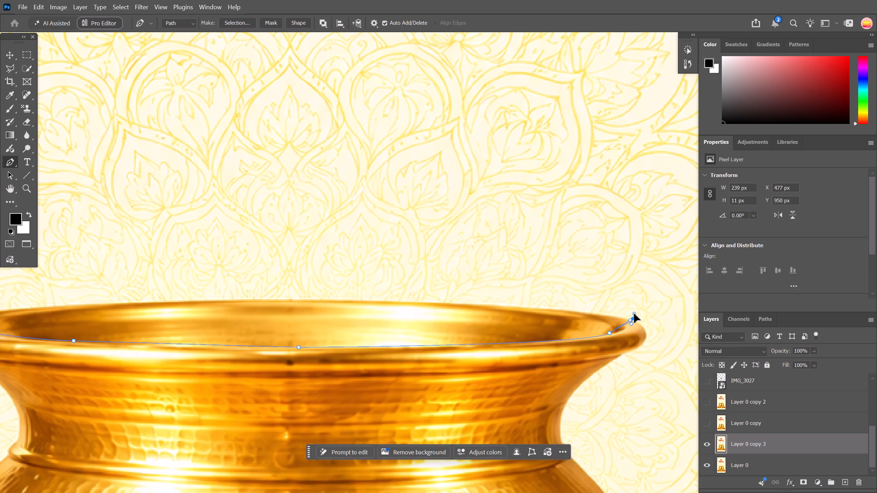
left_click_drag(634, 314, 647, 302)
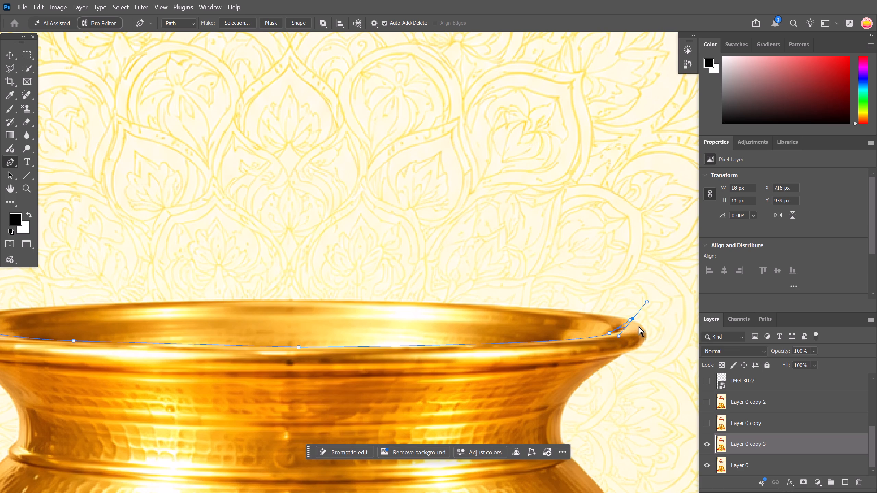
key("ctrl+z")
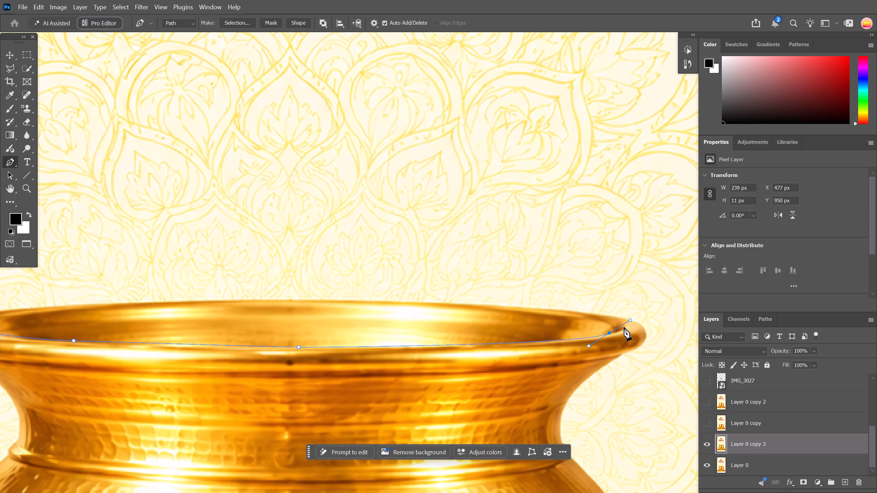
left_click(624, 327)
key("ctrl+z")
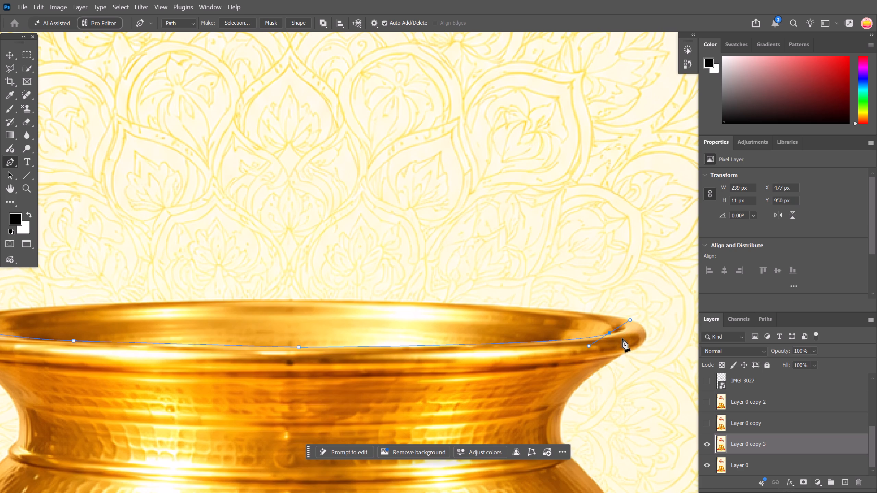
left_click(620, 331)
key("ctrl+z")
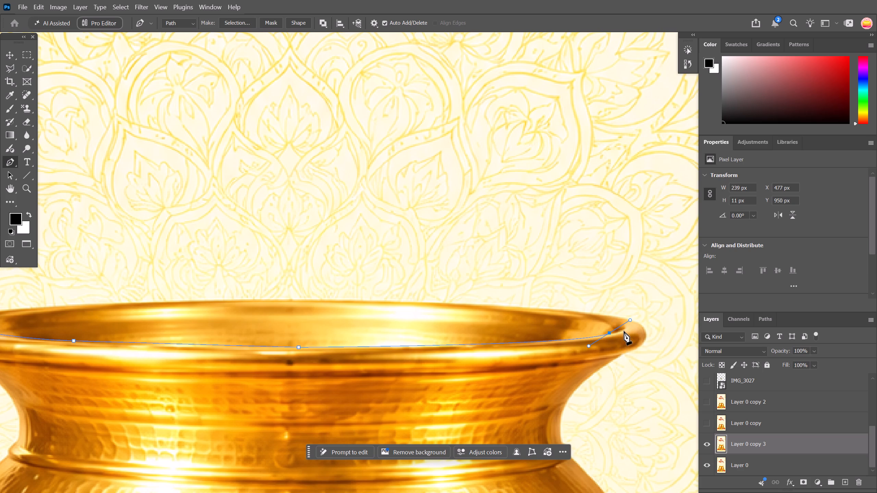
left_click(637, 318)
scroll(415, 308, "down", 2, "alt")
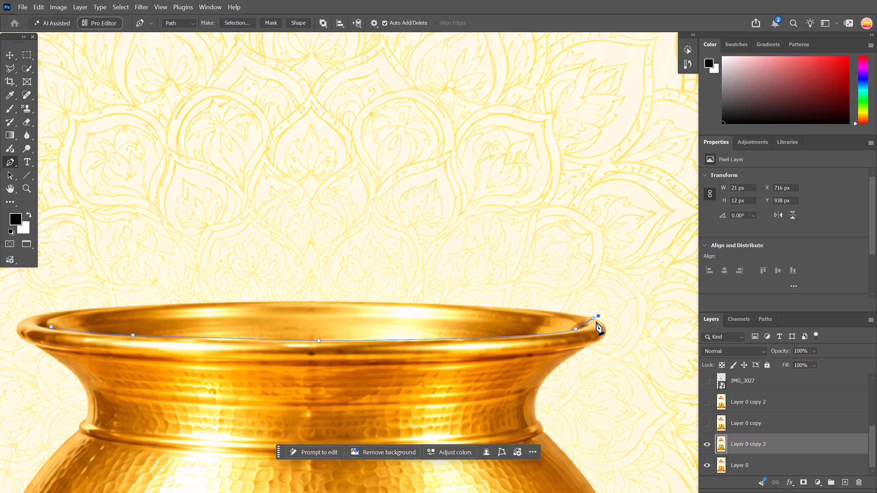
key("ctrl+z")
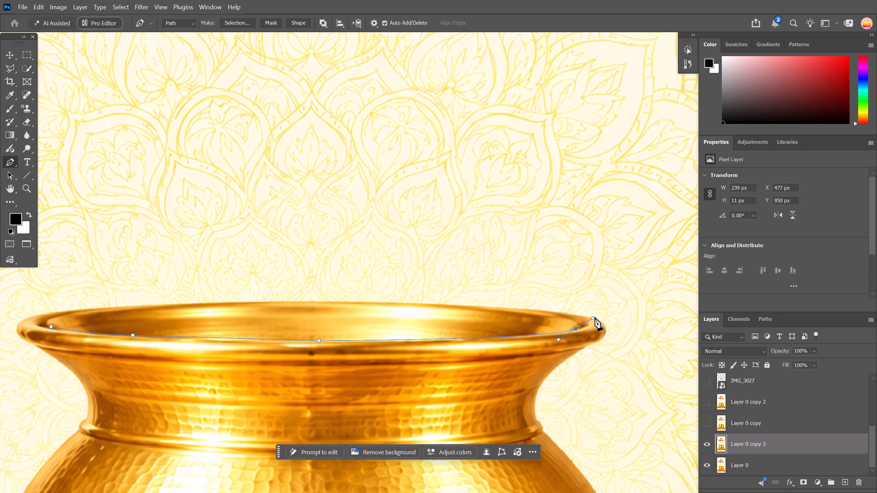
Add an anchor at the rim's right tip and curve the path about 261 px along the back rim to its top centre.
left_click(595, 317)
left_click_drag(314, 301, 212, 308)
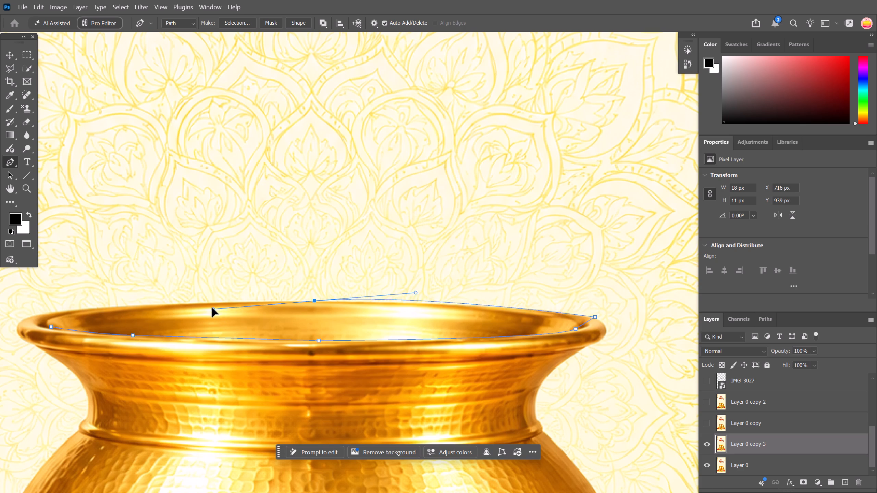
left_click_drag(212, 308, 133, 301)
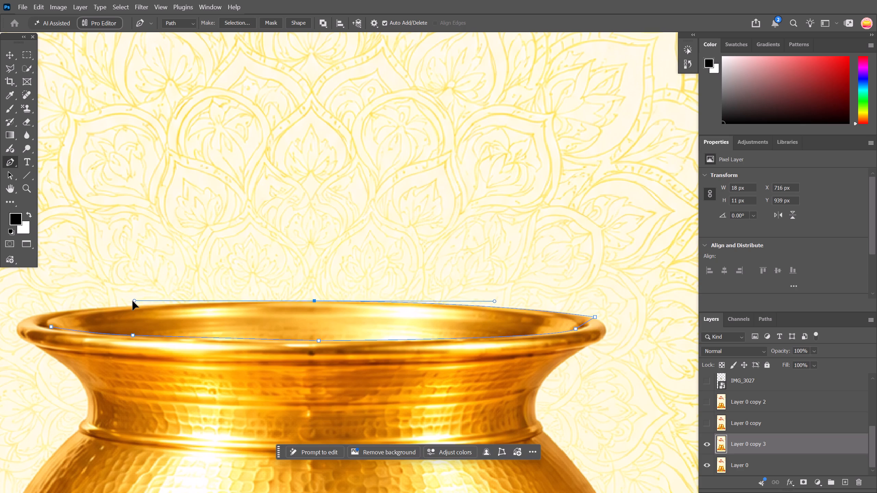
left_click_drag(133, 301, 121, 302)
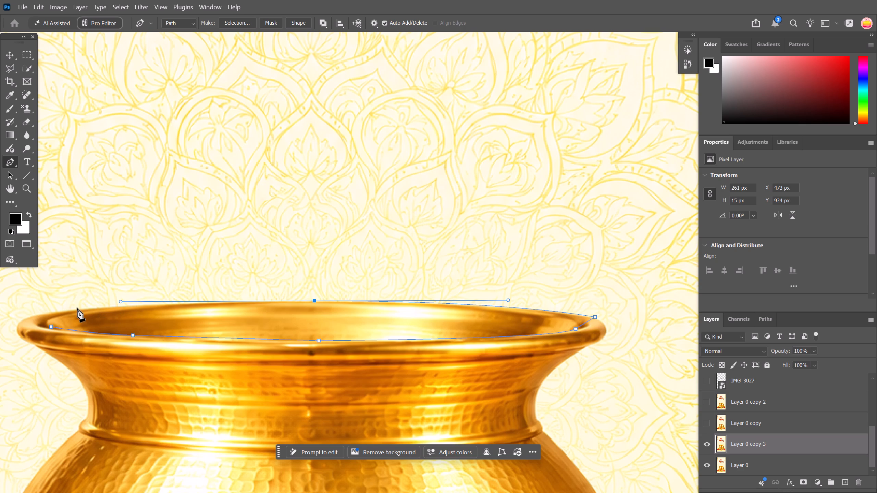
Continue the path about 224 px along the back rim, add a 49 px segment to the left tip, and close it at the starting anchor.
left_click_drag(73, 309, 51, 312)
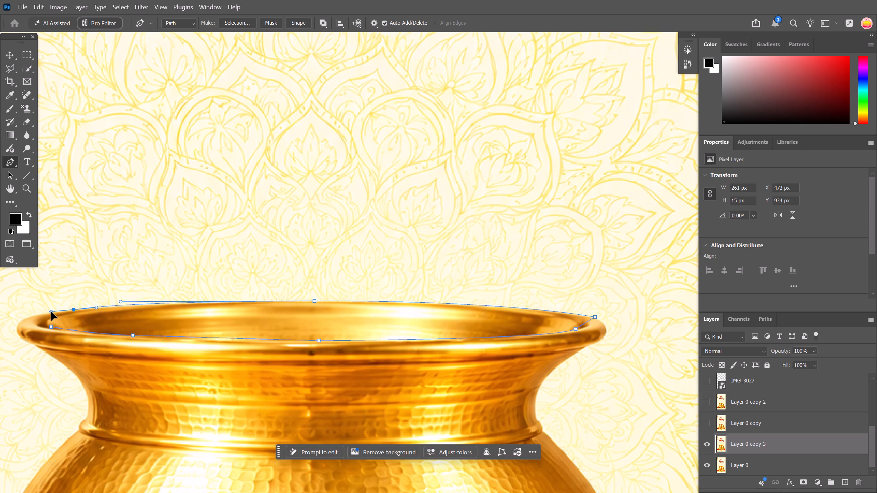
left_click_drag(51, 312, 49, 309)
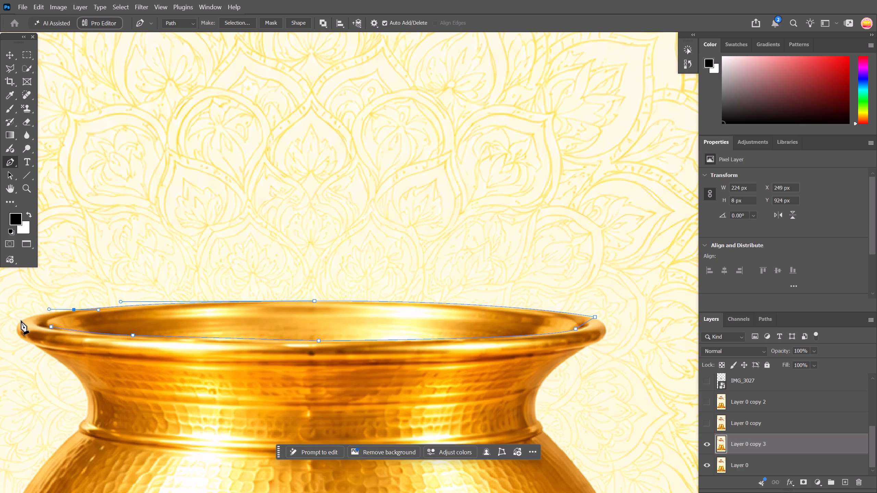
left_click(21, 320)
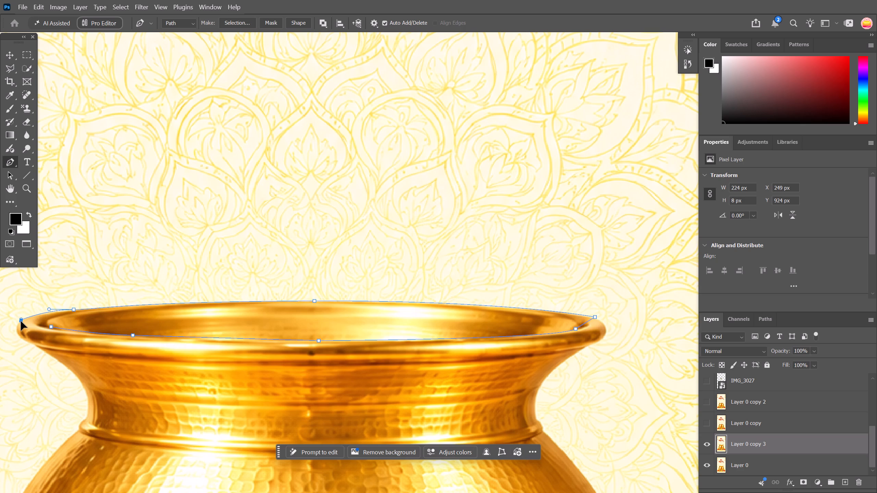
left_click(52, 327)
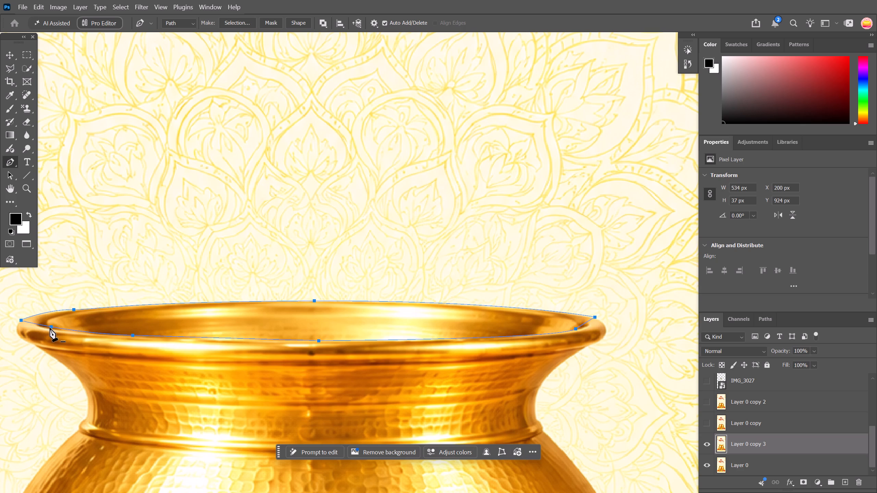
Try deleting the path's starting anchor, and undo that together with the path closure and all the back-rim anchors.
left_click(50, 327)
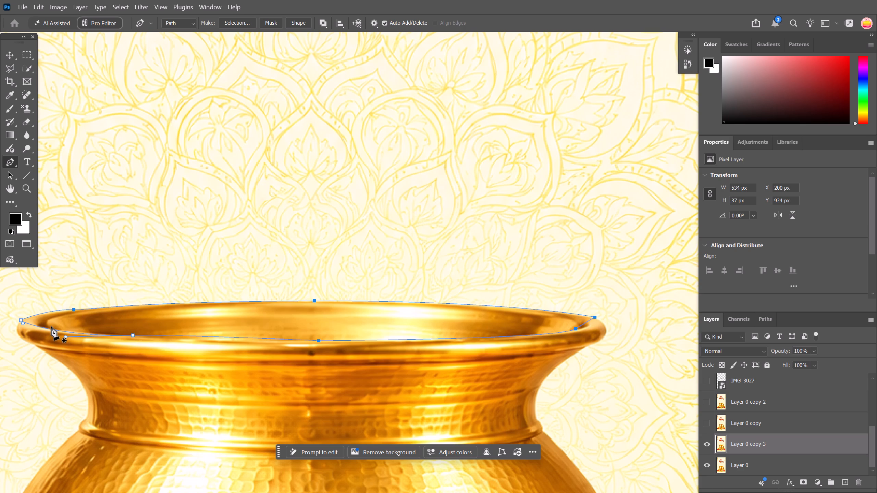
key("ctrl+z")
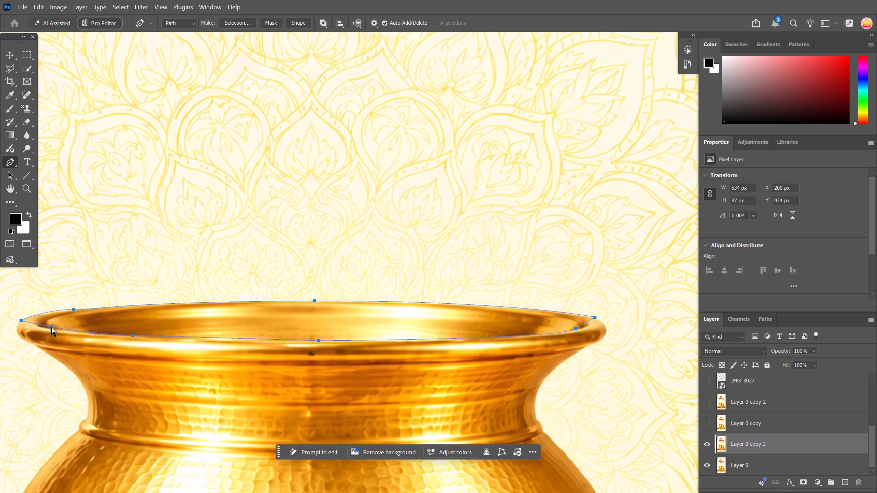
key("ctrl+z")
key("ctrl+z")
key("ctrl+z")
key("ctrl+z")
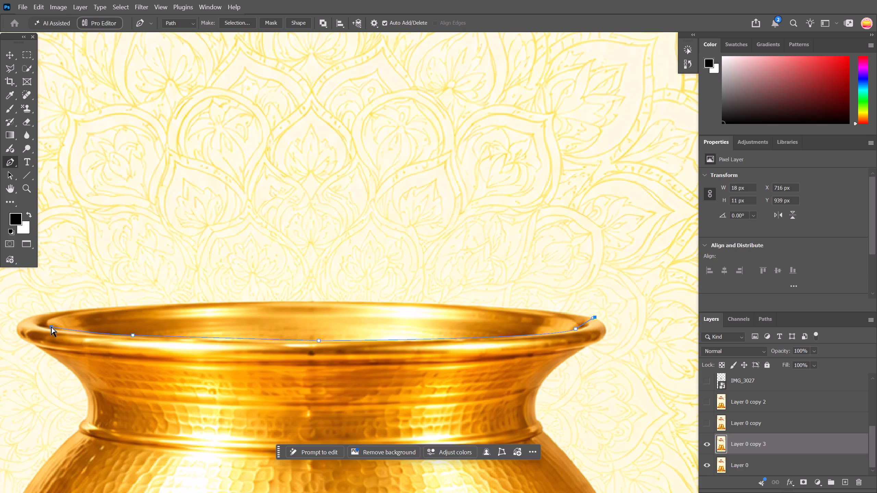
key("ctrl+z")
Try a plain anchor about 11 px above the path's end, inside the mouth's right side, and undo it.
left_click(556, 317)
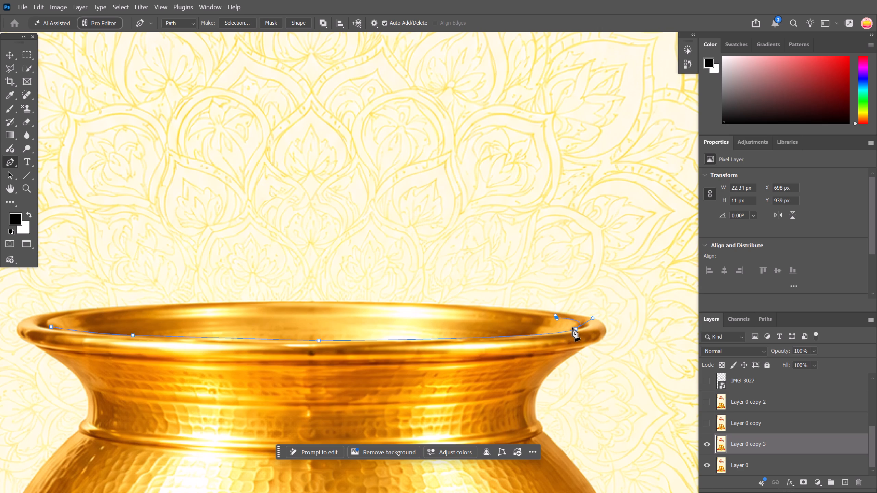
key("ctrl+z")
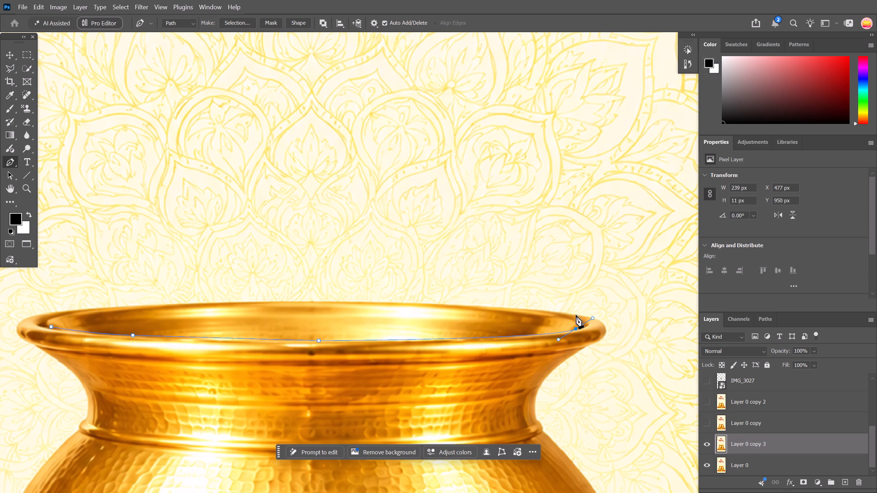
Turn the path up about 13 px at the rim's right end, and curve it about 297 px along the back rim past its centre.
left_click(576, 315)
left_click_drag(257, 302, 132, 315)
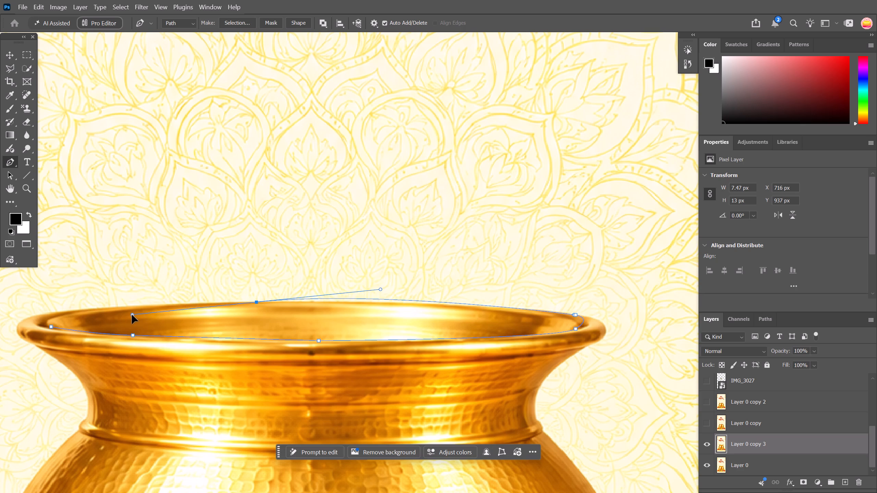
left_click_drag(132, 315, 129, 308)
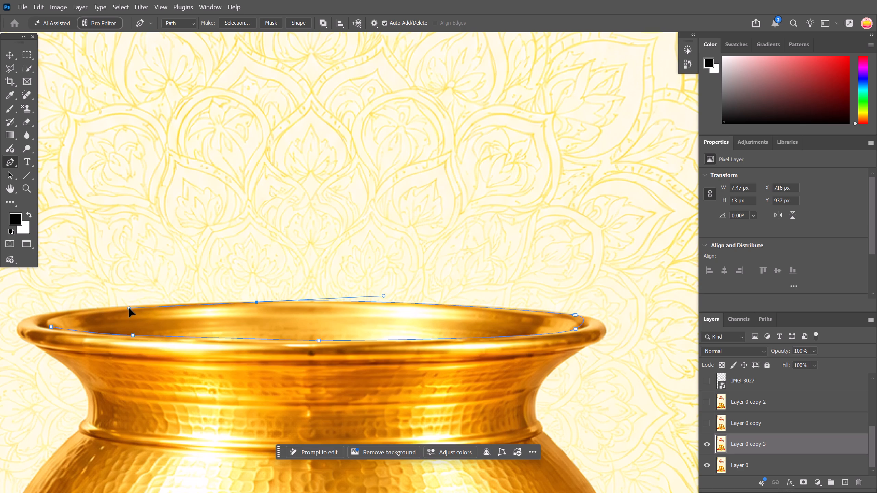
left_click_drag(129, 308, 47, 304)
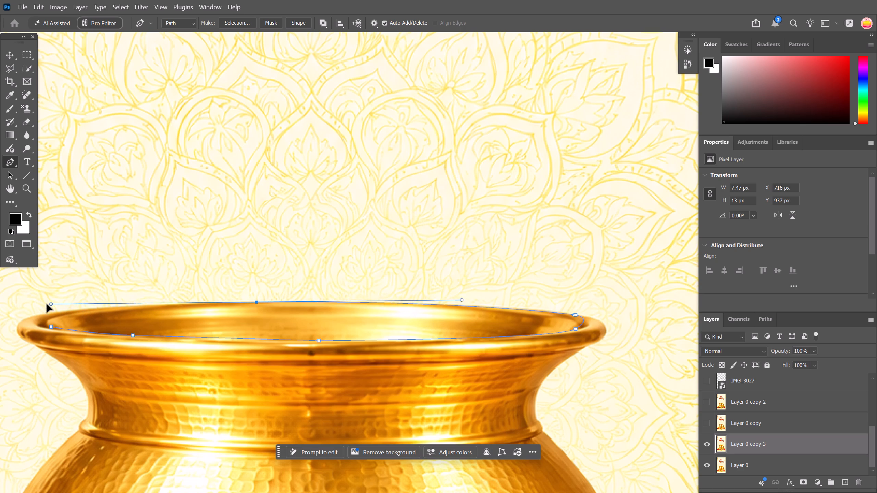
left_click_drag(47, 304, 22, 304)
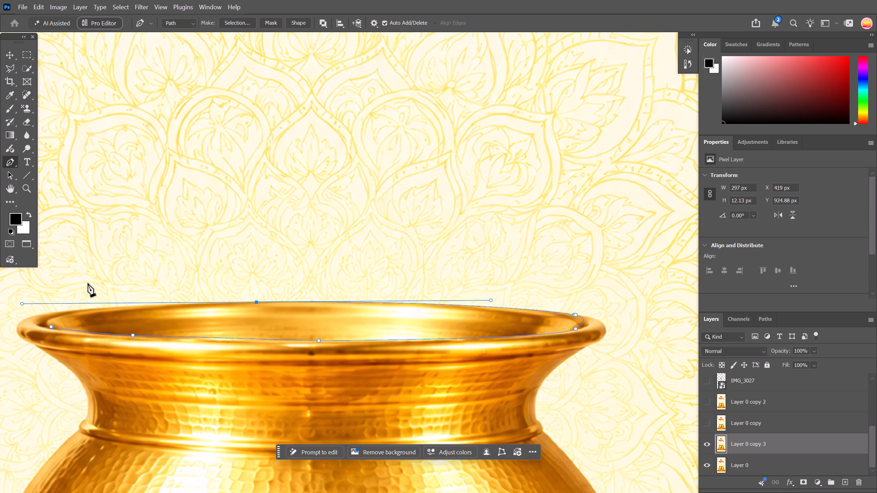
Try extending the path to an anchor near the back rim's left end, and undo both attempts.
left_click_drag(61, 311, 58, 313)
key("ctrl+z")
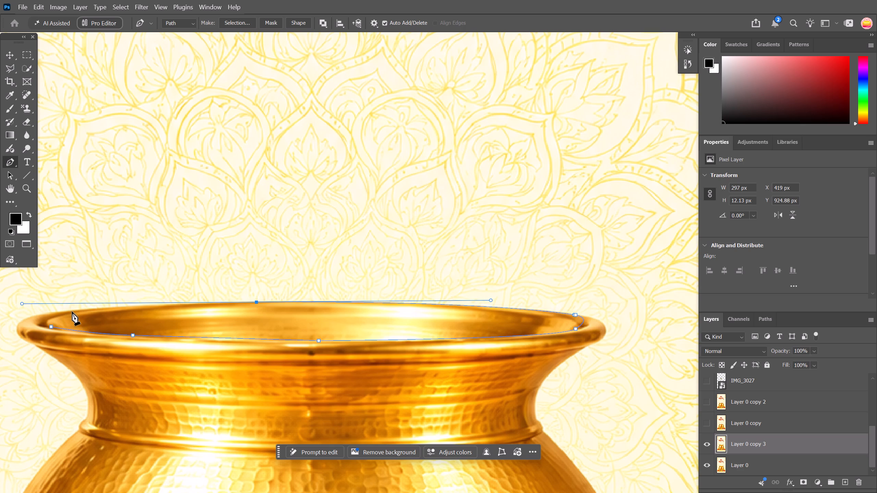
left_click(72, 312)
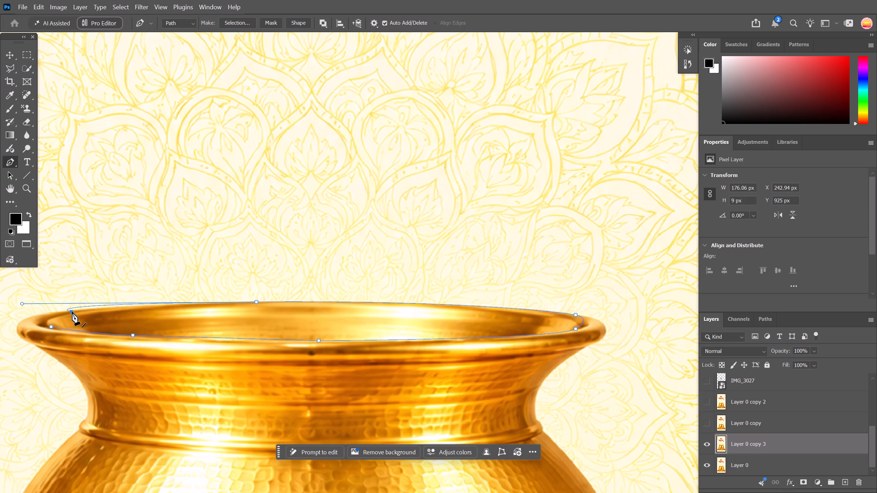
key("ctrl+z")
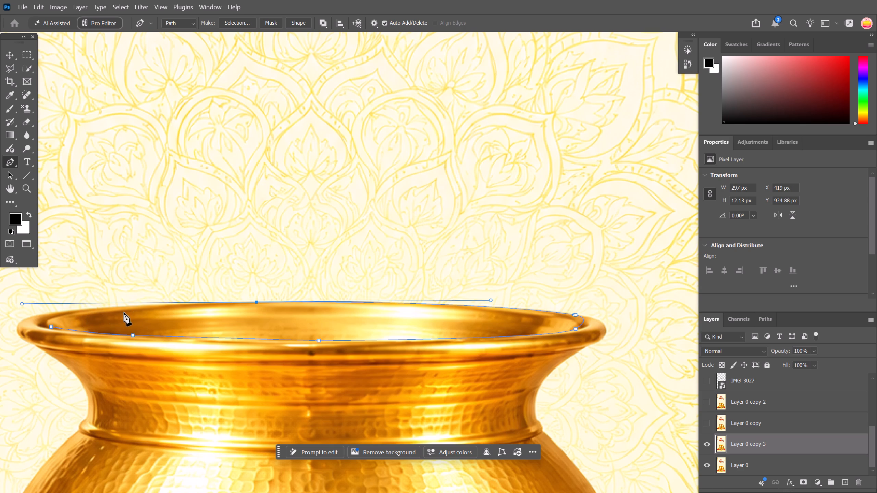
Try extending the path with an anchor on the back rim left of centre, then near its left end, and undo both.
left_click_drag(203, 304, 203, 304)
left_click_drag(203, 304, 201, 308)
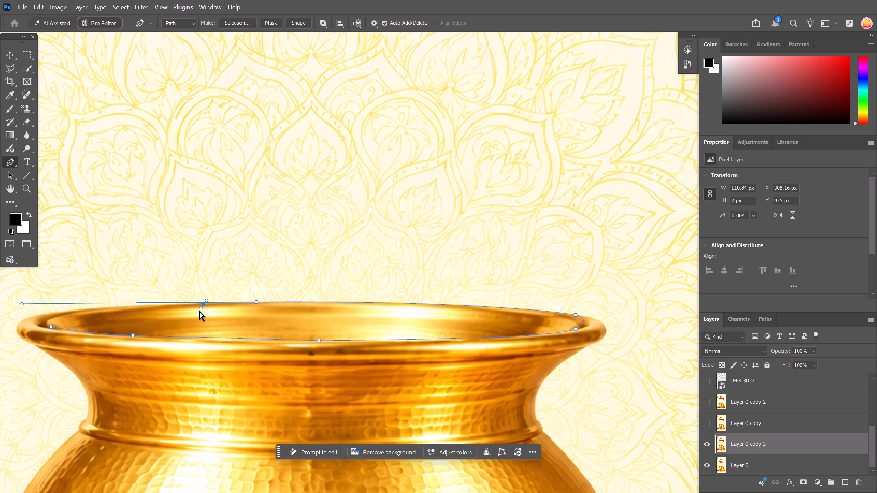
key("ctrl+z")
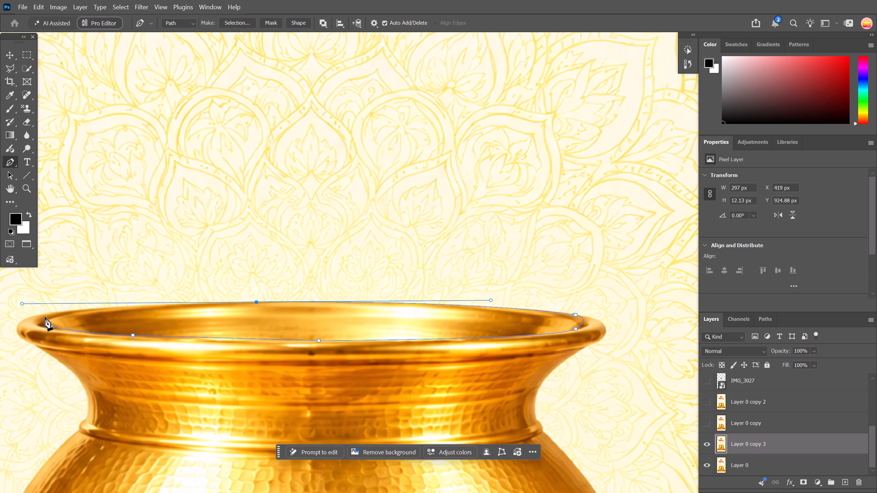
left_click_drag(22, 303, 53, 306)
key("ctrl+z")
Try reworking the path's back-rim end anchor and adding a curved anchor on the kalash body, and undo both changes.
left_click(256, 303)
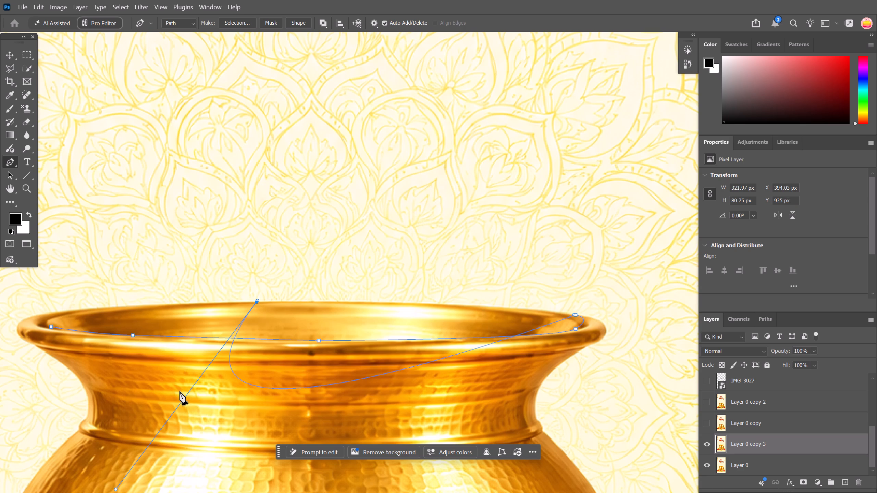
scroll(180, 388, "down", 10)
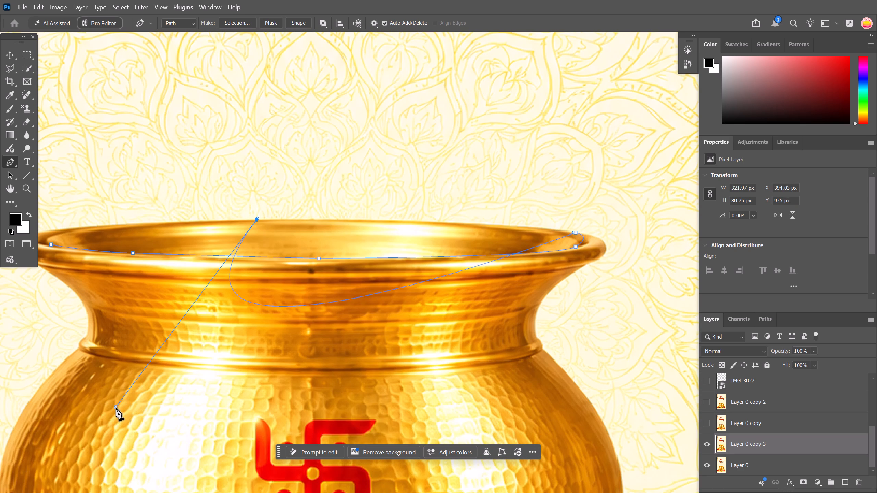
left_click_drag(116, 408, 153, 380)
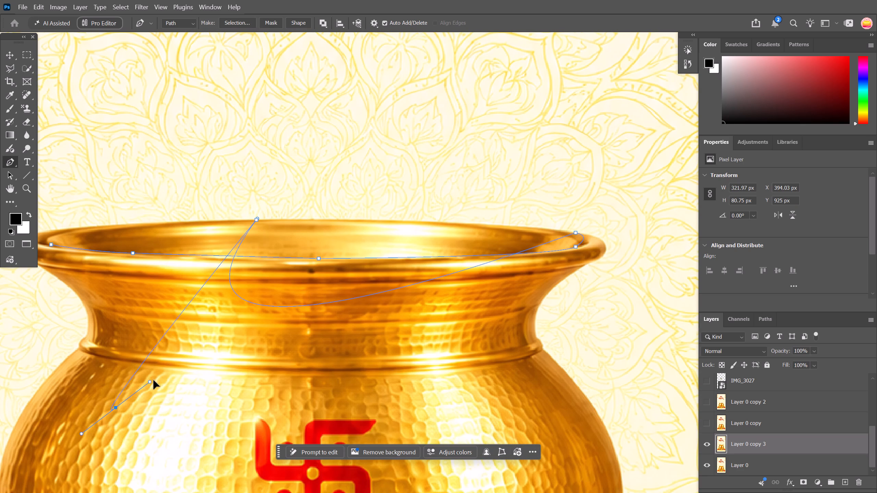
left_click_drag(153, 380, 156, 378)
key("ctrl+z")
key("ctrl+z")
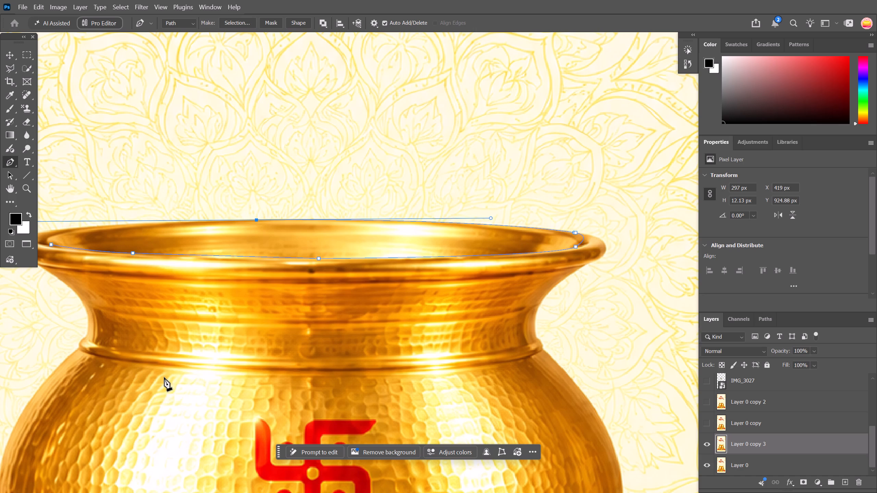
Close the path at its starting anchor inside the mouth's left end, curving the last segment along the back rim.
scroll(198, 278, "down", 7, "alt")
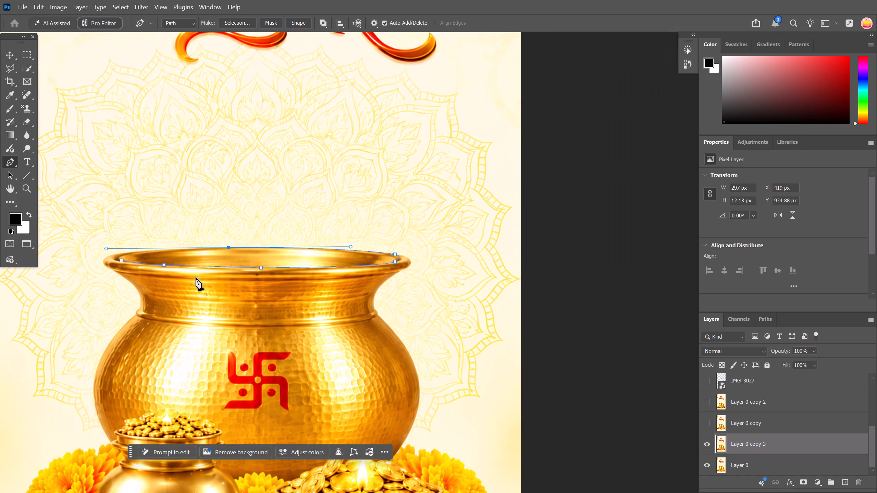
scroll(131, 356, "up", 11, "ctrl")
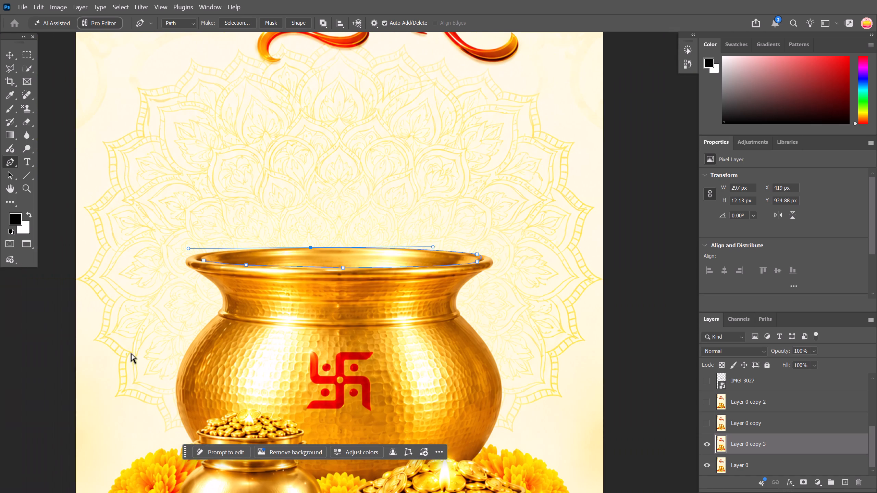
scroll(189, 256, "up", 7, "alt")
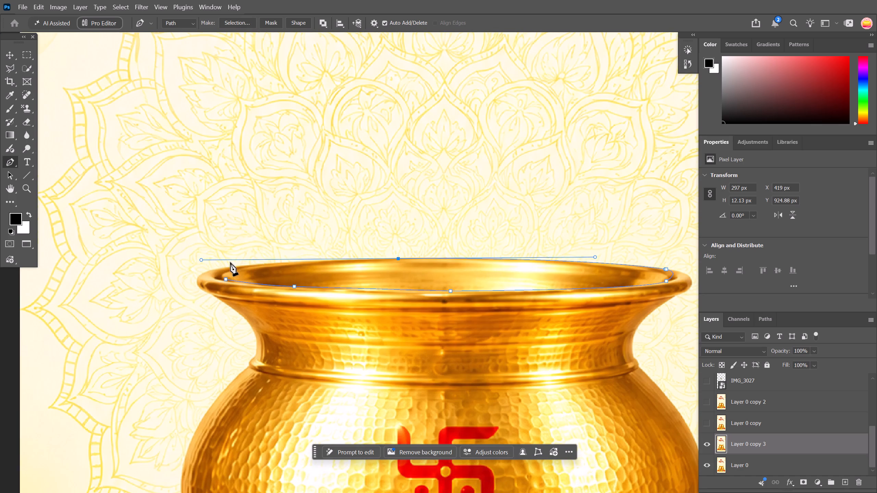
scroll(230, 263, "up", 6, "alt")
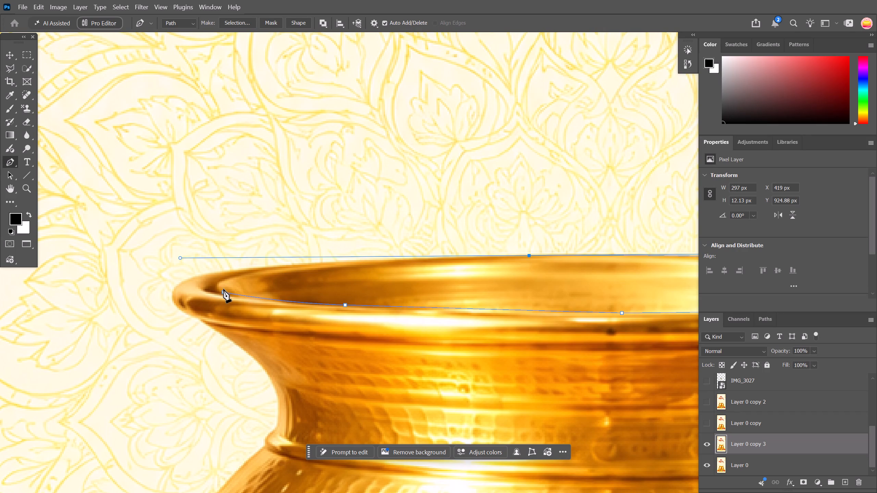
left_click_drag(223, 292, 226, 293)
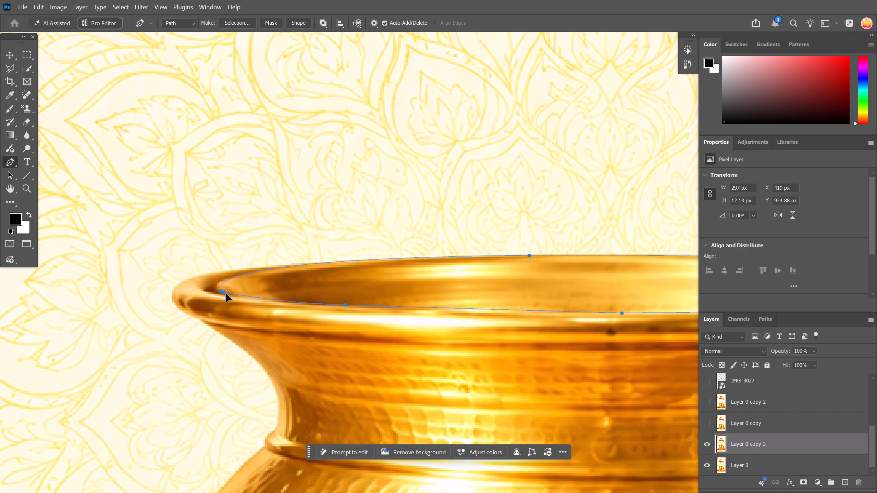
left_click_drag(226, 293, 234, 297)
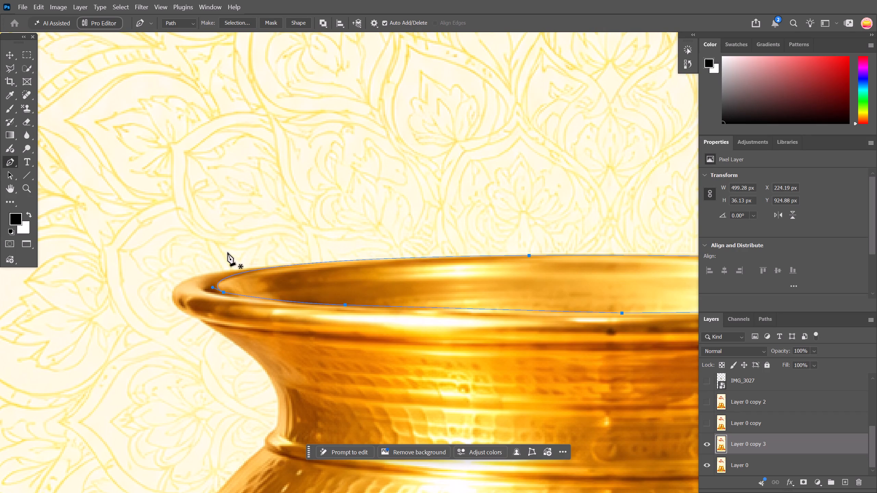
Convert the closed mouth path into a new anti-aliased selection with a 1 px feather.
scroll(243, 241, "down", 11)
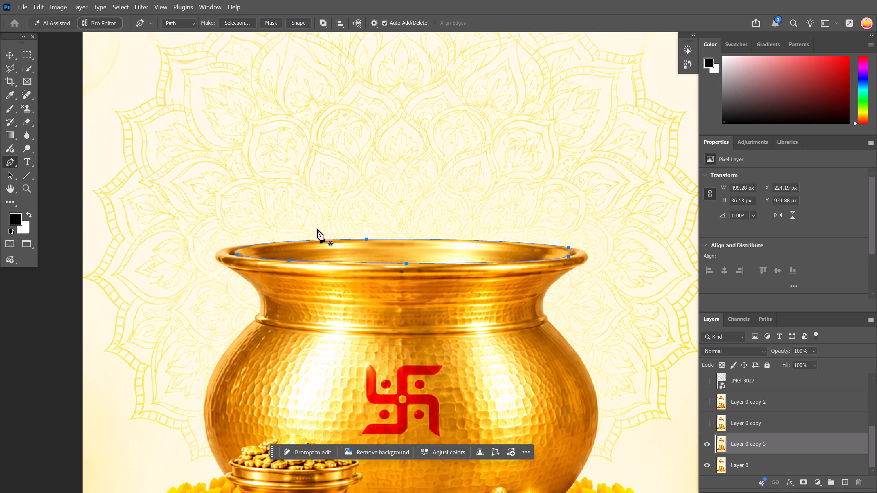
right_click(328, 245)
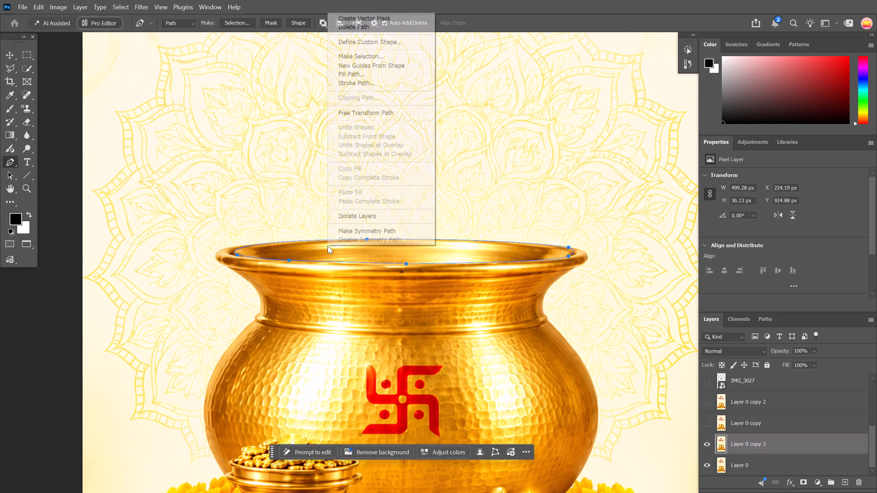
left_click(364, 56)
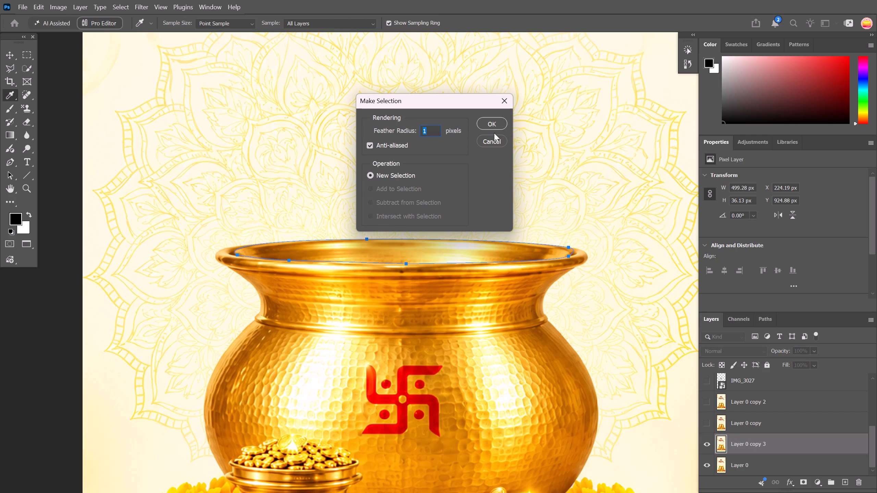
left_click(499, 119)
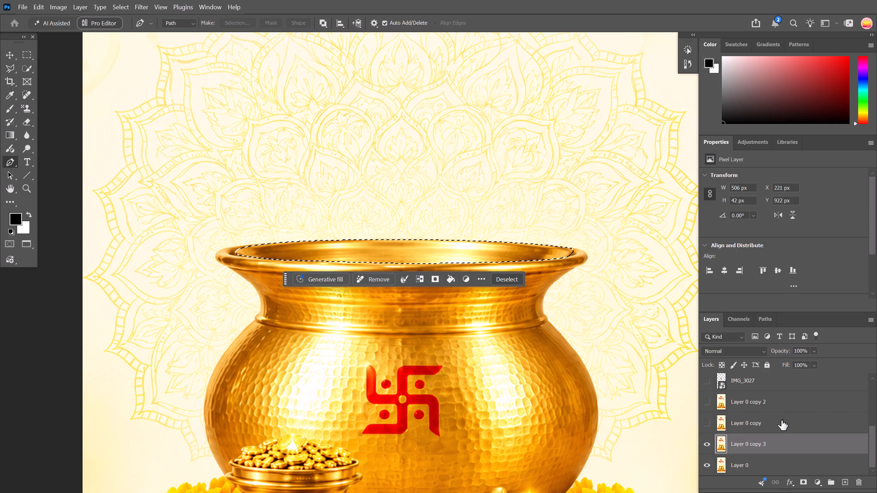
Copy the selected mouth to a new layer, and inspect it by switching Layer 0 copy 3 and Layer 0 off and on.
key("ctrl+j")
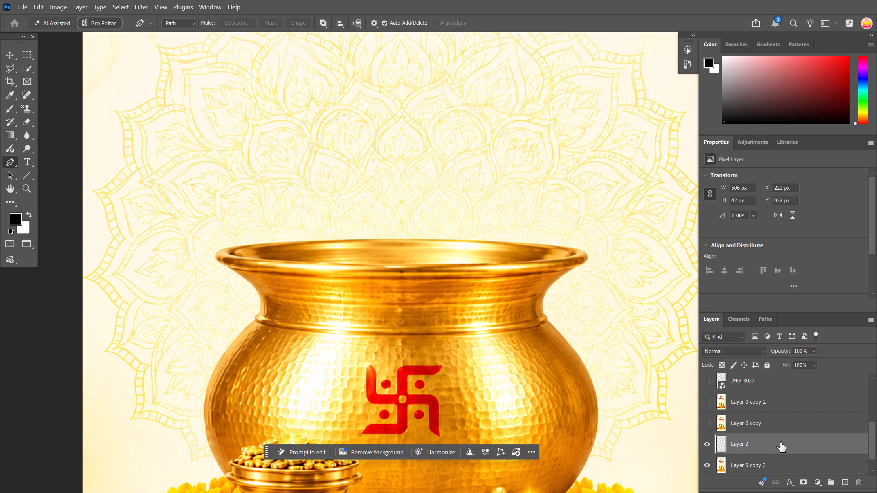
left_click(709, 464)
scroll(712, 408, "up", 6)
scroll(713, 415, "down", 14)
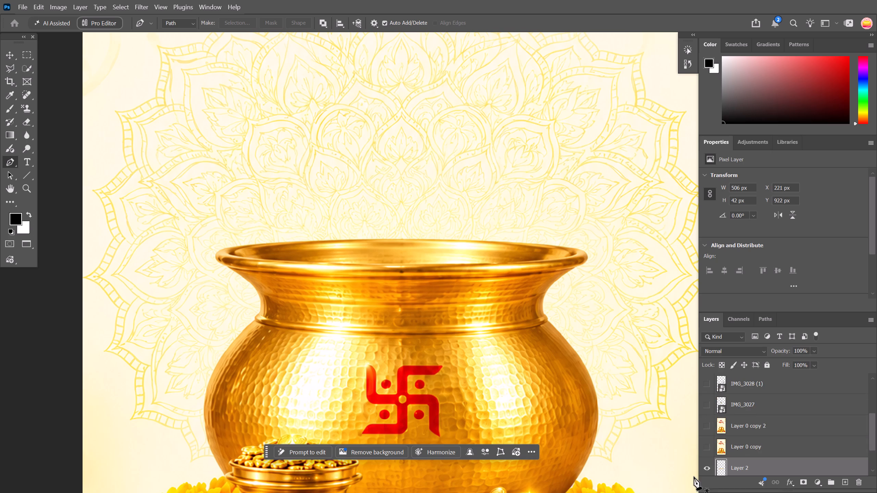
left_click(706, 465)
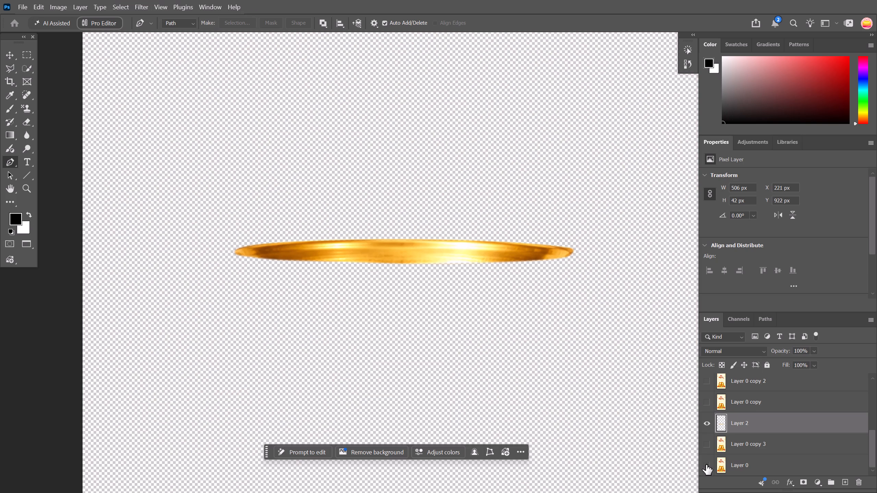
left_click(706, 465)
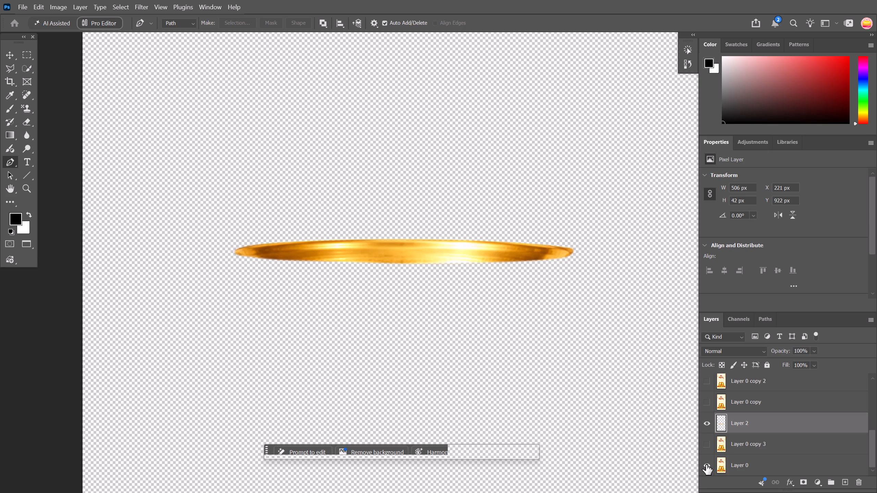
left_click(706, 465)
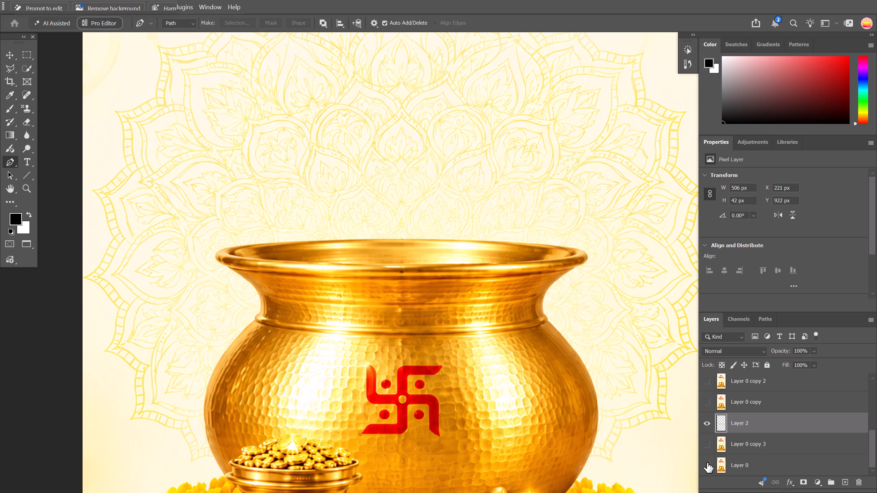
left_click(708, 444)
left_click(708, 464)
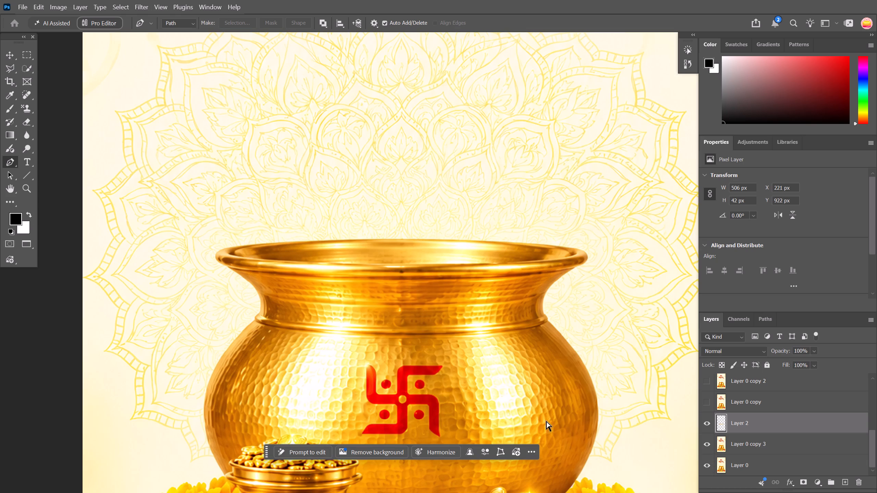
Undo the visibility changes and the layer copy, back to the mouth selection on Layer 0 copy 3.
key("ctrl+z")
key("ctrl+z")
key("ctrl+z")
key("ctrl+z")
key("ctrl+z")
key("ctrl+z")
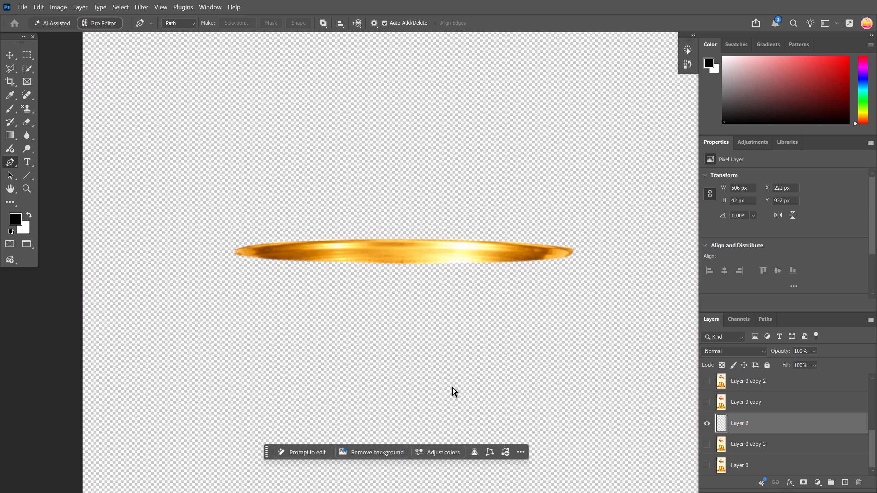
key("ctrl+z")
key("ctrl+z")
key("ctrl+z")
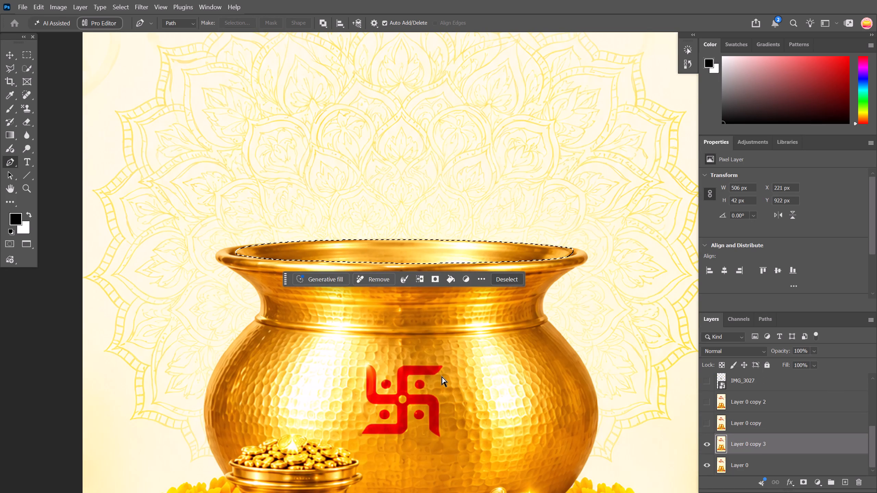
Cut the selected mouth from Layer 0 copy 3 onto a new layer, and hide that layer and Layer 0.
key("ctrl+shift+j")
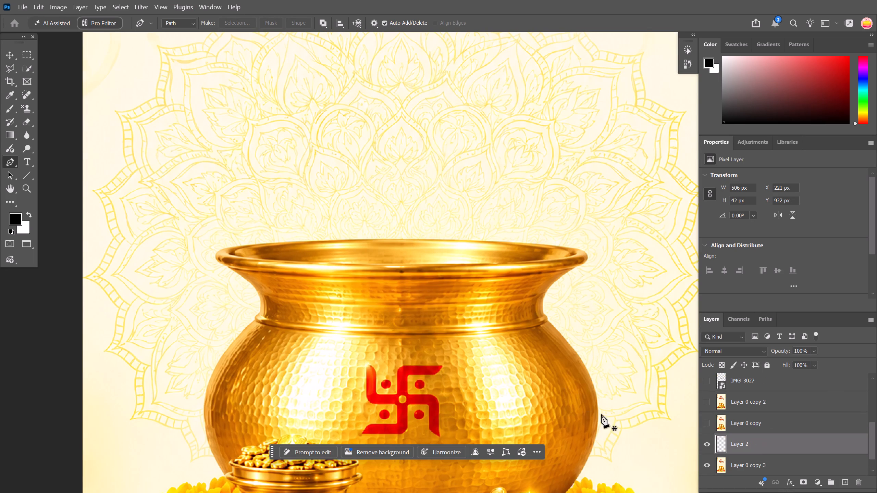
left_click(706, 441)
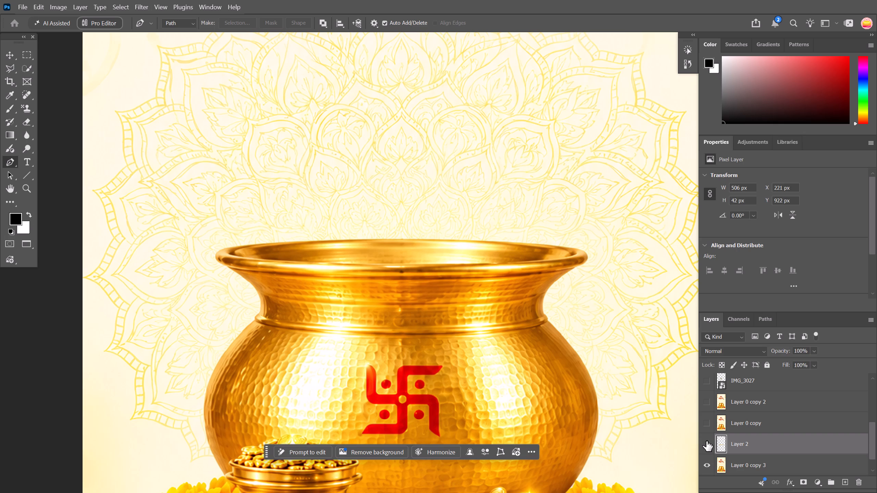
scroll(715, 427, "down", 6)
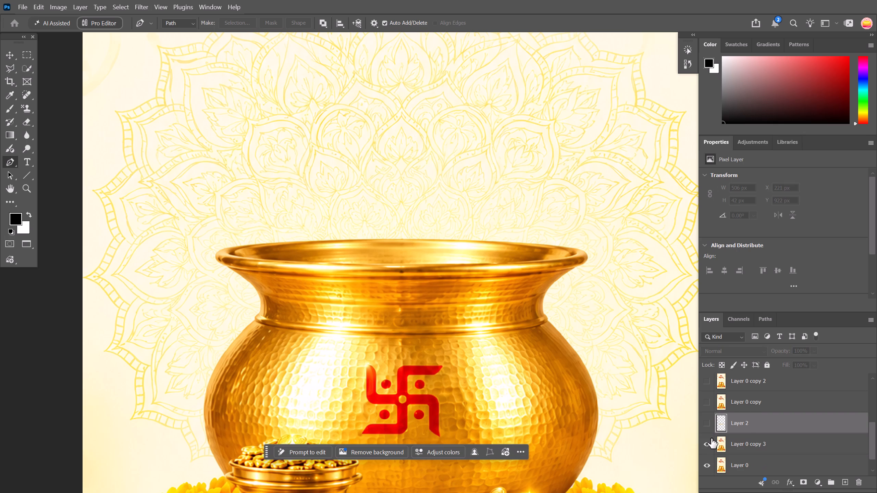
left_click(707, 465)
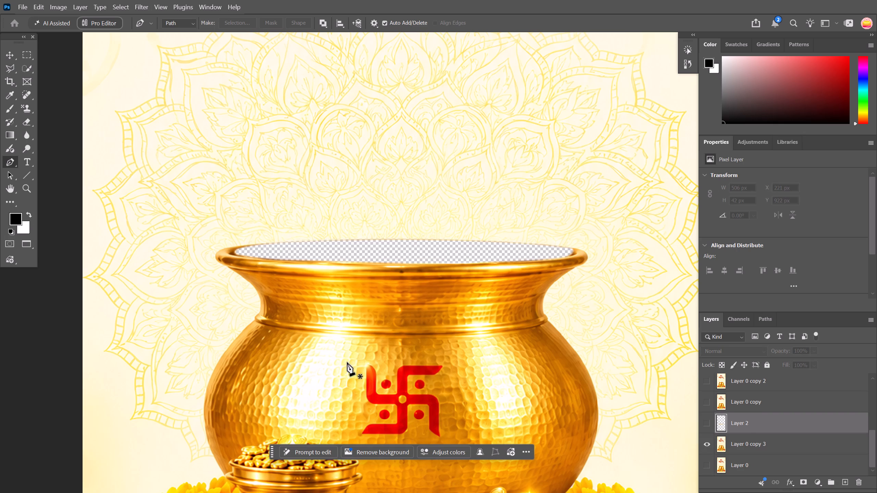
scroll(348, 361, "down", 10)
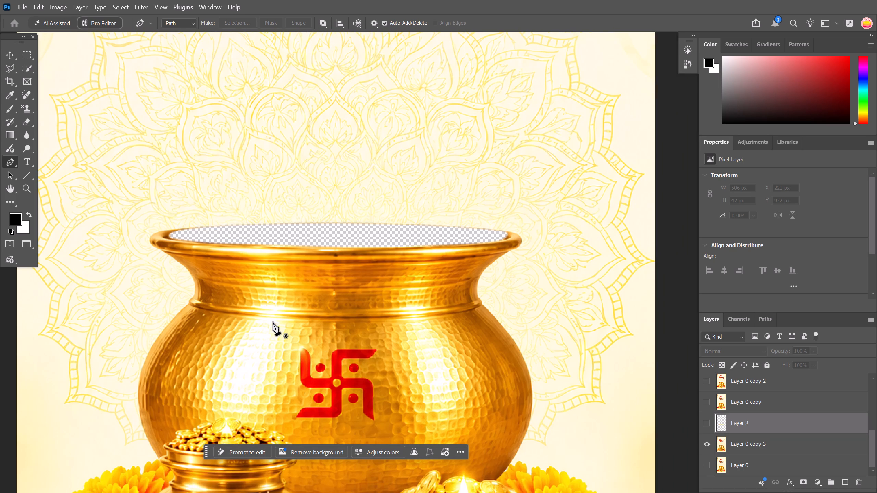
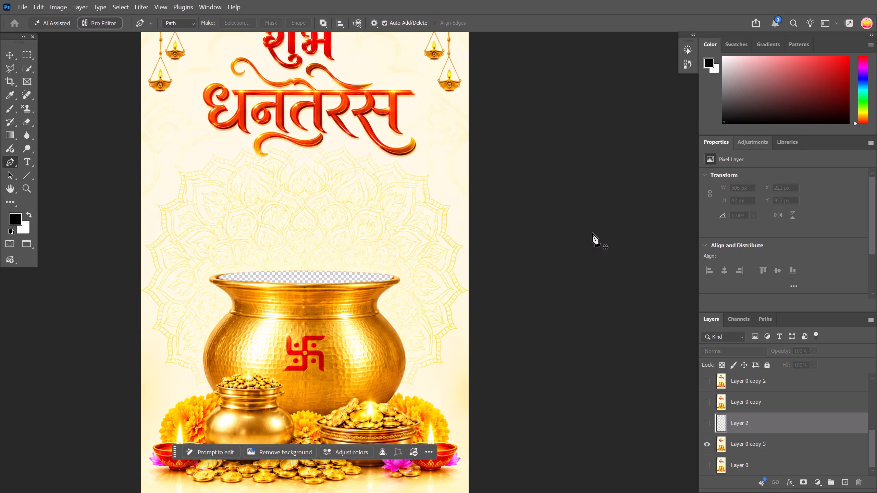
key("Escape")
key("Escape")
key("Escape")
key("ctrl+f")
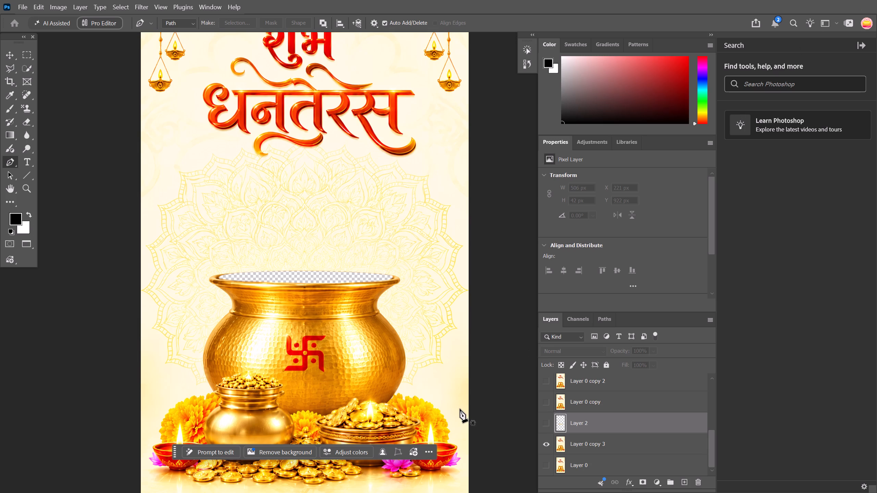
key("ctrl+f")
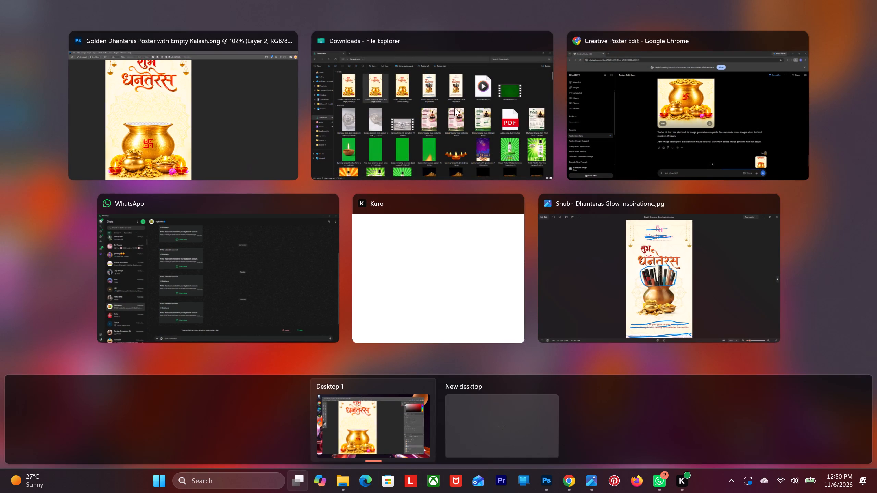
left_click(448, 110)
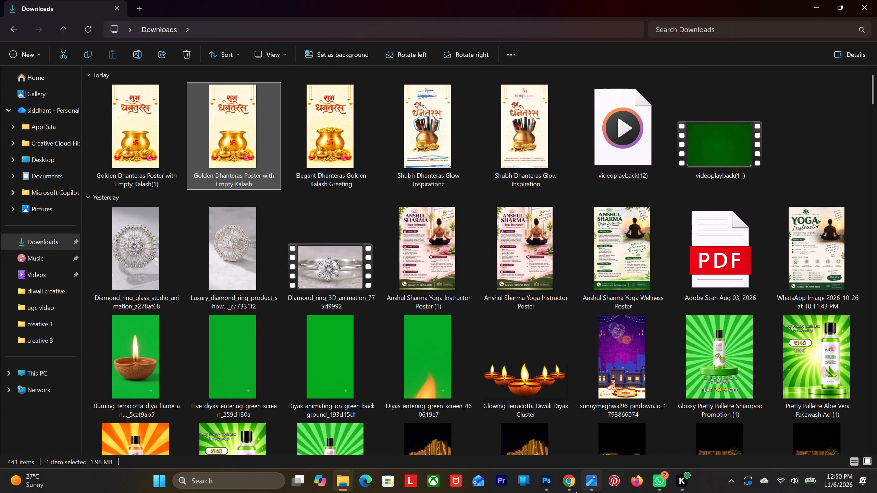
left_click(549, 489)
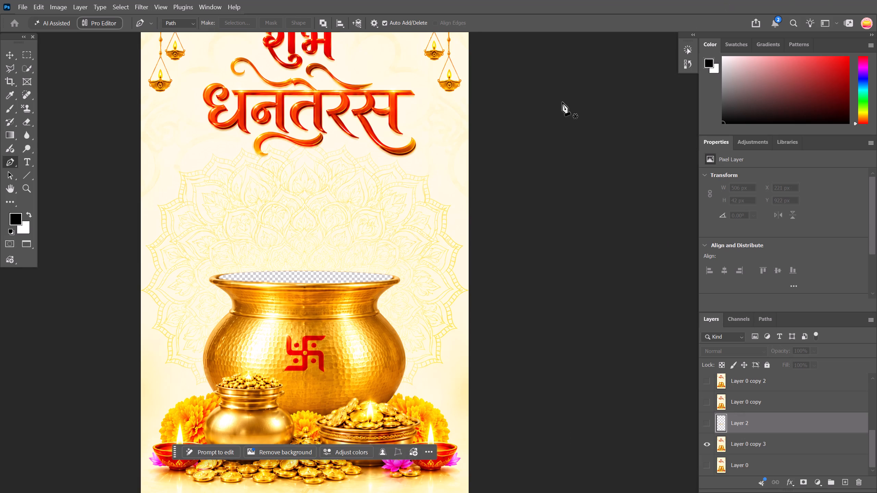
Hide the Layers panel.
left_click(206, 3)
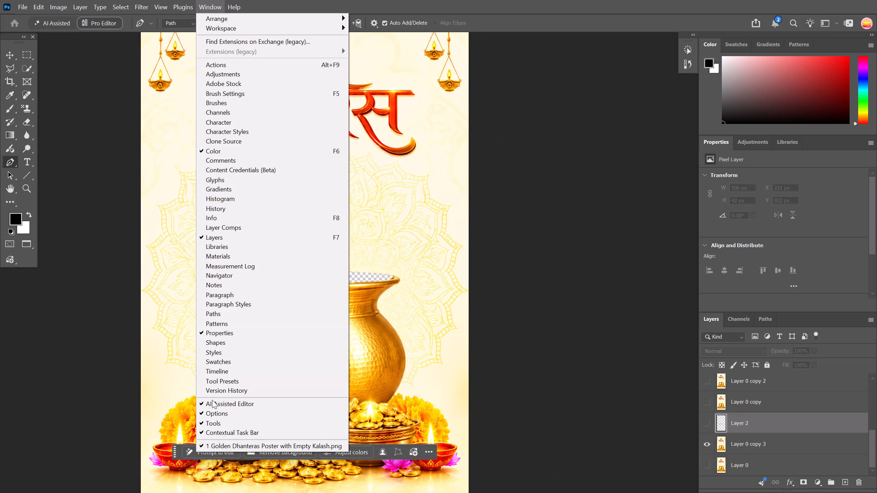
left_click(258, 237)
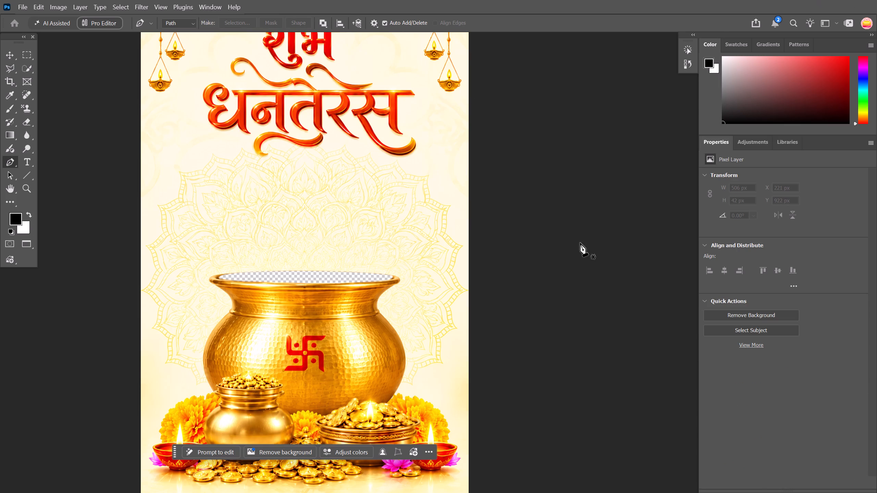
Switch to the Creative Poster Edit chat in Chrome and review ChatGPT's latest replies about the kalash image edits.
scroll(554, 301, "down", 5)
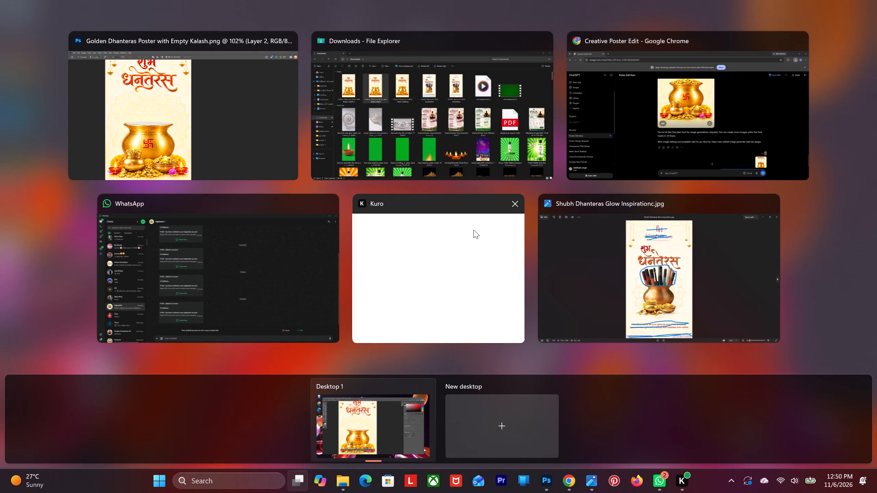
left_click(640, 147)
scroll(448, 375, "down", 3)
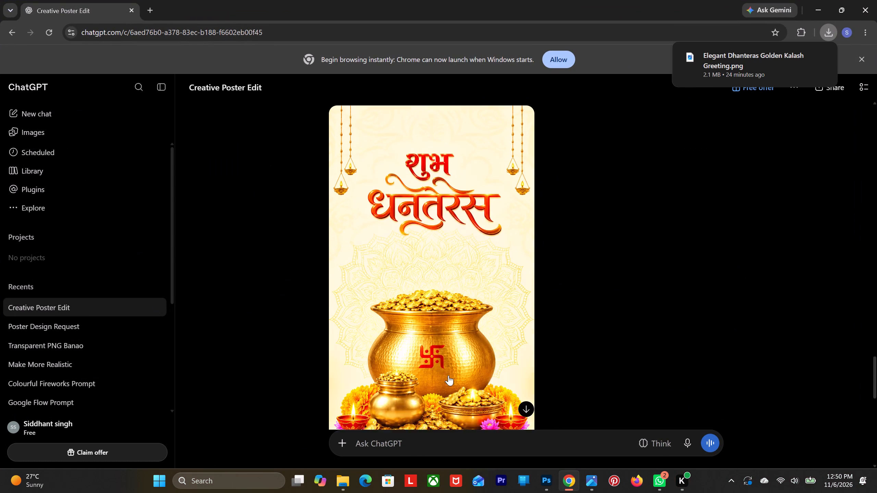
scroll(448, 375, "down", 17)
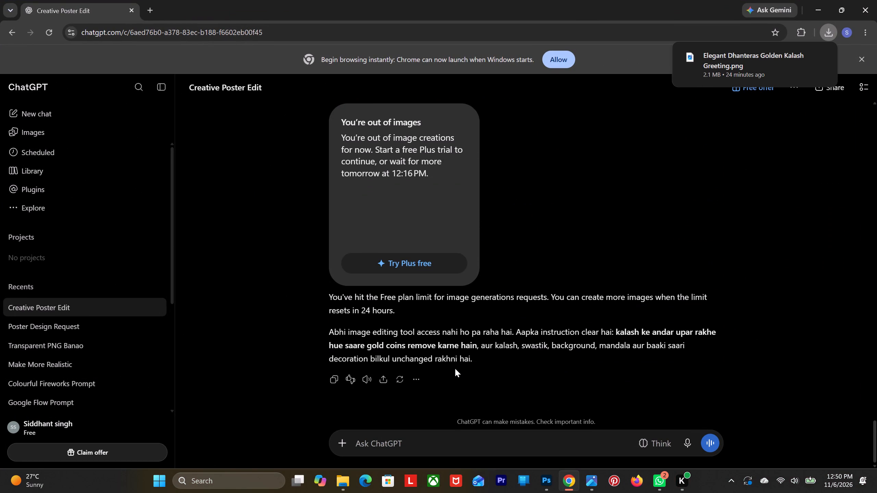
scroll(455, 368, "up", 4)
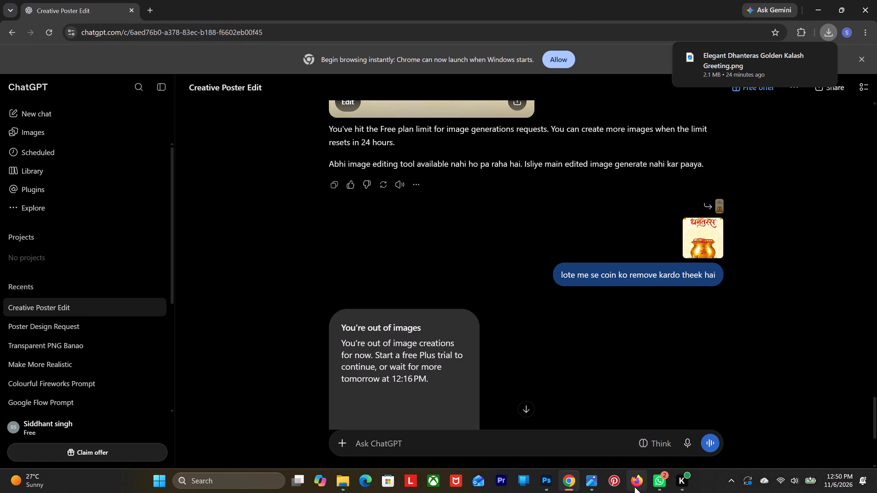
Open Firefox.
left_click(634, 487)
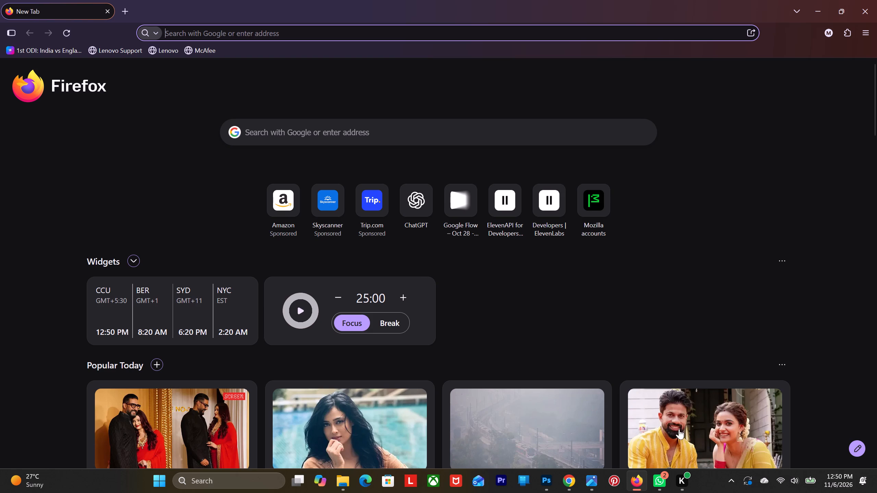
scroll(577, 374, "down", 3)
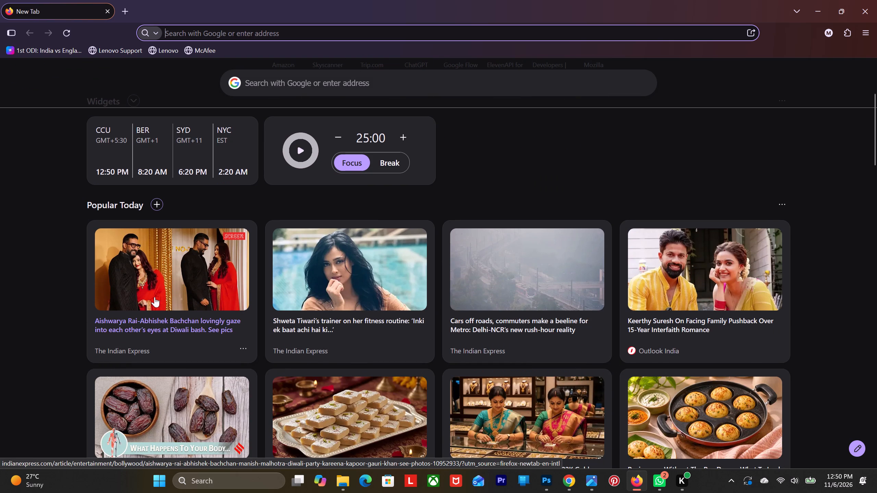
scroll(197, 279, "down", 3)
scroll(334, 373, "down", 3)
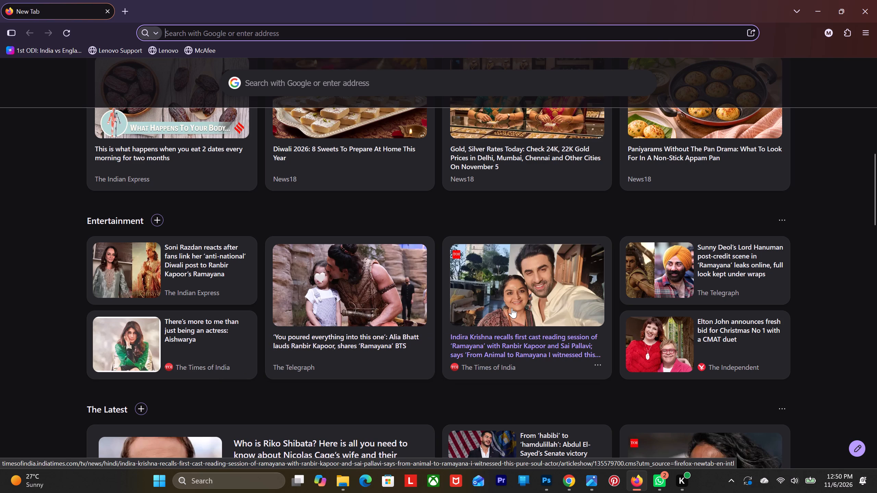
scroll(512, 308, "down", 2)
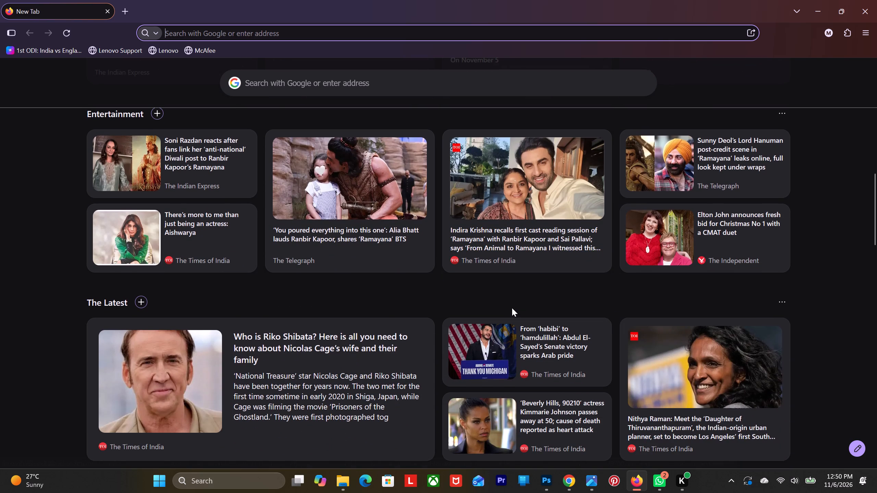
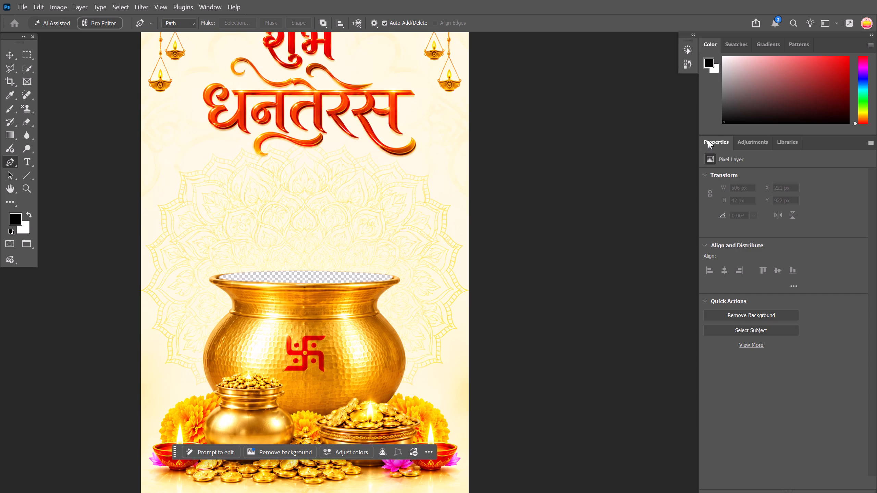
left_click(749, 143)
left_click(795, 139)
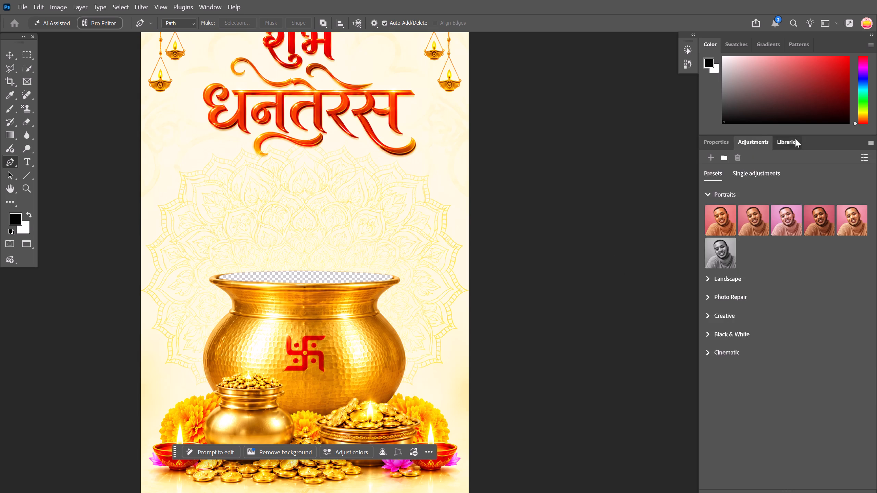
left_click(719, 144)
scroll(744, 231, "down", 2)
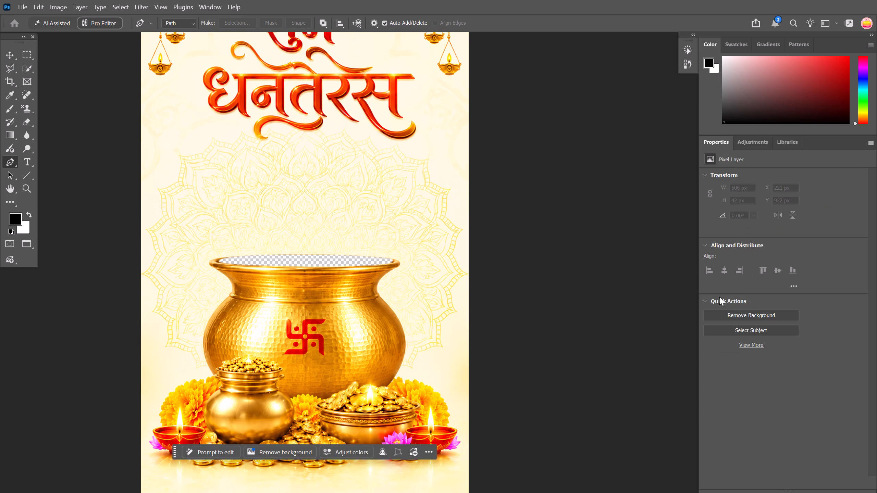
left_click(98, 140)
left_click(7, 56)
left_click(12, 56)
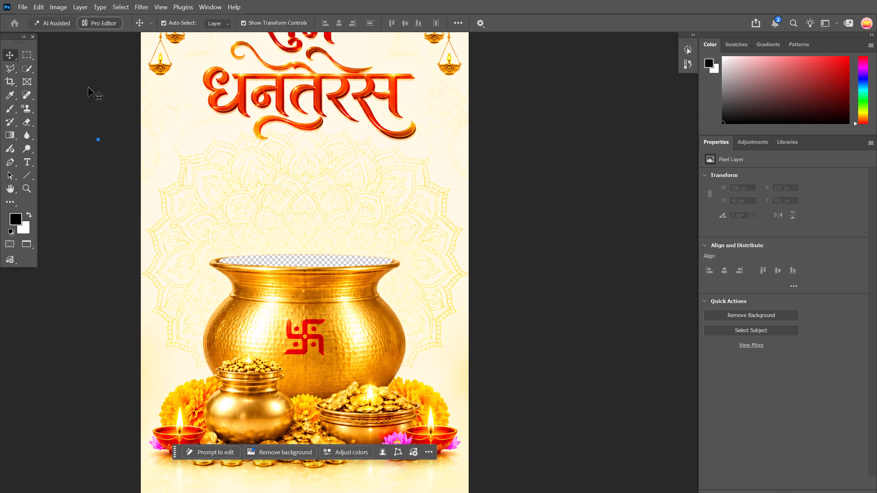
left_click(89, 88)
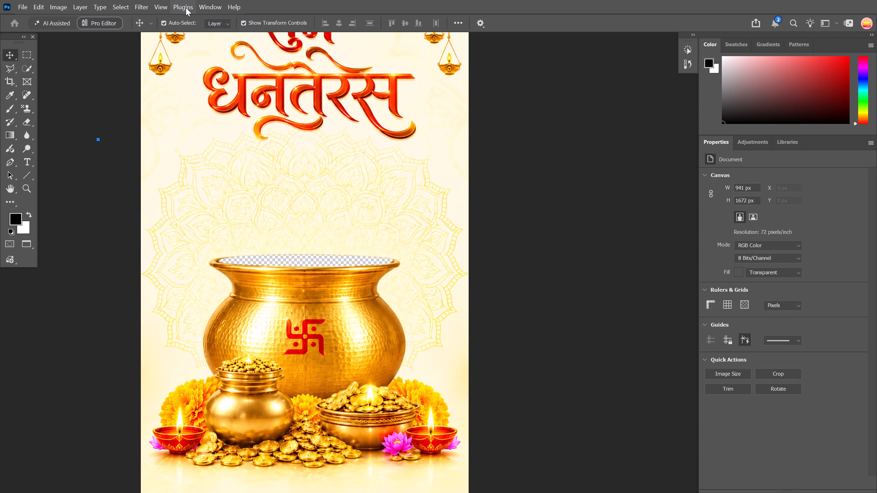
left_click(205, 5)
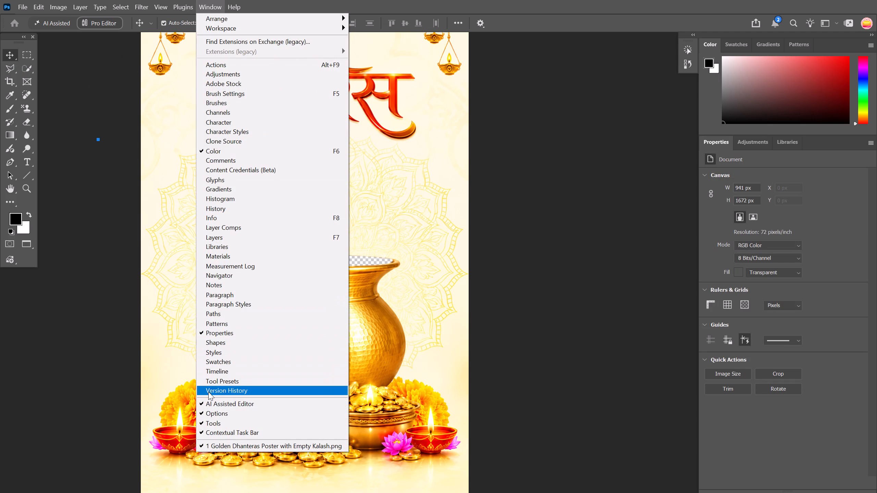
left_click(218, 235)
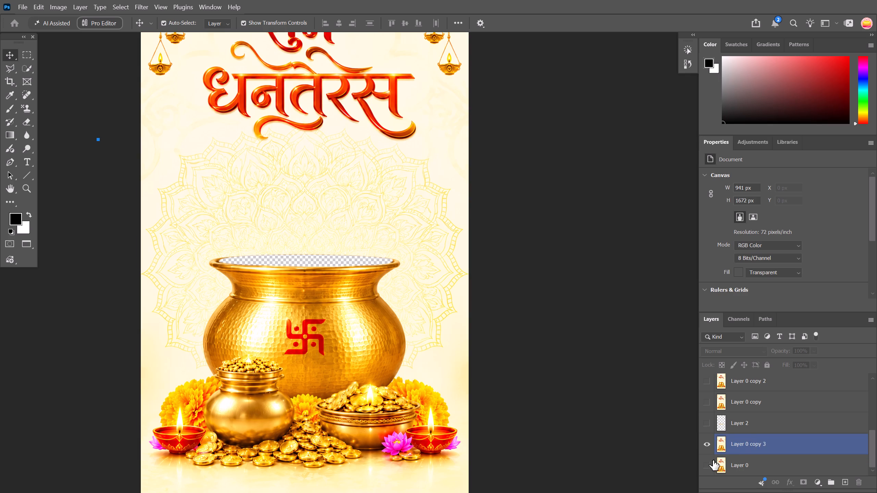
Compare the kalash opening with Layer 0 hidden and shown, leaving Layer 0 visible.
left_click(707, 463)
left_click(707, 463)
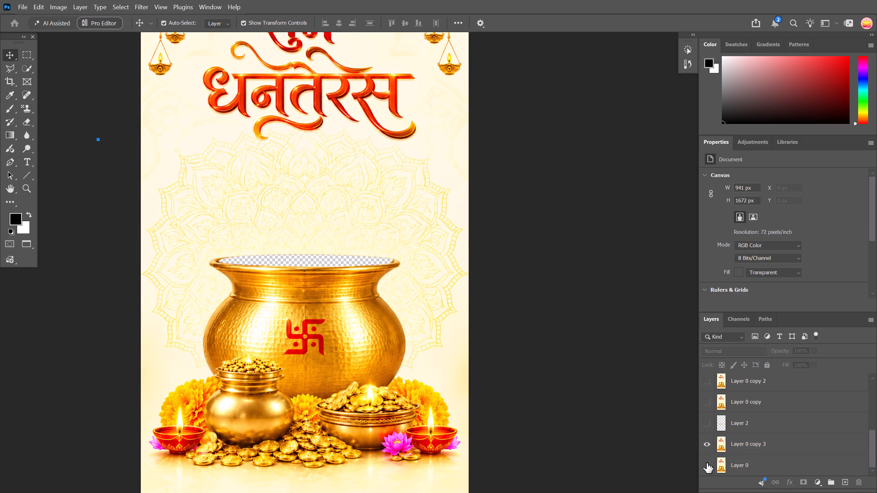
left_click(707, 463)
left_click(707, 463)
left_click(707, 463)
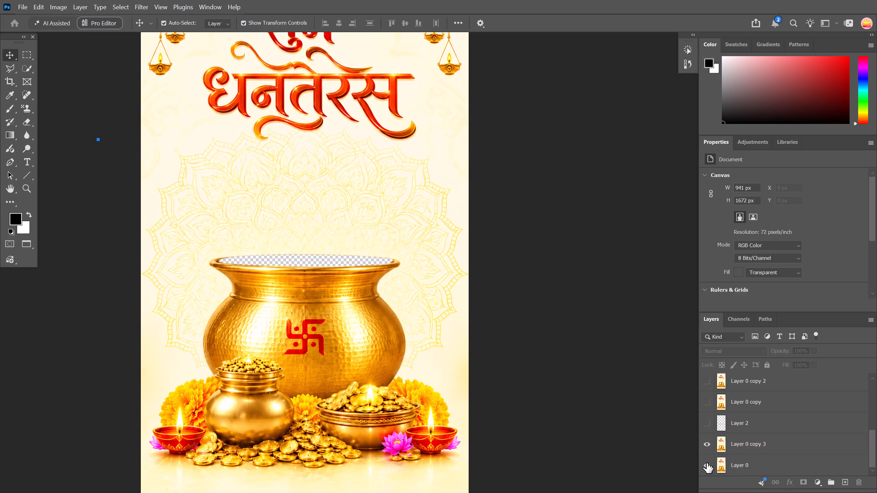
left_click(707, 463)
left_click(707, 463)
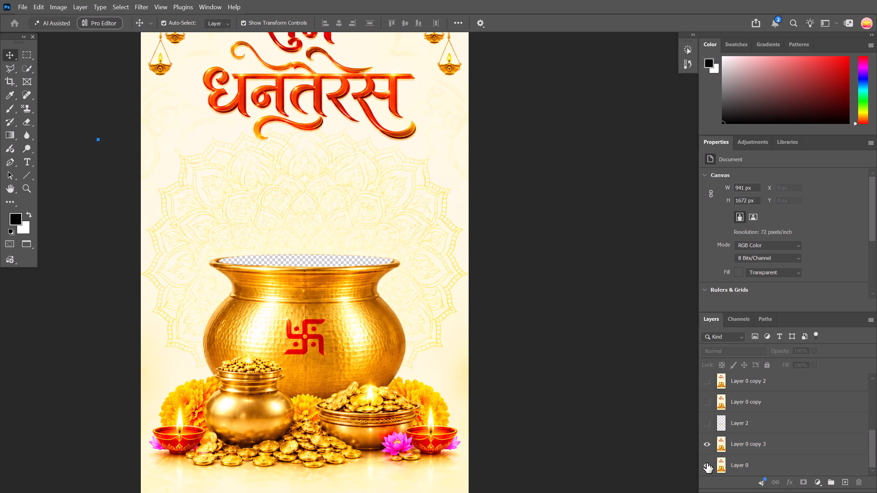
left_click(707, 463)
left_click(707, 463)
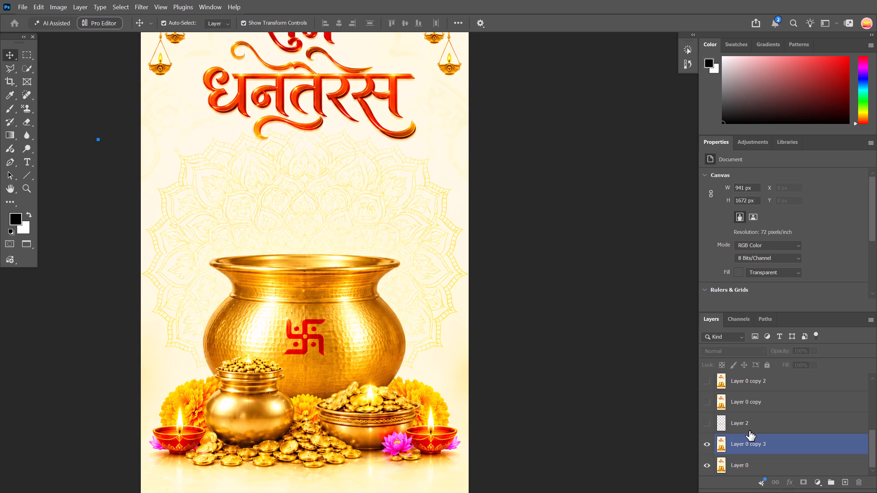
Show the neem facewash layer IMG_3027, lower it to just above Layer 2, and place the bottle at about X 289 px, Y 490 px.
scroll(735, 401, "up", 2)
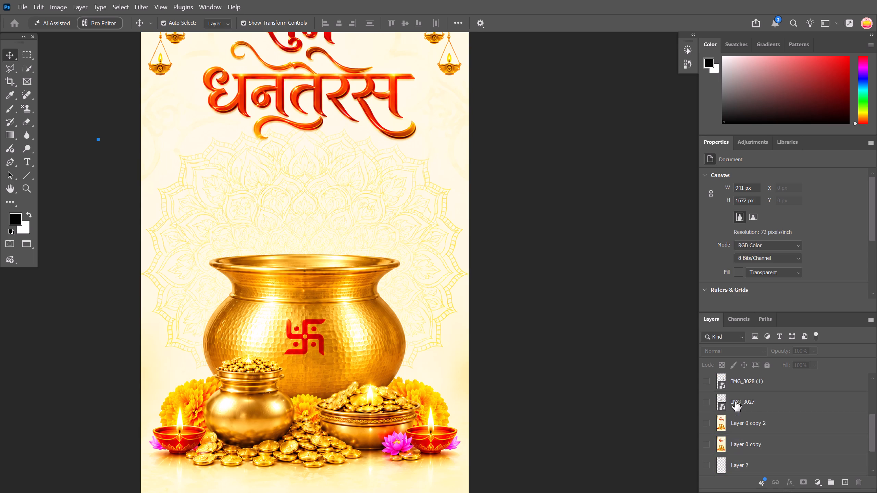
left_click(708, 400)
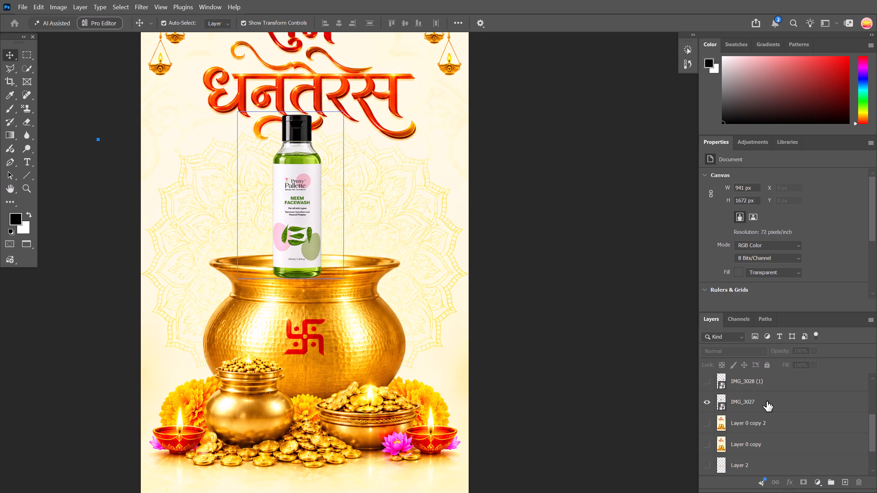
left_click_drag(767, 401, 773, 453)
left_click_drag(289, 256, 289, 240)
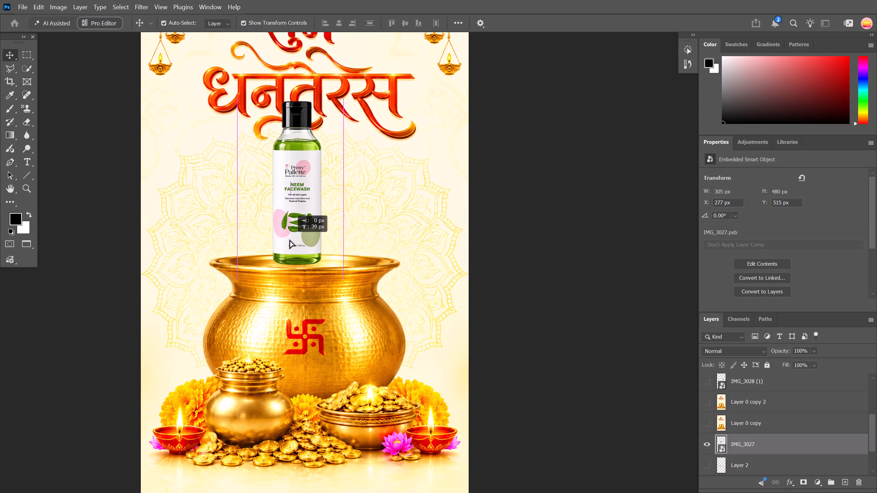
left_click_drag(289, 240, 296, 236)
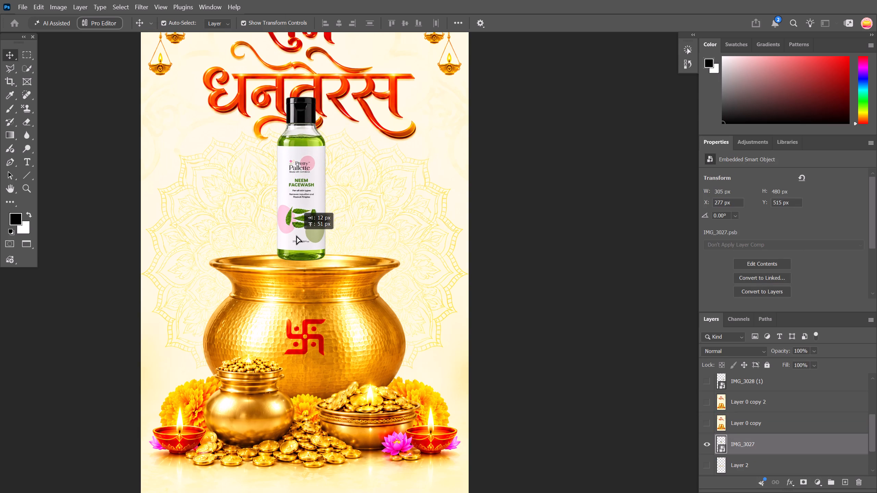
left_click_drag(296, 236, 296, 248)
Reorder the neem facewash layer IMG_3027 so it sits between Layer 0 copy 3 and Layer 0.
scroll(748, 427, "down", 4)
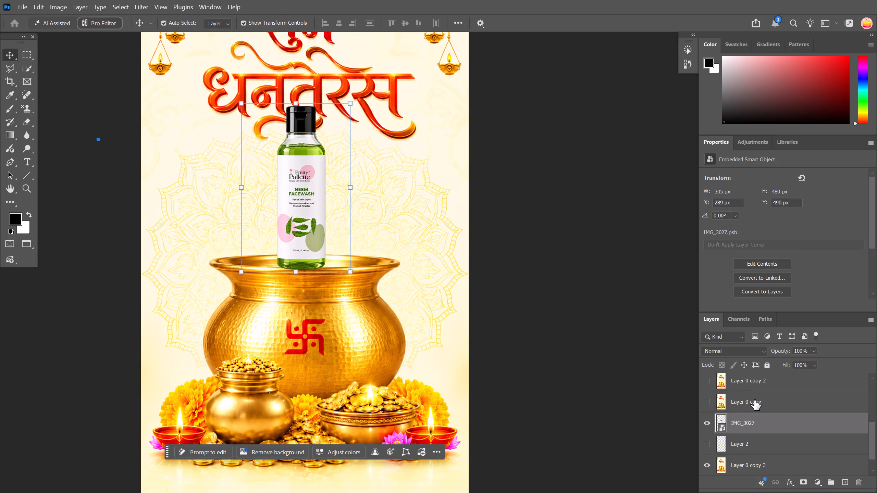
left_click_drag(754, 400, 756, 449)
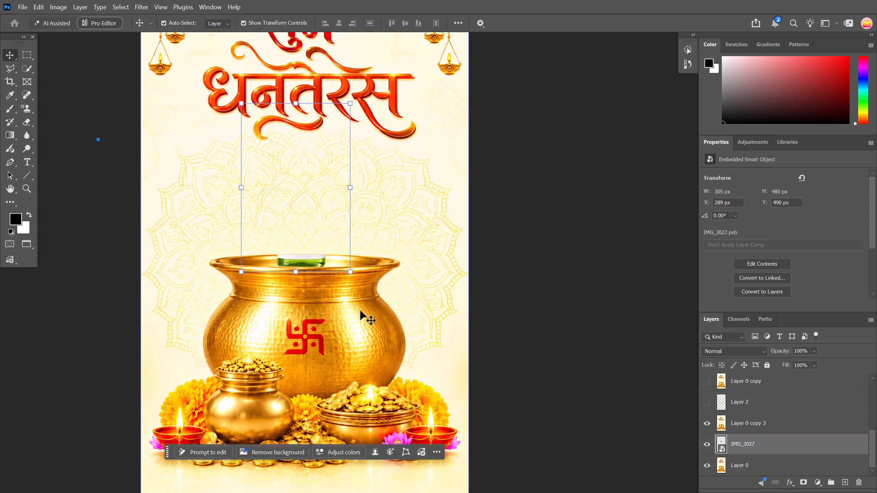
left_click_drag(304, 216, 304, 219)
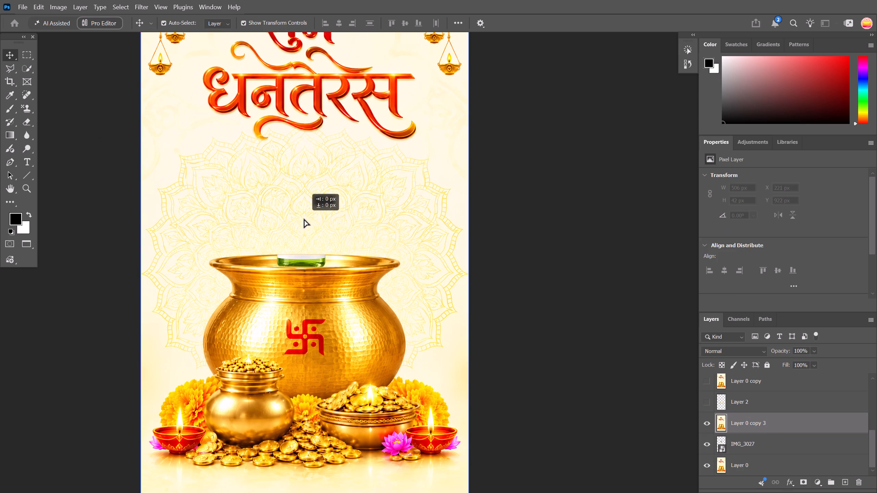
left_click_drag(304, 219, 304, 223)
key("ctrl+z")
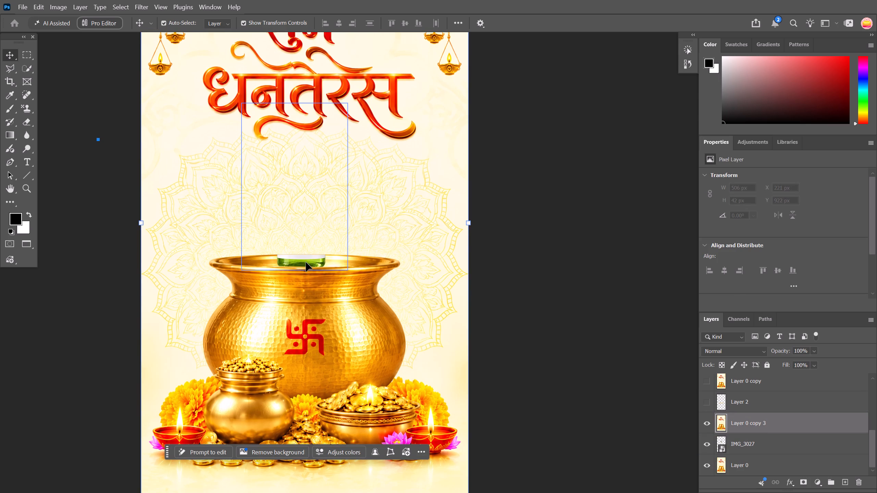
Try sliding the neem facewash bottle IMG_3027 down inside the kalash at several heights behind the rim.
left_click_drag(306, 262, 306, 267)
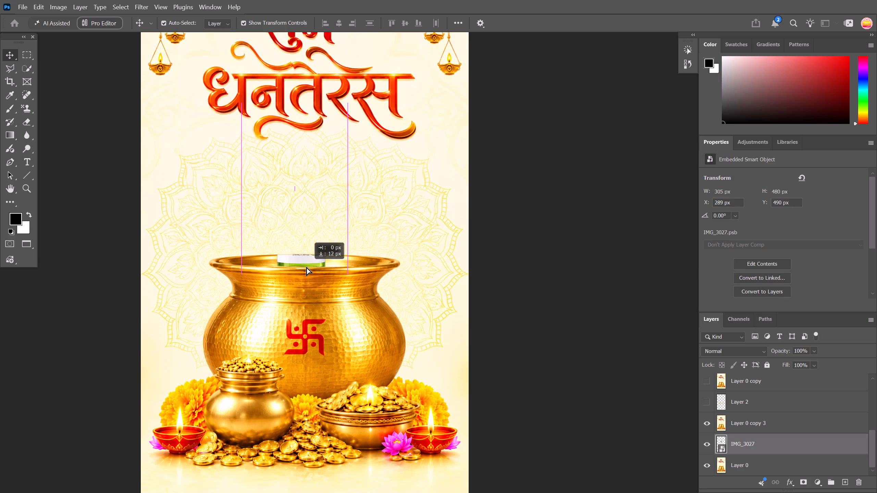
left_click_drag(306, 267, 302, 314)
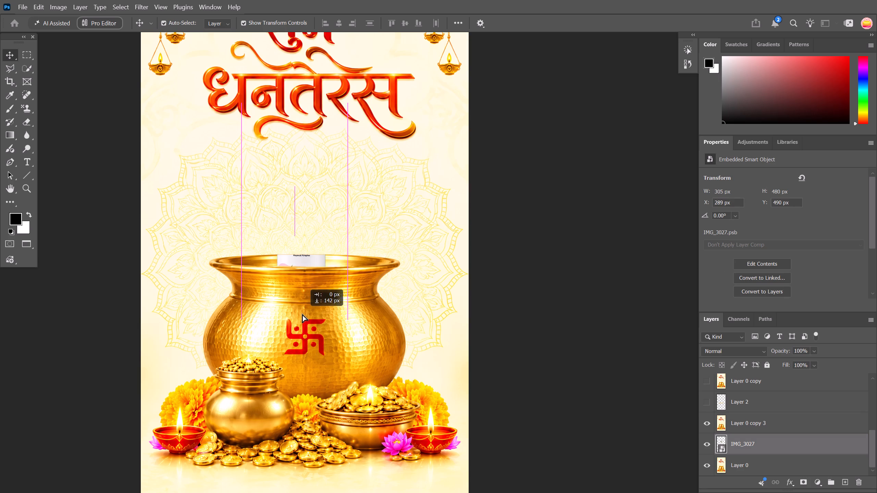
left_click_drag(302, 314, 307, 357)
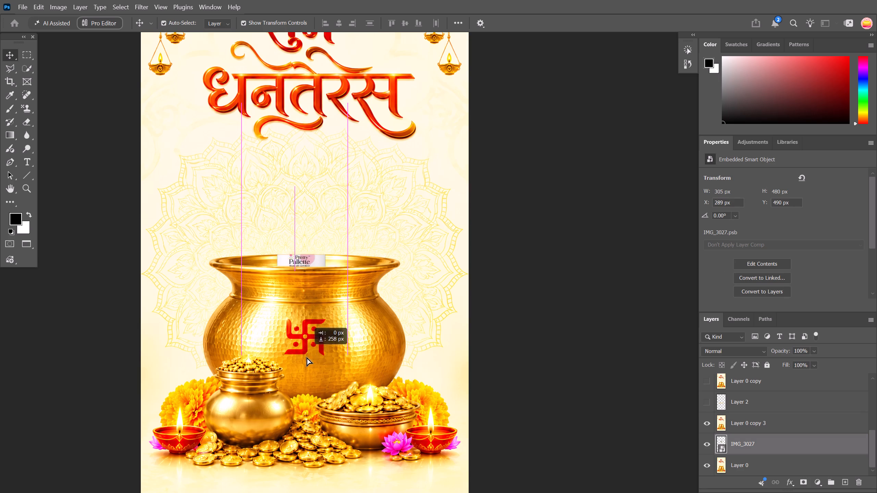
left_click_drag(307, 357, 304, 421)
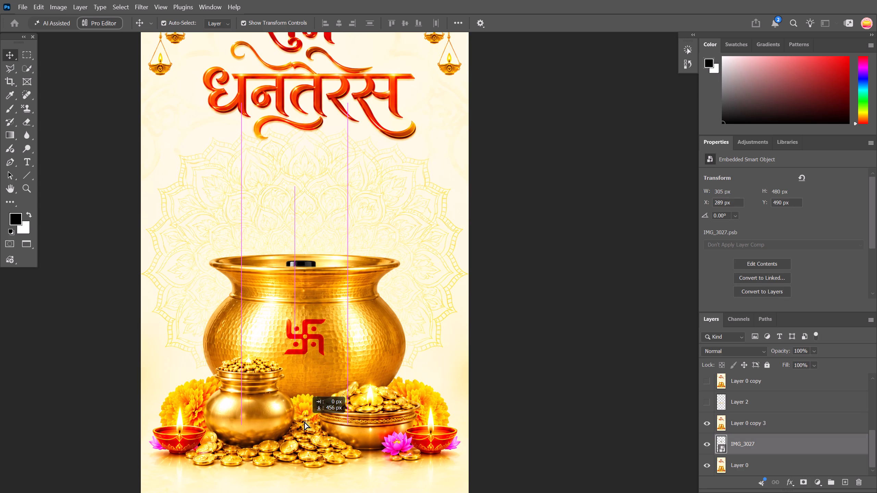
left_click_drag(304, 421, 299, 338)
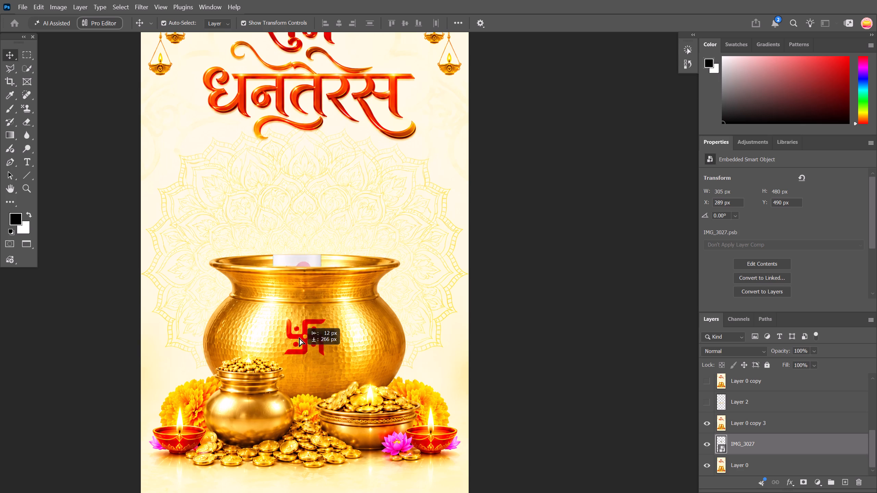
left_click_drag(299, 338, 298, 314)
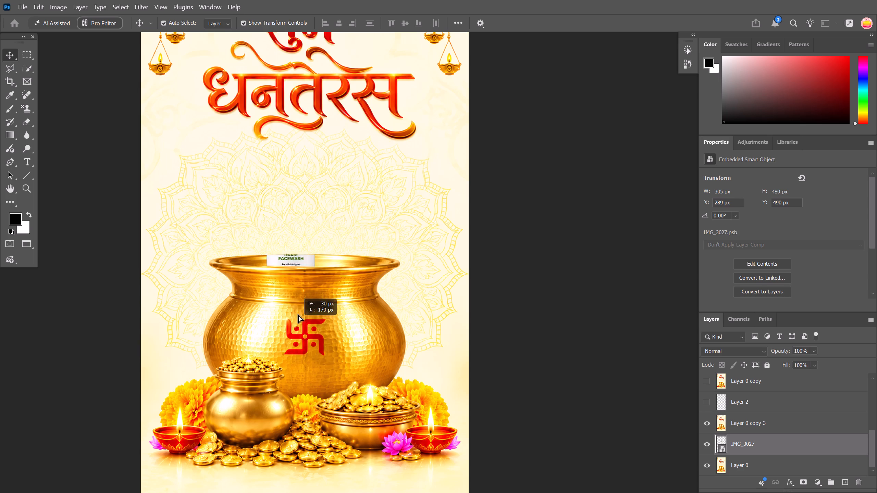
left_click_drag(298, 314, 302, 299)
Undo the bottle moves, layer reordering and opening cutout, back to the pen path around the kalash opening on Layer 0 copy 3.
key("ctrl+z")
key("ctrl+z")
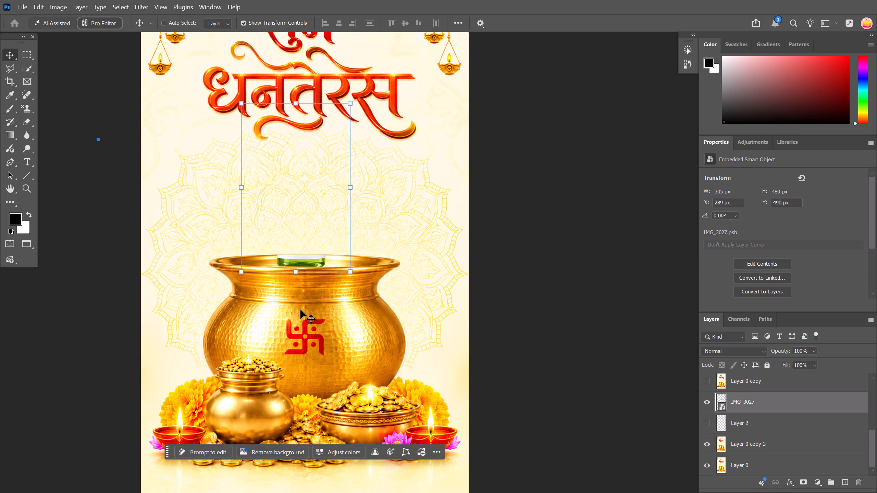
key("ctrl+z")
key("ctrl+z")
key("ctrl+z")
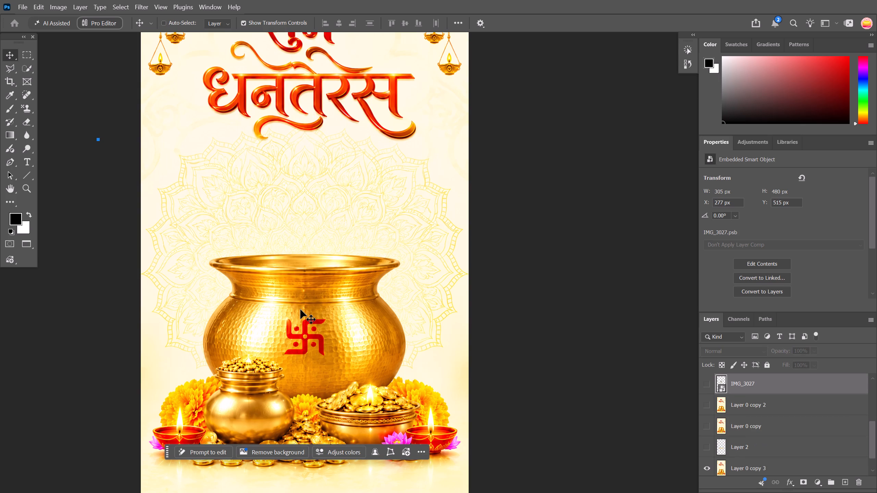
key("ctrl+z")
key("ctrl+z")
key("ctrl+z")
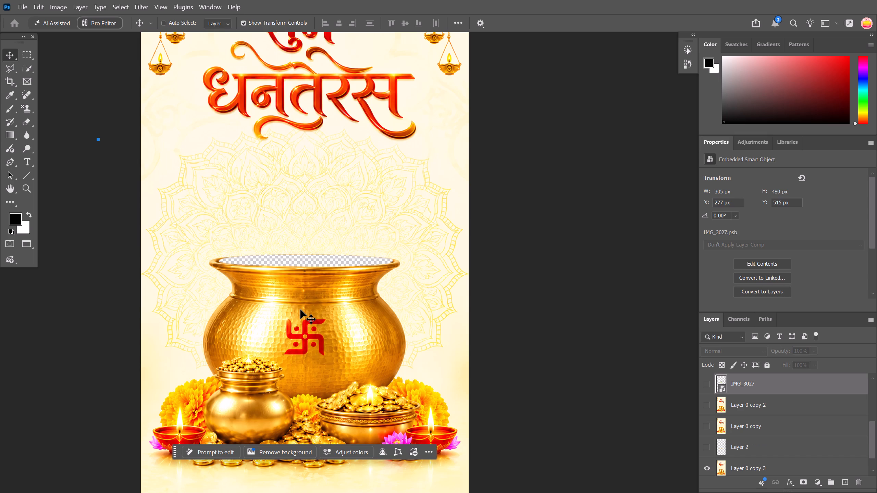
key("ctrl+z")
key("ctrl+z")
key("ctrl+z")
key("ctrl+z")
key("ctrl+z")
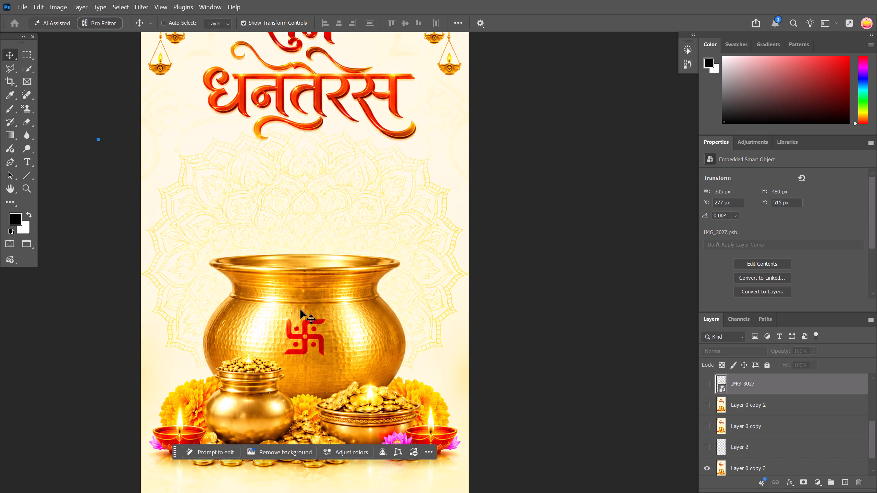
key("ctrl+z")
key("ctrl+z")
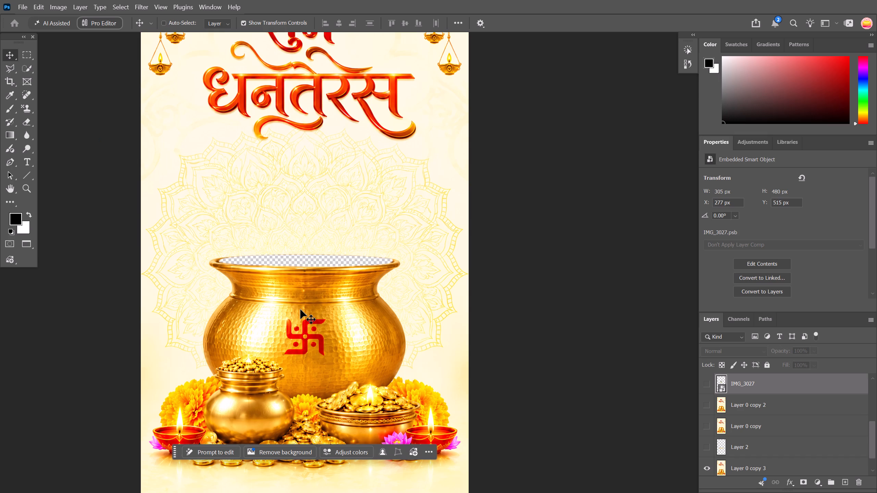
key("ctrl+z")
key("ctrl+z")
key("ctrl+z")
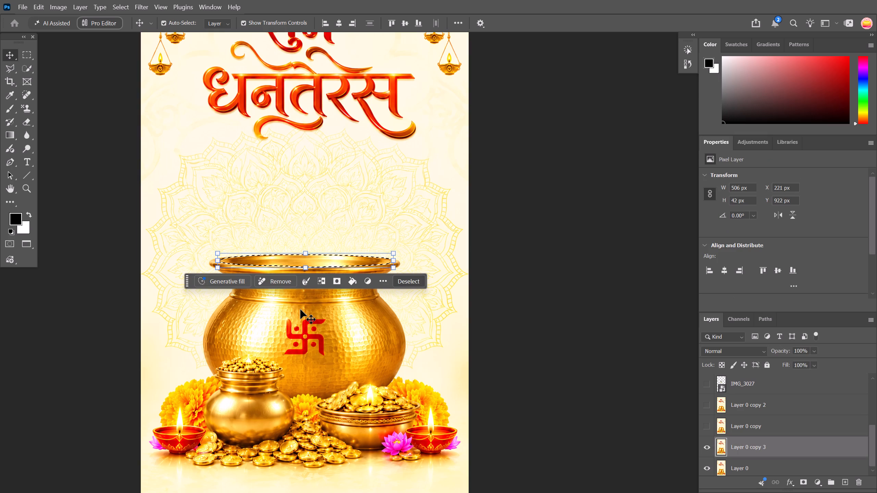
key("ctrl+z")
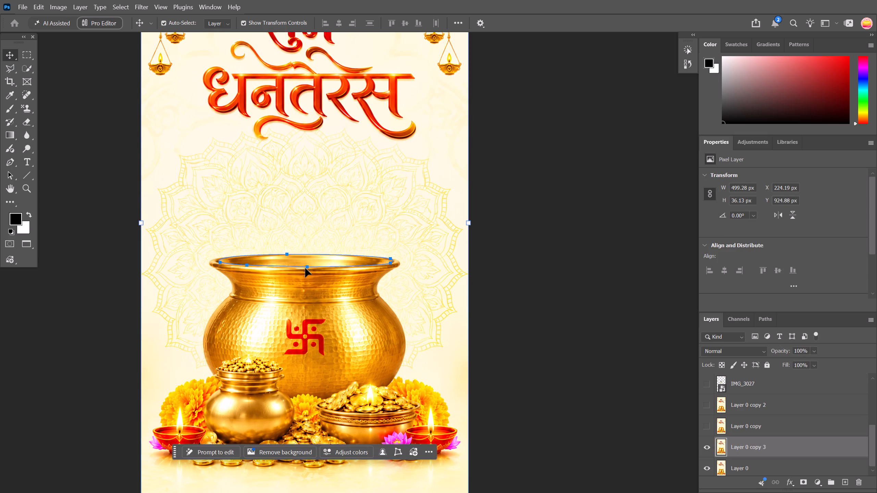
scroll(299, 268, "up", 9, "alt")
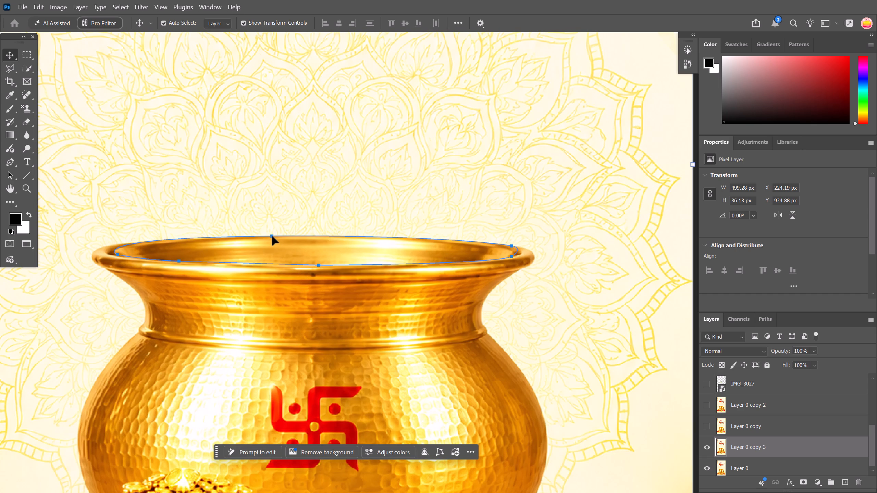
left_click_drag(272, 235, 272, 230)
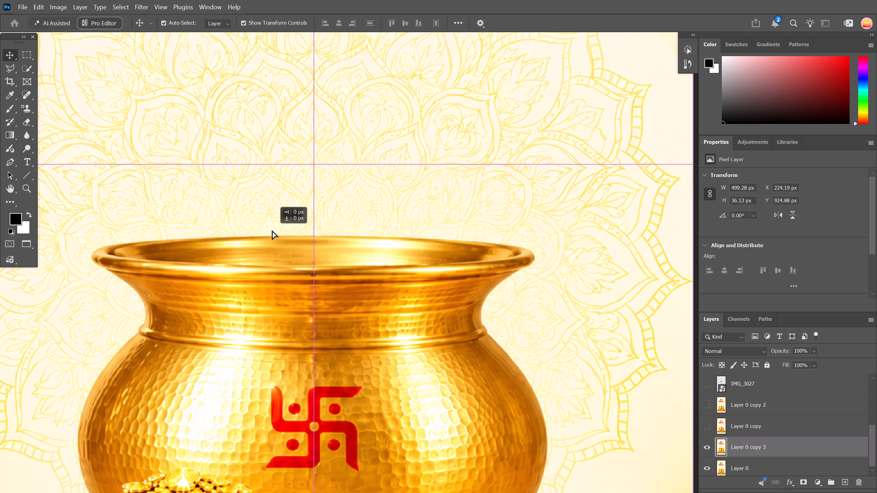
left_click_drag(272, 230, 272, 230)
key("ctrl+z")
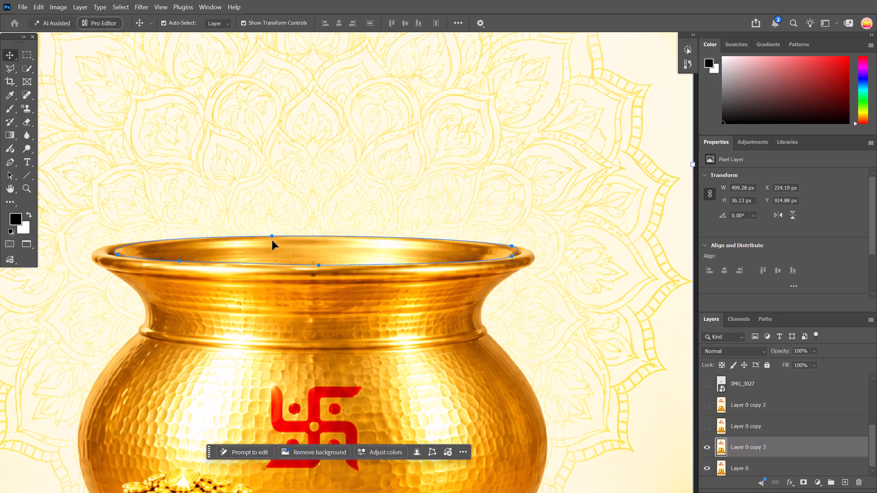
Undo the pen path's closing segment and back-rim anchor, keeping only the portion along the kalash's front inner rim.
scroll(272, 243, "down", 6, "alt")
key("ctrl+z")
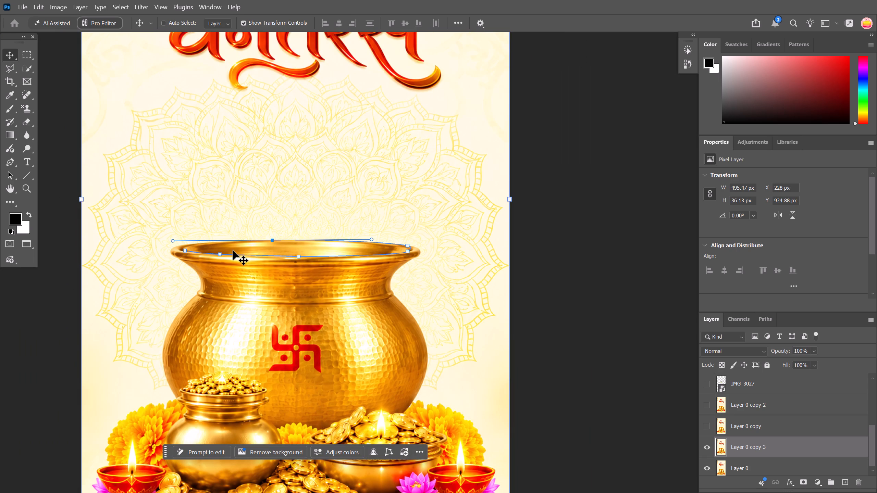
key("ctrl+z")
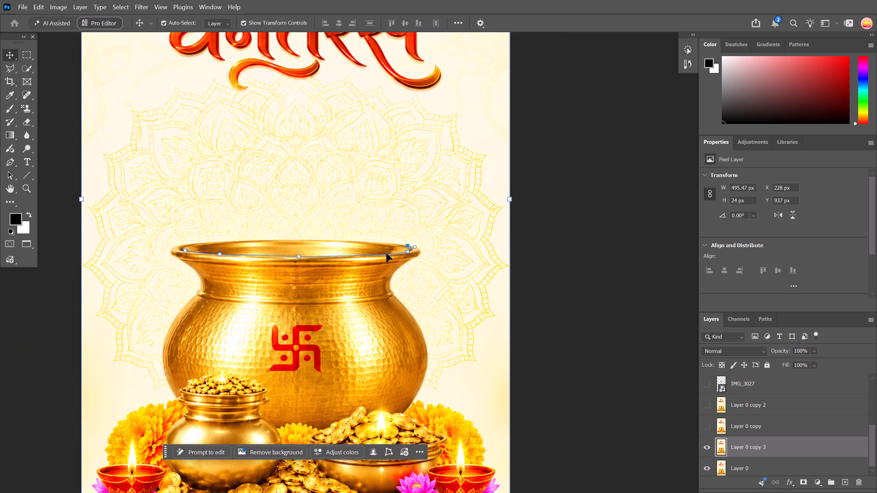
Extend the path with the Pen tool from the kalash rim's right end upward through the right part of the mandala.
scroll(382, 254, "up", 14, "alt")
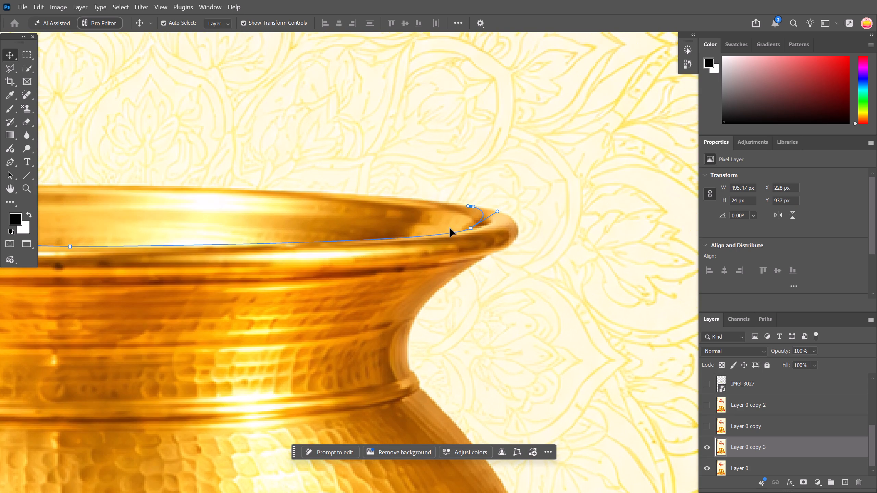
scroll(473, 174, "down", 7, "alt")
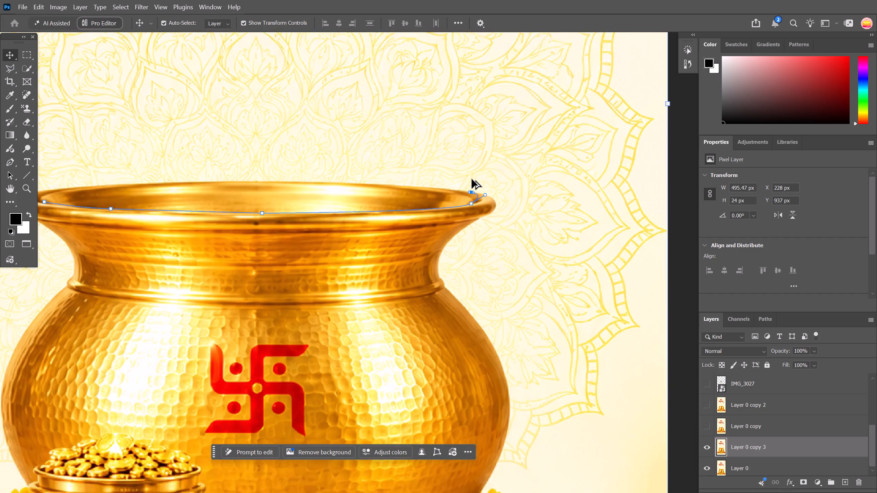
scroll(472, 179, "down", 2, "alt")
left_click(477, 156)
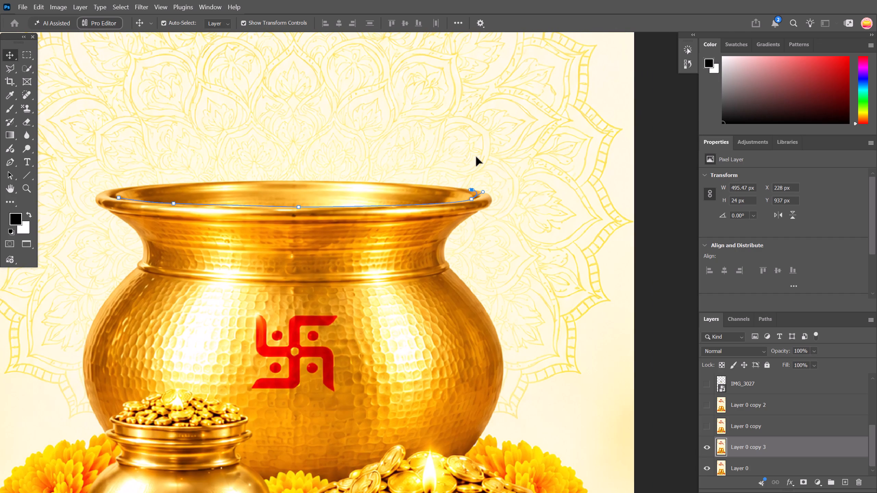
left_click(475, 144)
scroll(468, 200, "up", 6, "alt")
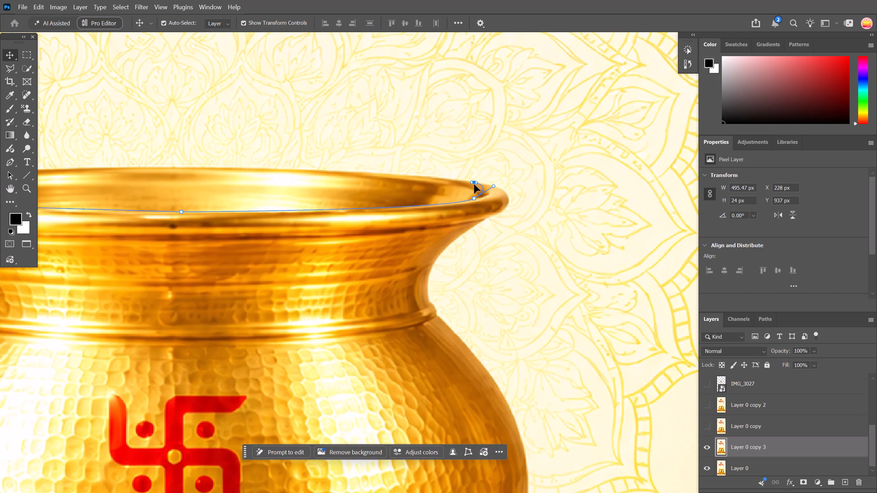
scroll(474, 184, "up", 20, "alt")
scroll(474, 184, "up", 1, "alt")
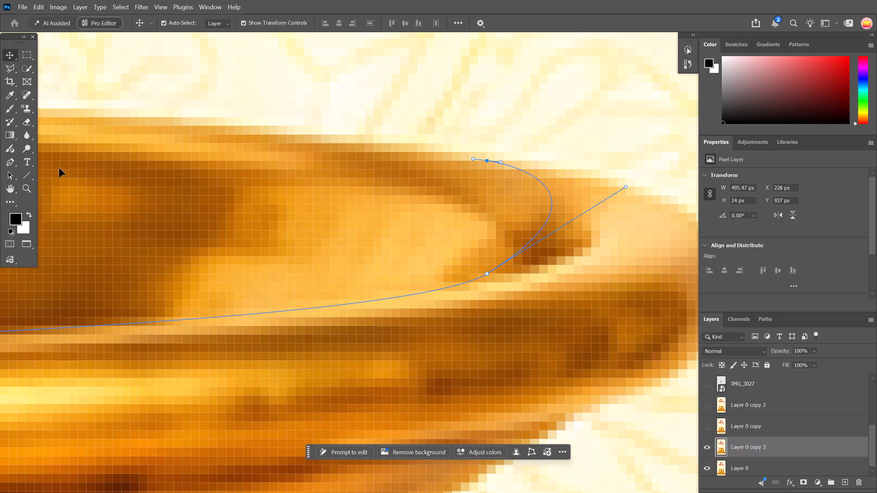
left_click(5, 160)
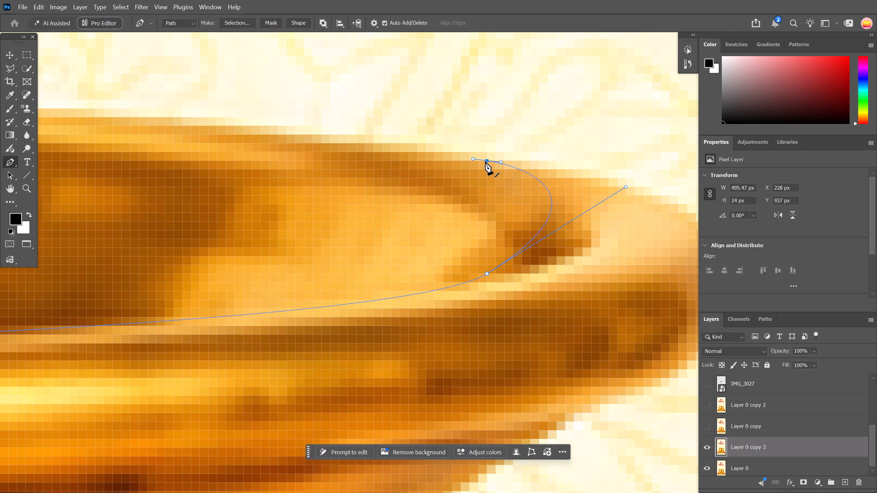
scroll(494, 152, "down", 11, "alt")
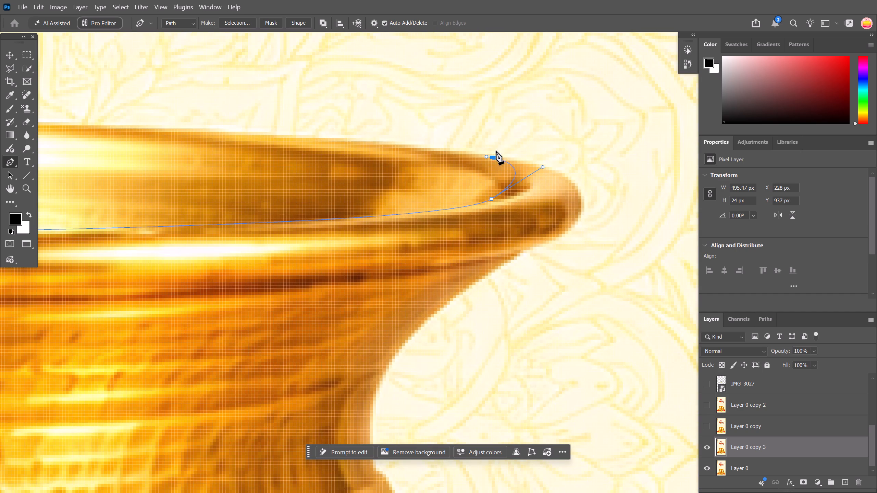
scroll(502, 125, "down", 14, "alt")
scroll(501, 130, "up", 20)
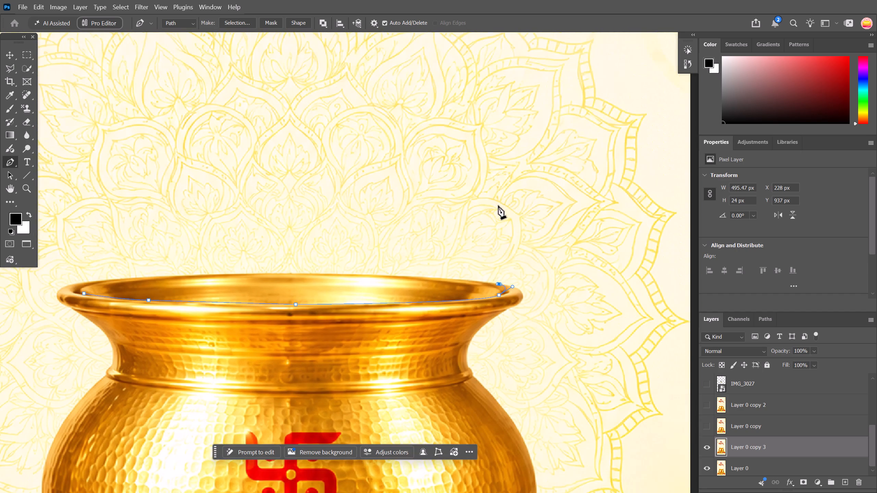
scroll(498, 205, "up", 6)
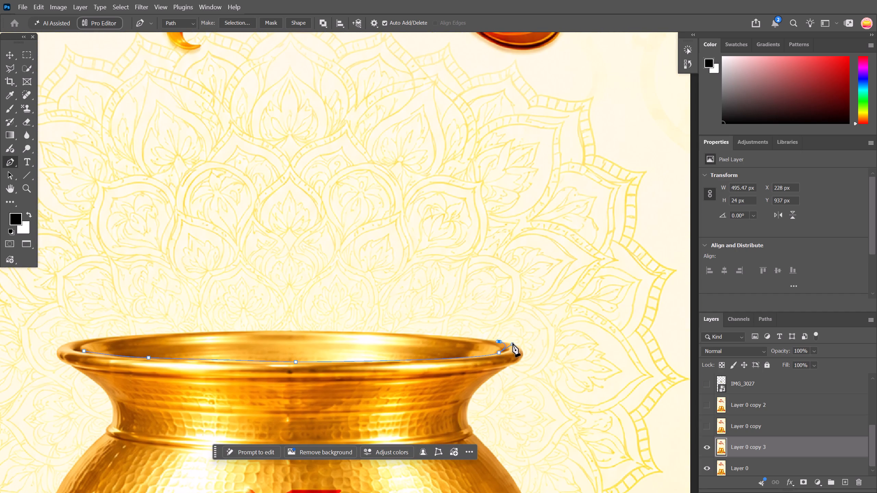
left_click(512, 325)
left_click(519, 255)
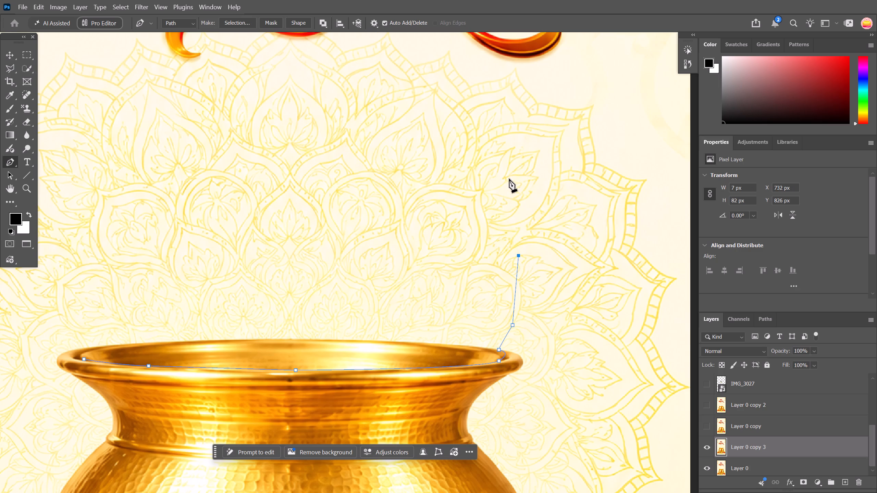
left_click_drag(509, 178, 507, 175)
left_click_drag(464, 88, 461, 85)
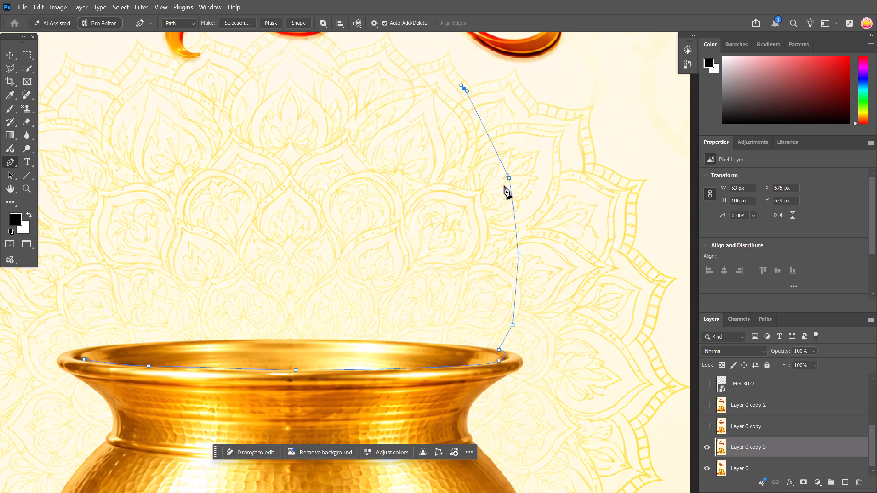
Continue the pen path around the outside of the शुभ धनतेरस title and down the left part of the mandala.
scroll(514, 193, "down", 6)
scroll(510, 195, "down", 5, "alt")
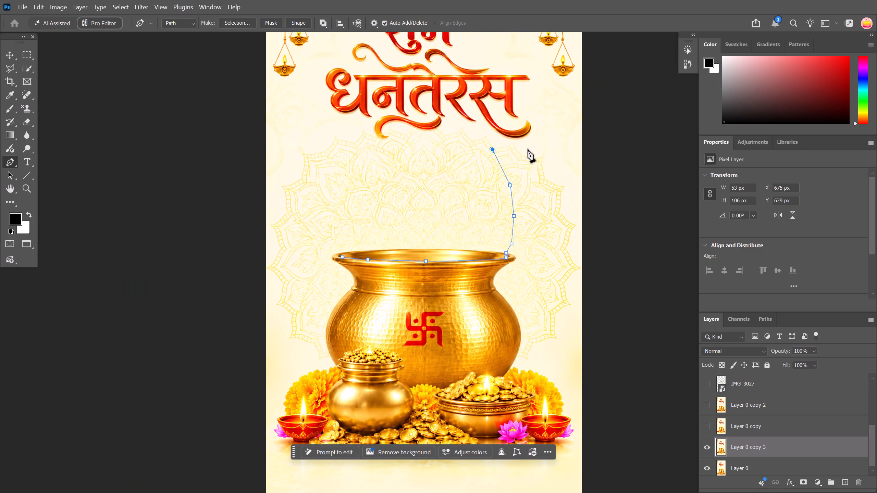
scroll(524, 156, "down", 8, "alt")
left_click(529, 155)
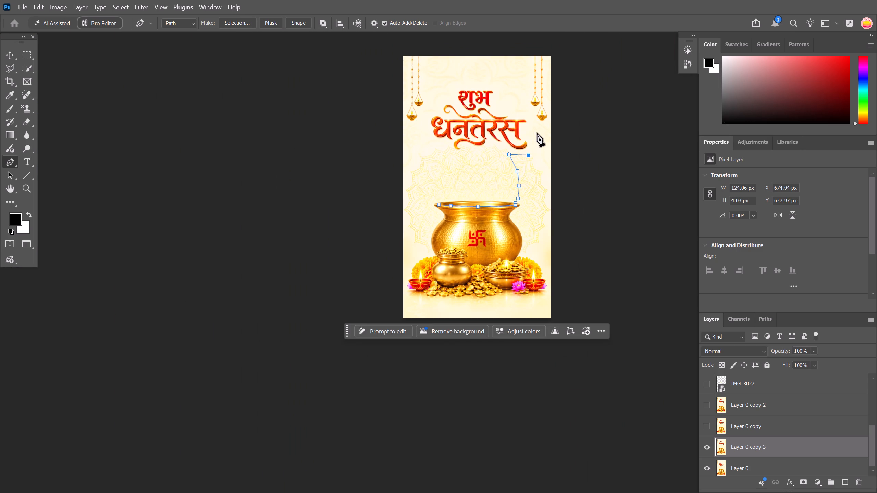
left_click_drag(537, 133, 536, 130)
left_click_drag(521, 96, 518, 94)
left_click_drag(478, 74, 469, 73)
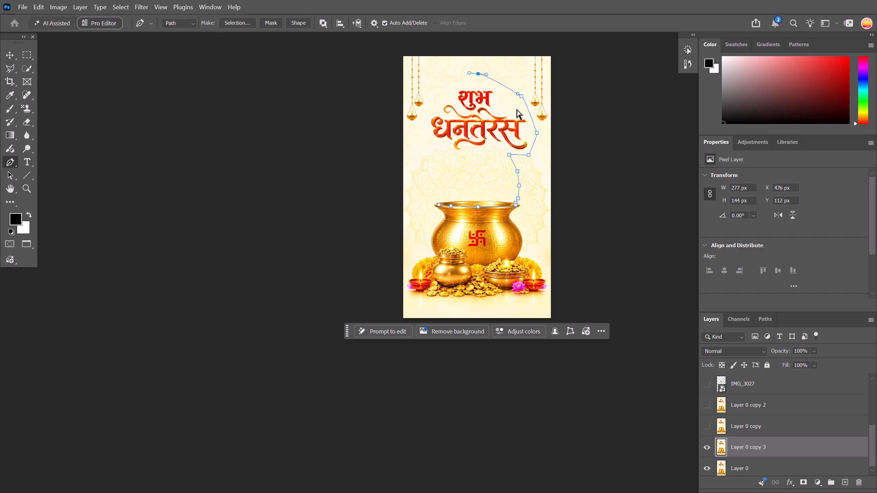
key("ctrl+z")
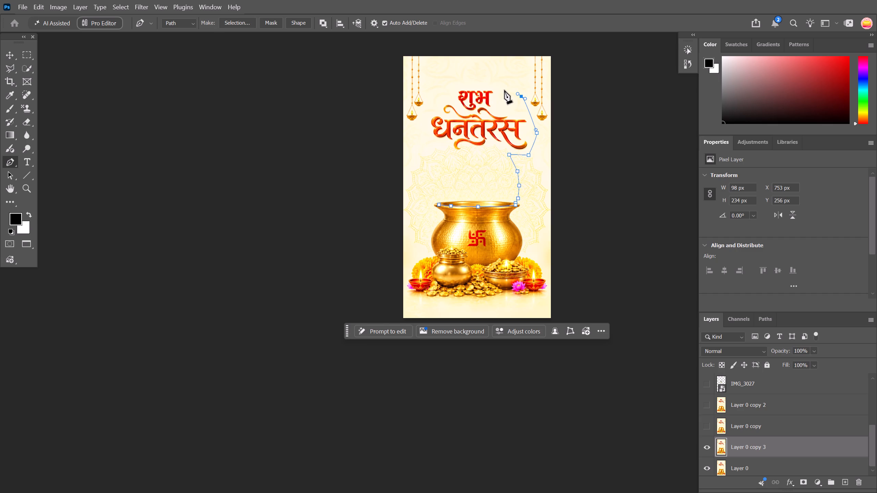
left_click(503, 89)
left_click(443, 89)
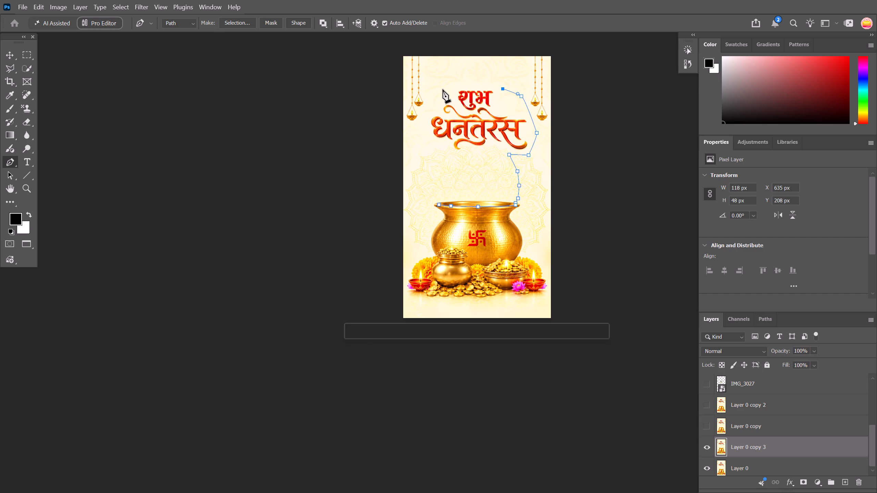
left_click(435, 110)
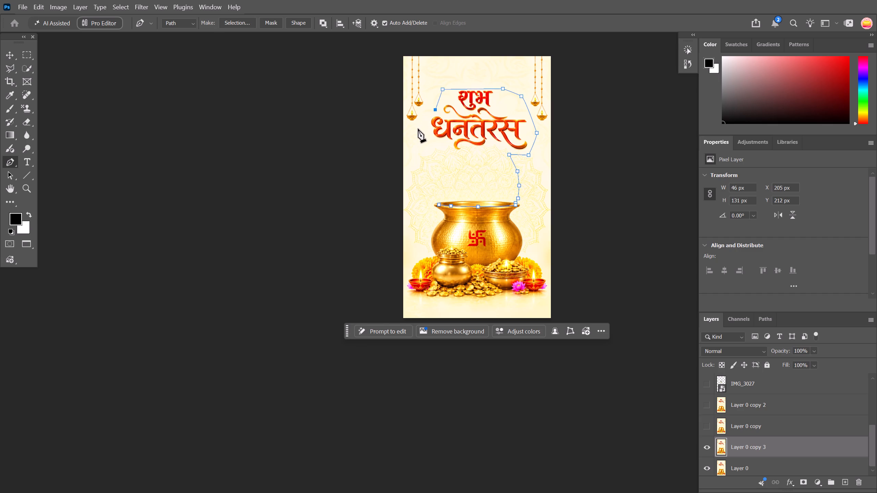
left_click(421, 131)
left_click(424, 185)
Bring the path down to the kalash rim's left end and close it at its starting anchor.
scroll(420, 190, "down", 4)
scroll(421, 190, "up", 16)
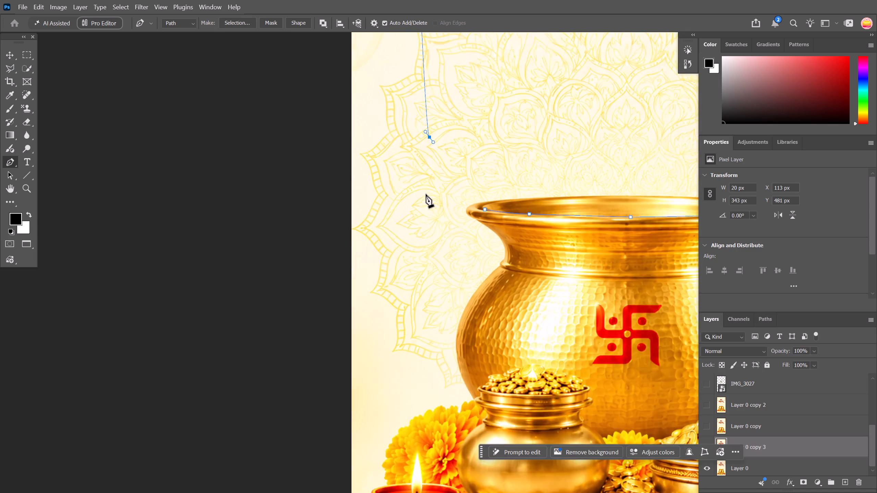
scroll(426, 194, "up", 4)
left_click(462, 188)
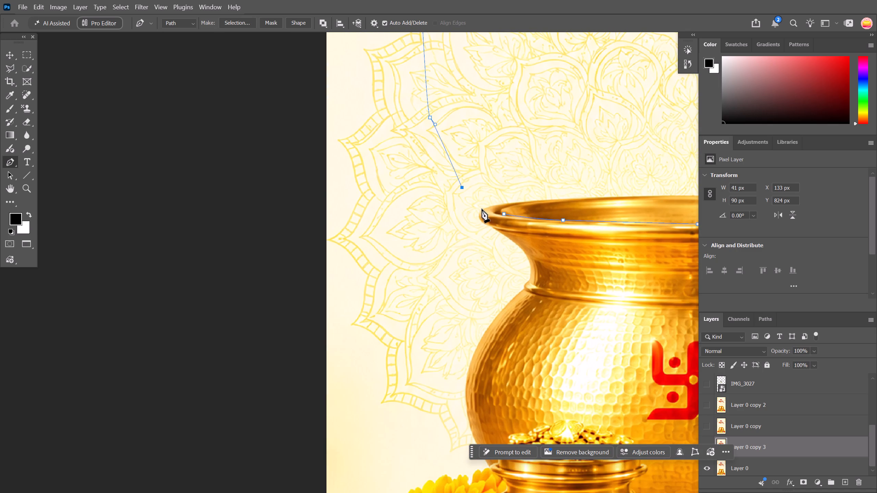
left_click(482, 208)
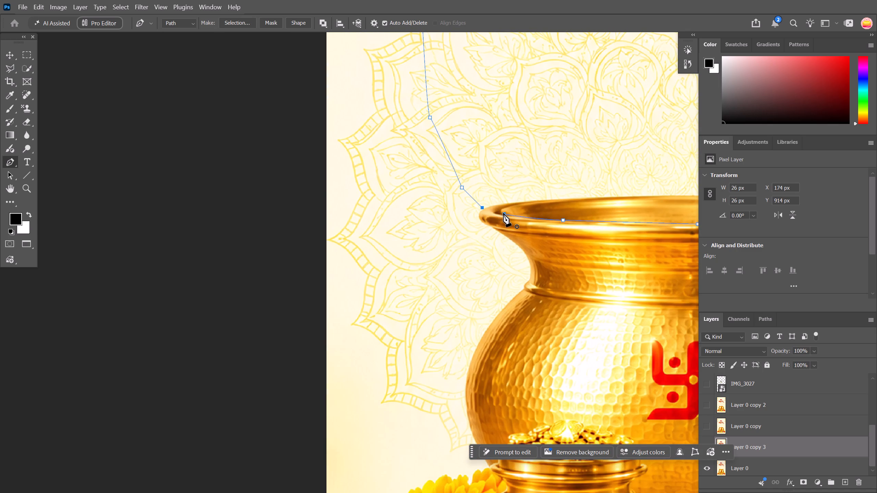
left_click(503, 213)
Convert the closed path into a new anti-aliased selection with a 1-pixel feather.
scroll(437, 213, "down", 9, "alt")
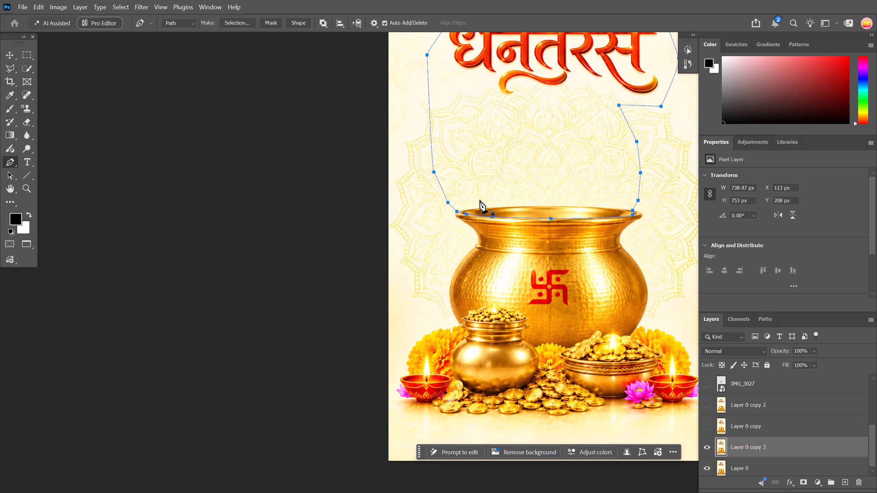
right_click(480, 200)
left_click(502, 246)
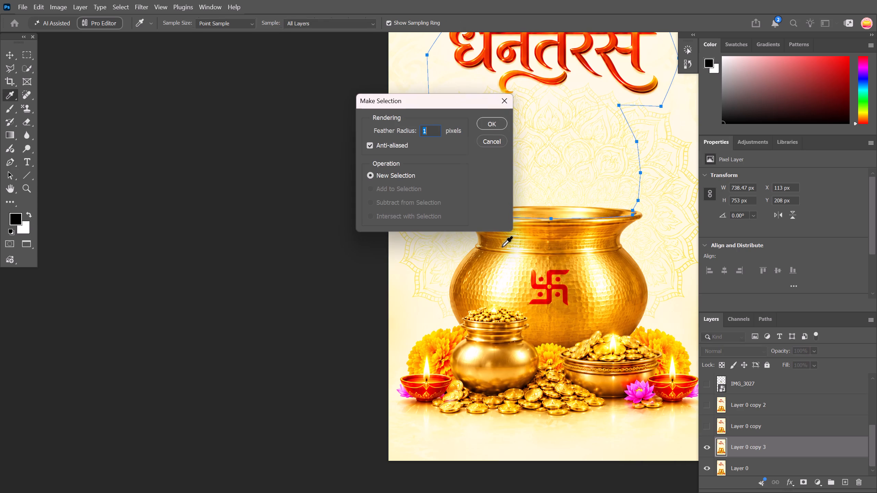
left_click(492, 122)
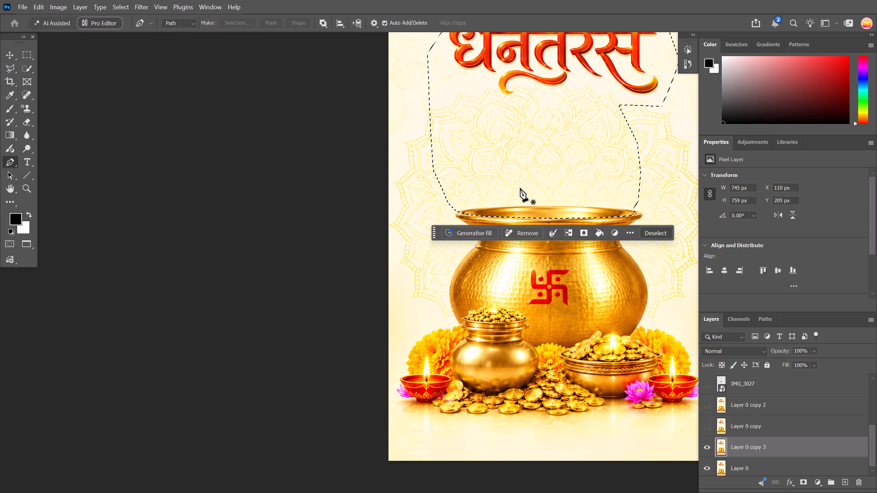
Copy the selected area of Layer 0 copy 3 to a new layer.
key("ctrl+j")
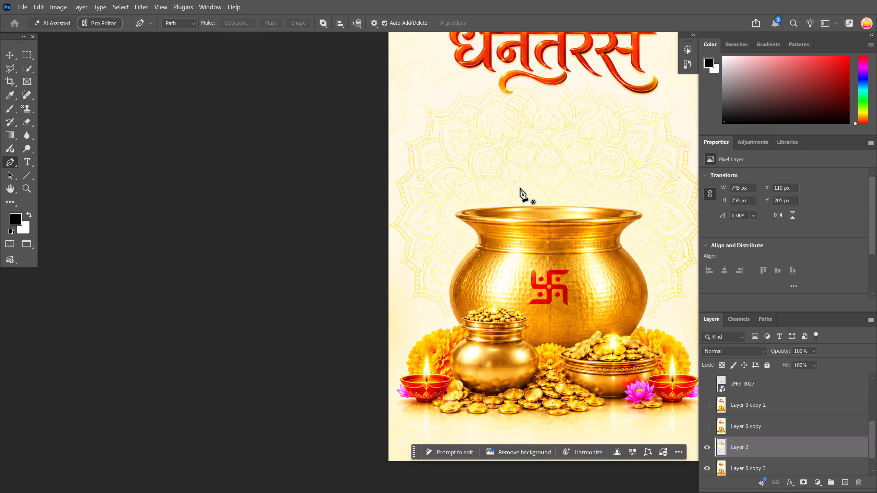
Toggle the visibility of Layer 2, Layer 0 copy 3, Layer 0 and Layer 0 copy to check how the pieces are separated.
scroll(749, 436, "down", 2)
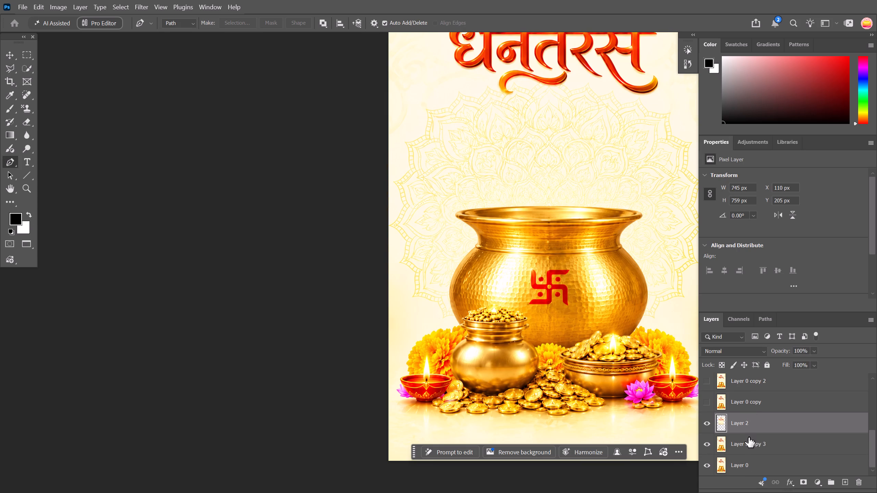
scroll(749, 437, "down", 3)
left_click(703, 444)
left_click(706, 463)
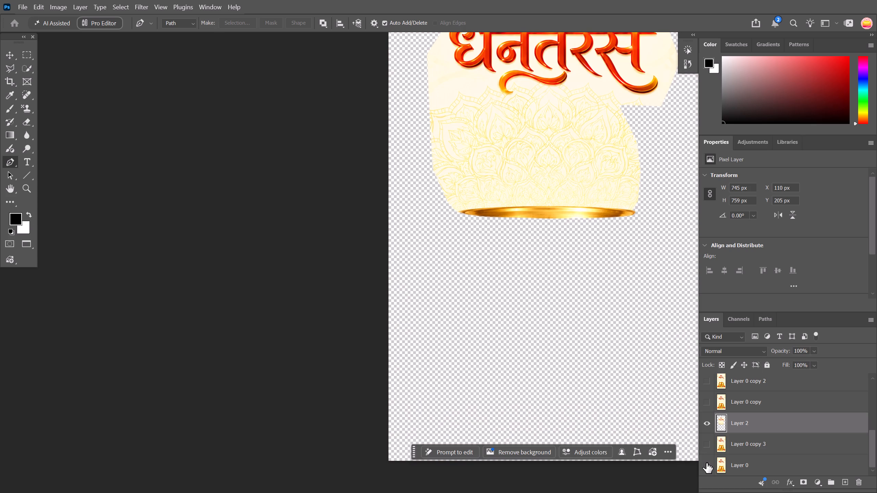
left_click(706, 463)
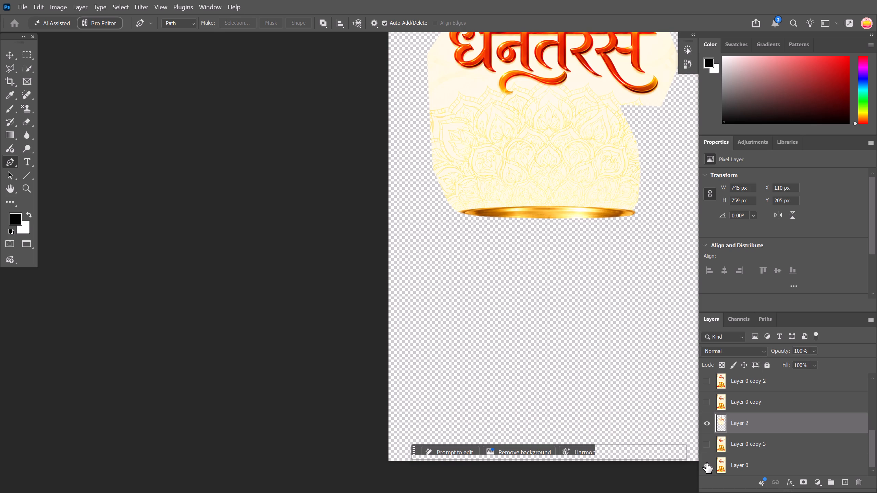
left_click(707, 421)
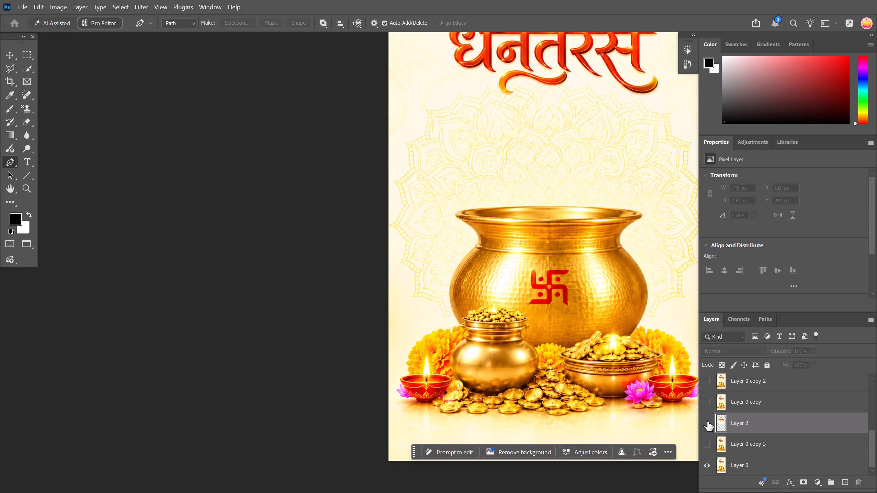
scroll(704, 468, "up", 4)
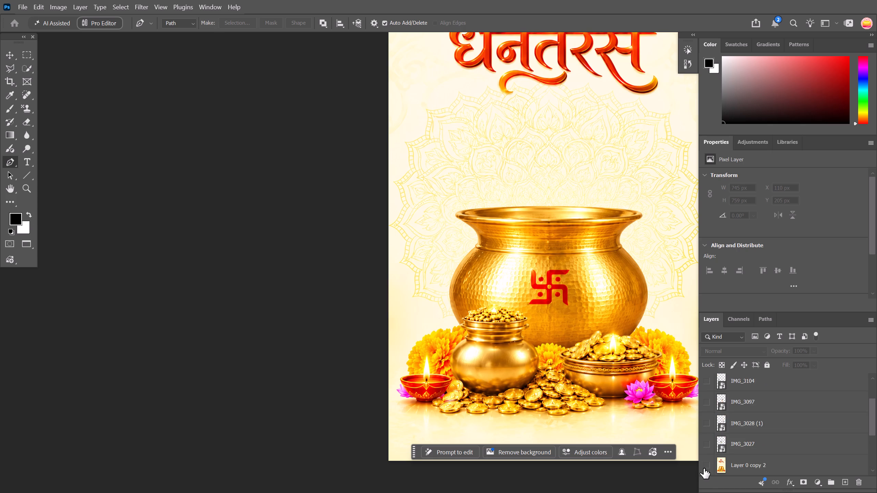
scroll(704, 463, "down", 13)
left_click(707, 463)
left_click(708, 445)
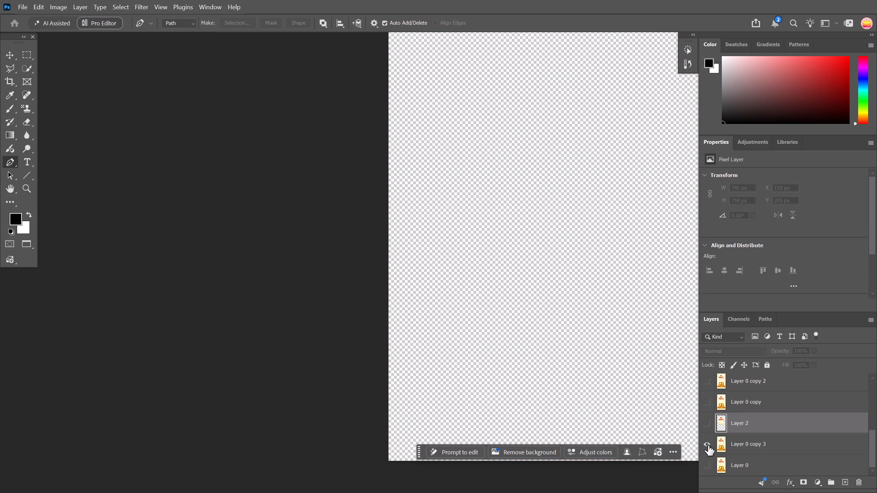
scroll(708, 445, "up", 1)
scroll(707, 451, "down", 5)
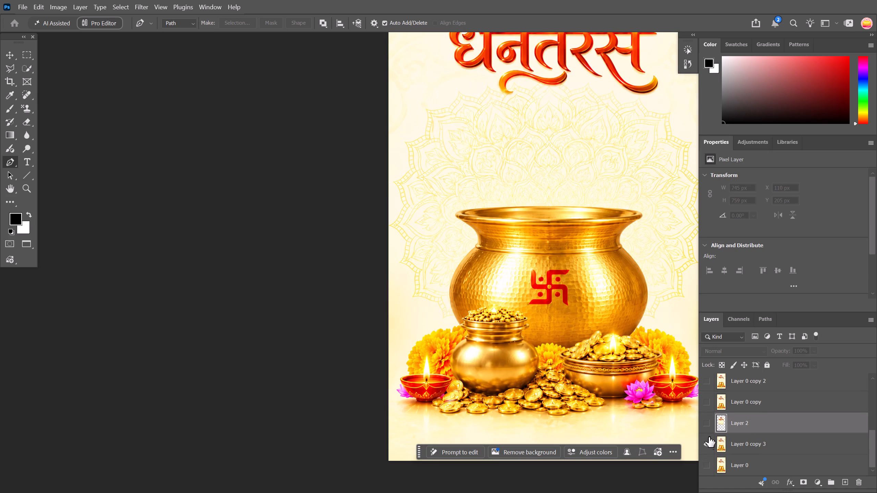
left_click(708, 419)
left_click(705, 444)
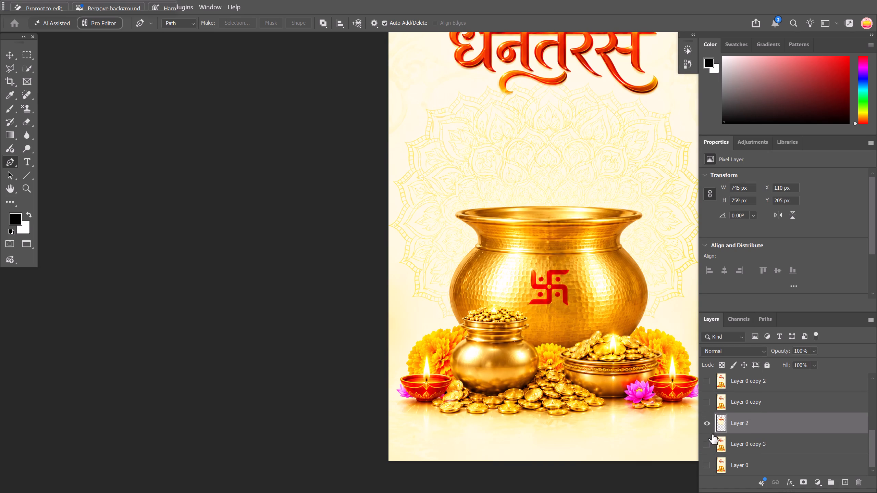
scroll(713, 433, "up", 1)
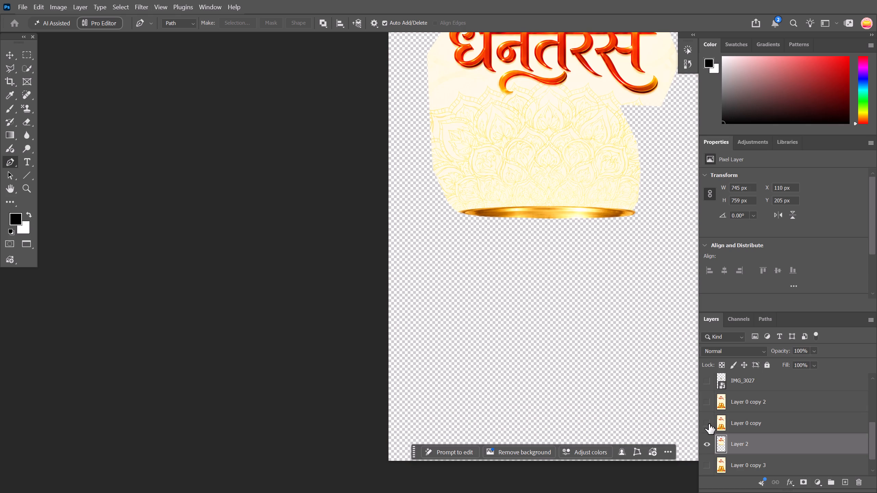
left_click(708, 417)
left_click(708, 422)
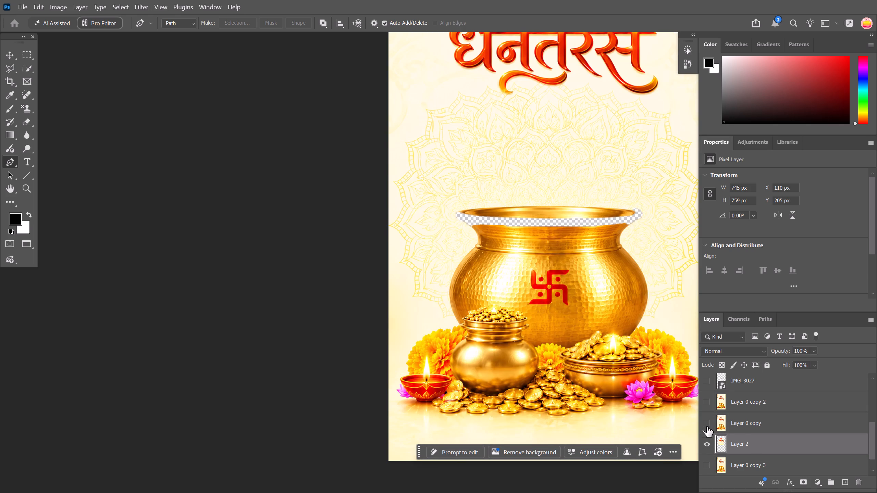
scroll(706, 431, "down", 2)
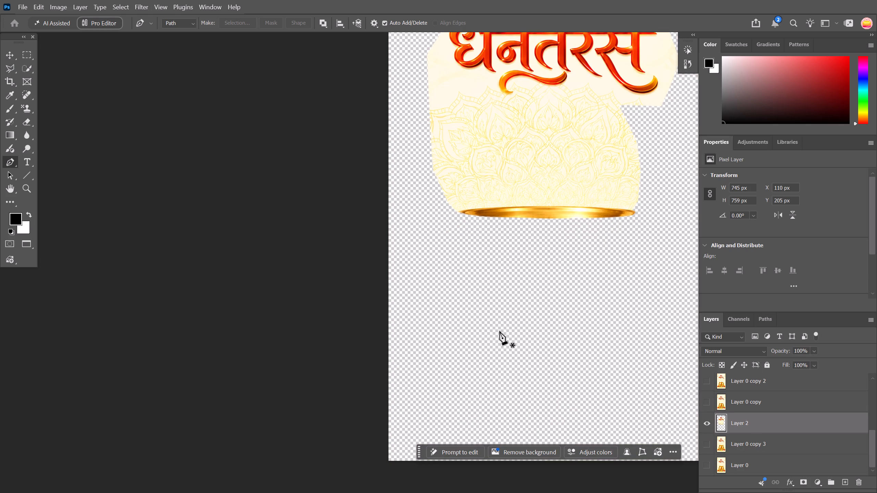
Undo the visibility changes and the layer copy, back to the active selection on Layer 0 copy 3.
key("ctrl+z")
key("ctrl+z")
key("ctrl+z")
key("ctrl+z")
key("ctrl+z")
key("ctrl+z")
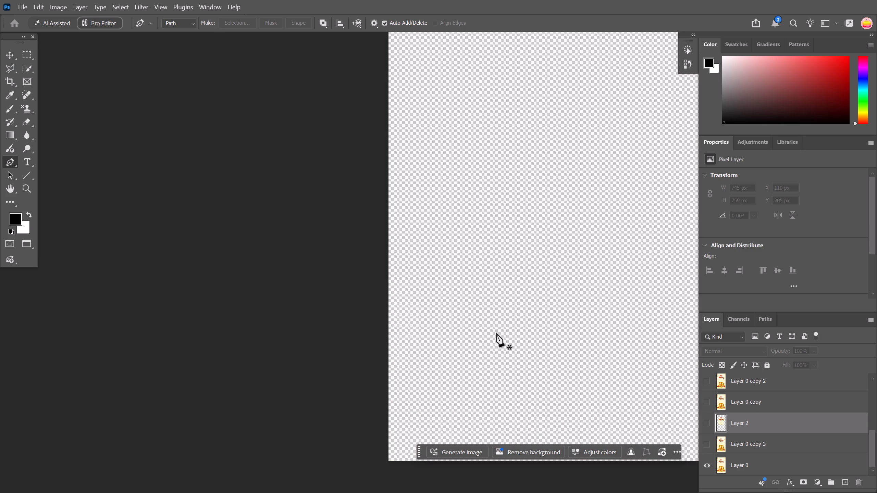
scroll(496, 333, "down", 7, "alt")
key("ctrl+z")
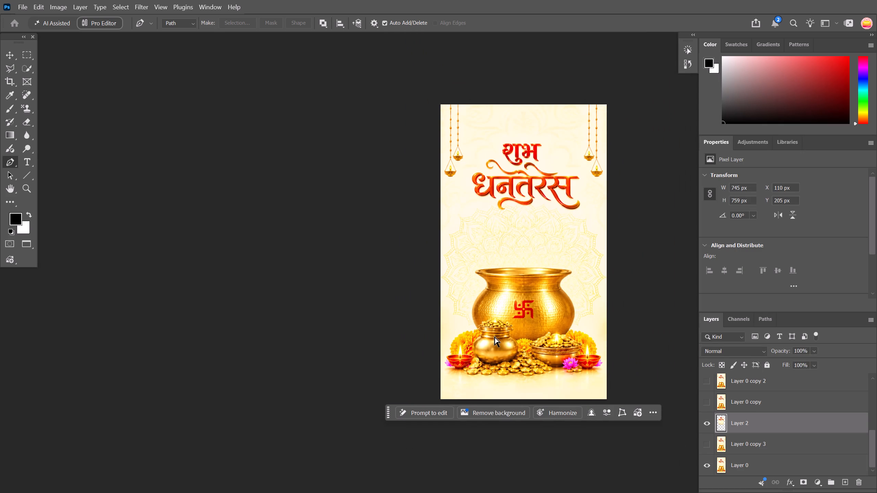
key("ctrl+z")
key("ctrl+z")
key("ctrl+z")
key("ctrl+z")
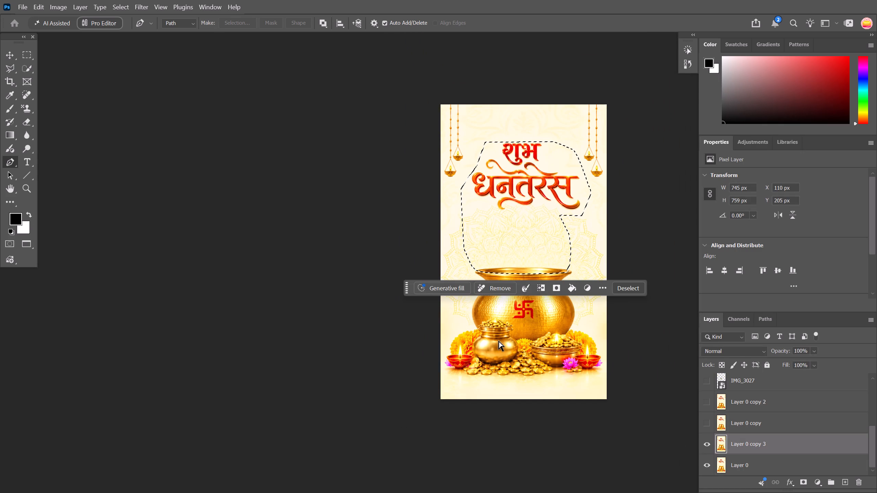
Cut the selected area out of Layer 0 copy 3 onto a new layer.
key("ctrl+shift+h")
key("ctrl+shift+j")
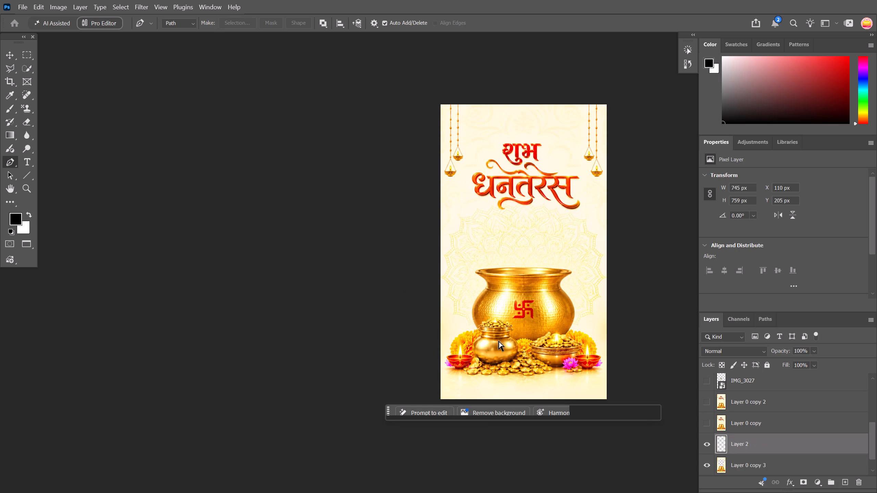
Hide Layer 0 and move Layer 2 below Layer 0 copy 3 in the layer stack.
scroll(742, 452, "down", 1)
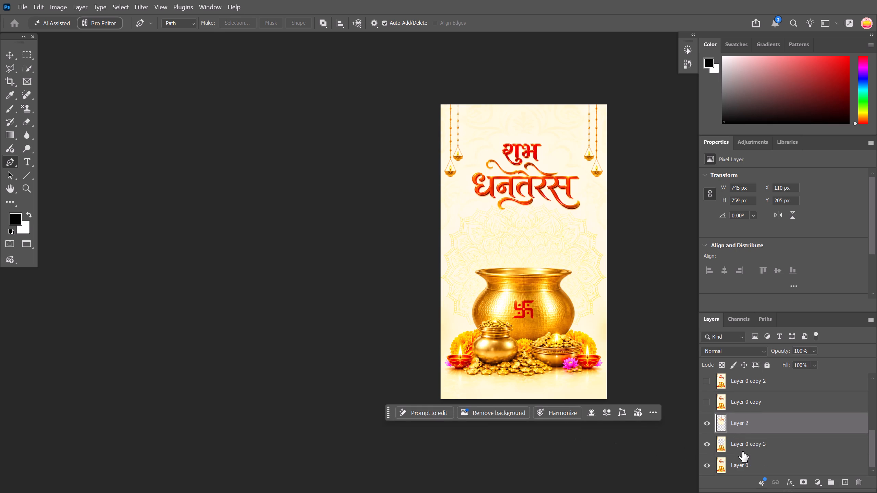
left_click(705, 463)
left_click_drag(767, 422, 768, 451)
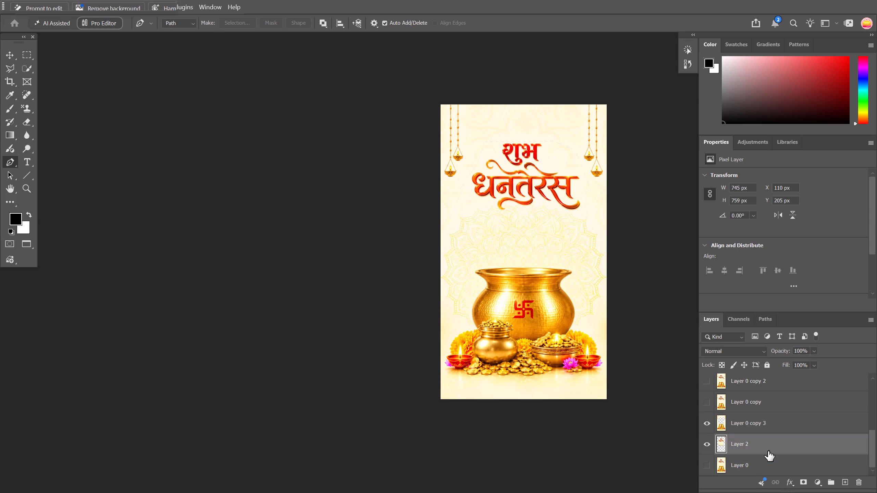
Move the IMG_3027 layer between Layer 0 copy 3 and Layer 2 in the stack and make it visible.
scroll(754, 390, "up", 1)
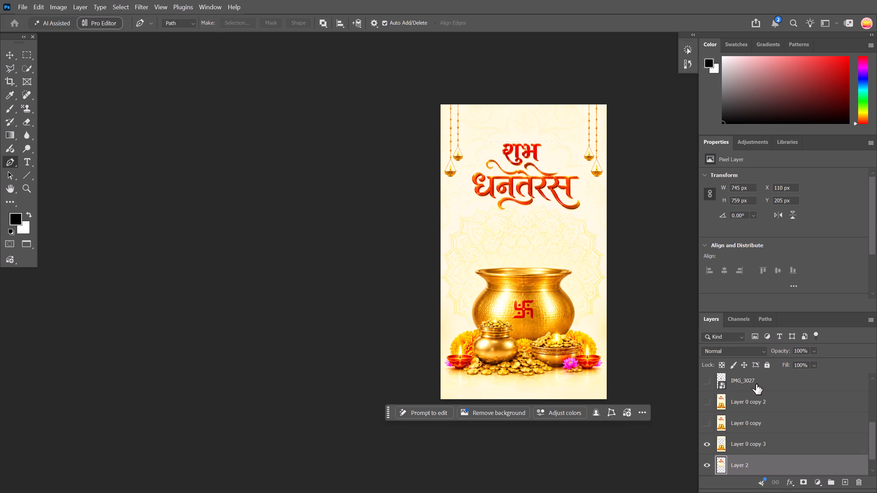
left_click_drag(757, 381, 761, 449)
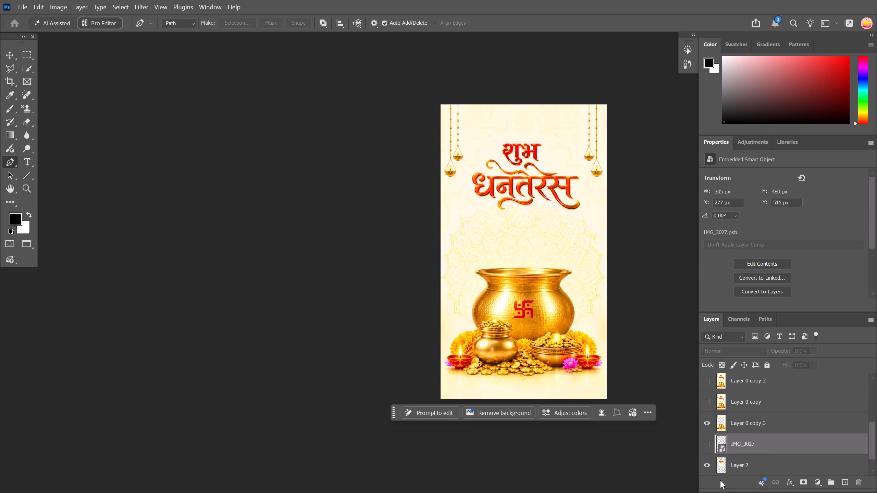
scroll(712, 466, "down", 5)
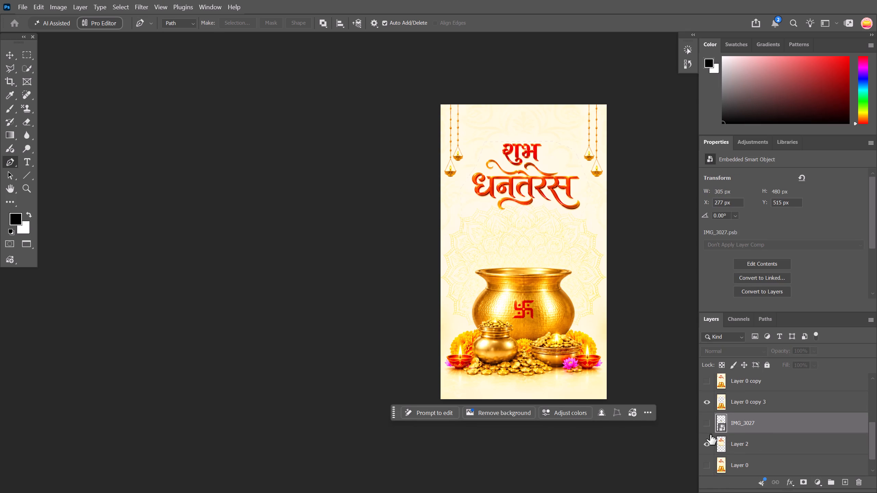
left_click(708, 424)
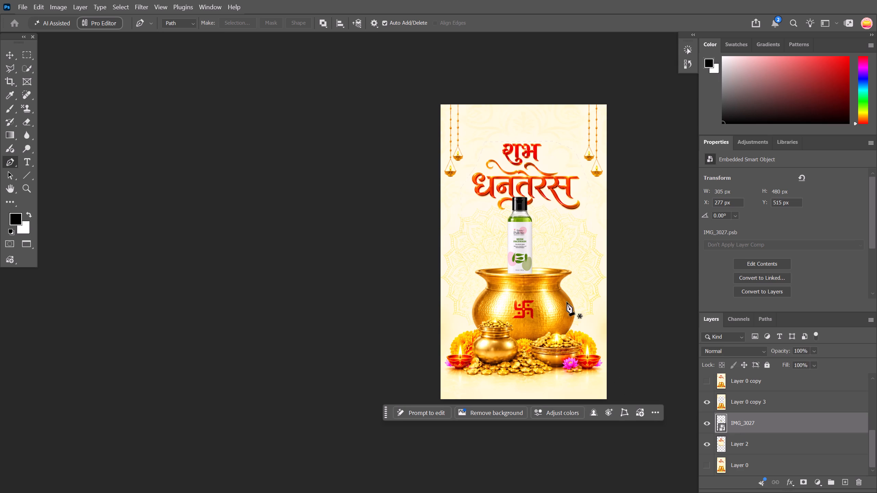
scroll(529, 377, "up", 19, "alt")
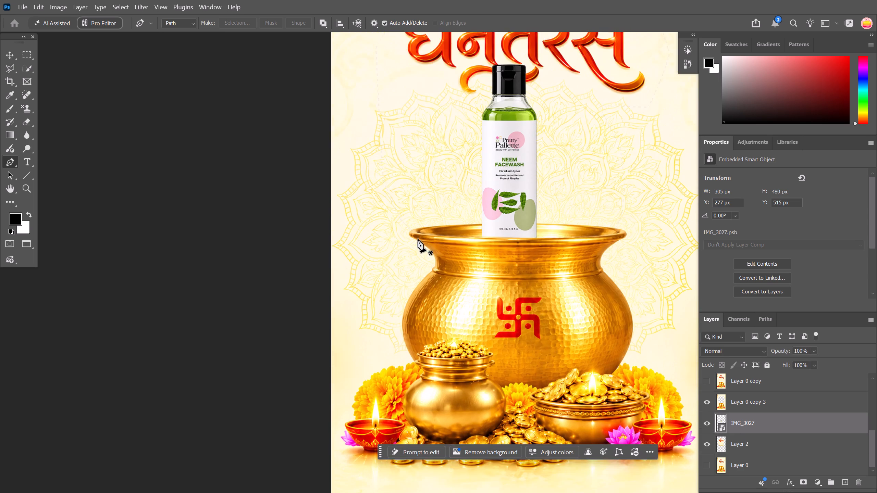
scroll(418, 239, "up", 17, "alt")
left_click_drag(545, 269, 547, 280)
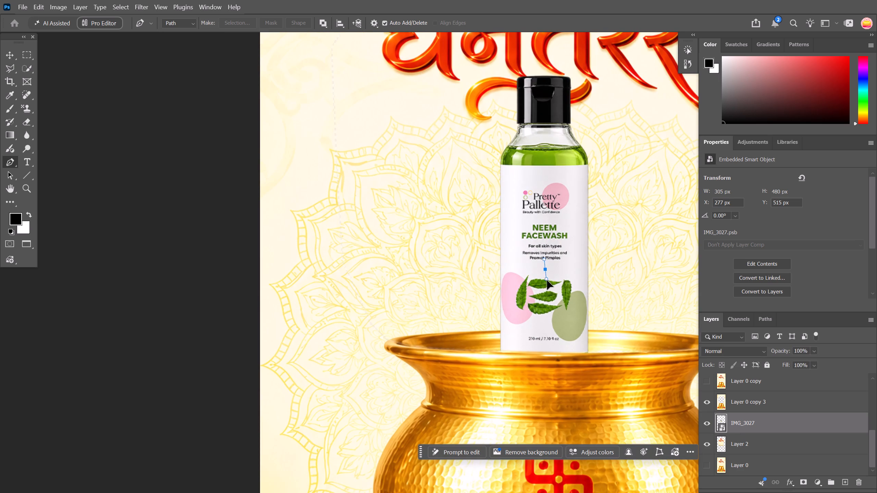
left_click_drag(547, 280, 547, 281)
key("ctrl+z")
Move the Neem Facewash bottle down into the kalash mouth, to about X 178 px, Y 646 px.
left_click(6, 55)
scroll(546, 268, "down", 4, "alt")
left_click_drag(544, 266, 542, 276)
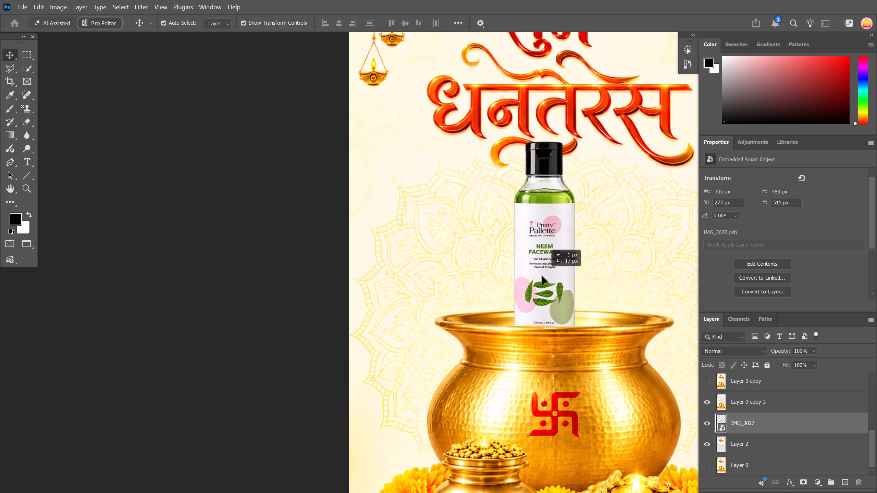
left_click_drag(542, 276, 500, 324)
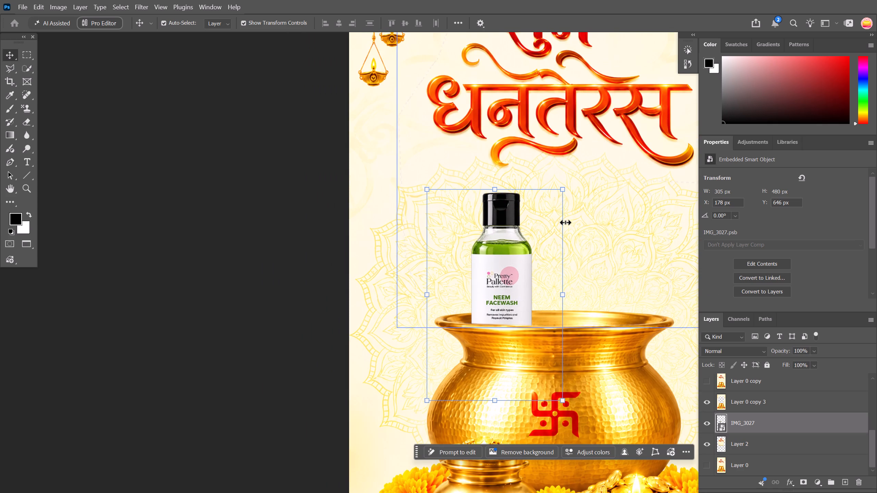
scroll(524, 271, "down", 9, "alt")
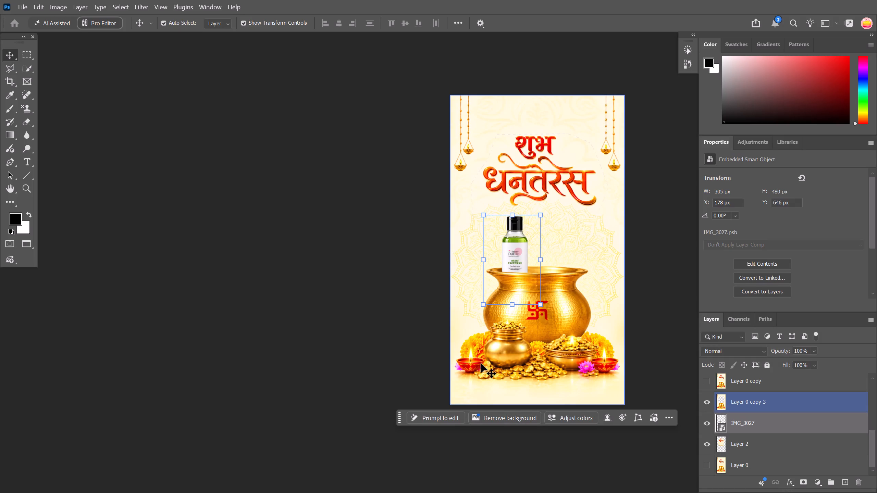
scroll(470, 338, "down", 8, "alt")
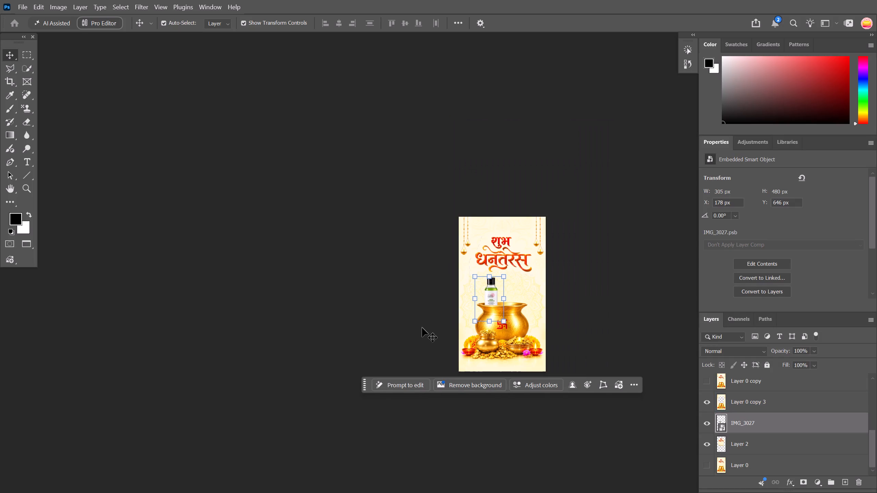
scroll(422, 328, "down", 12, "ctrl")
scroll(378, 326, "up", 8, "alt")
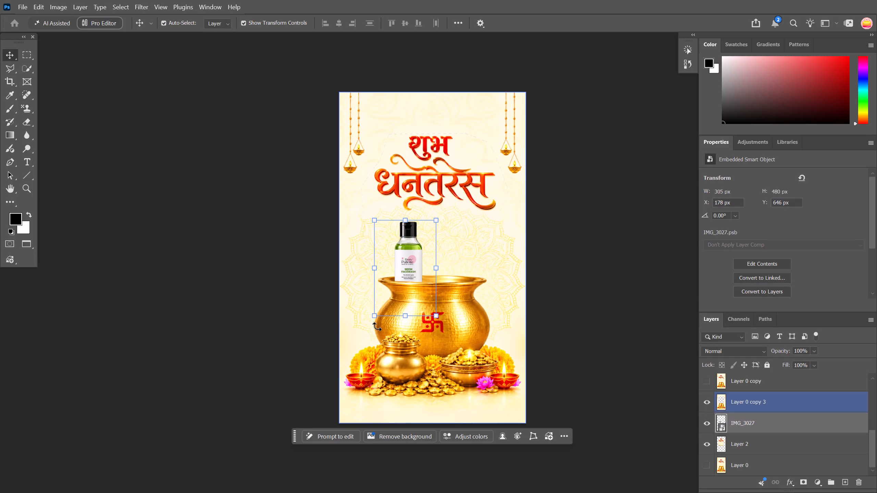
scroll(377, 327, "down", 9)
scroll(374, 333, "up", 10)
scroll(378, 329, "down", 3, "alt")
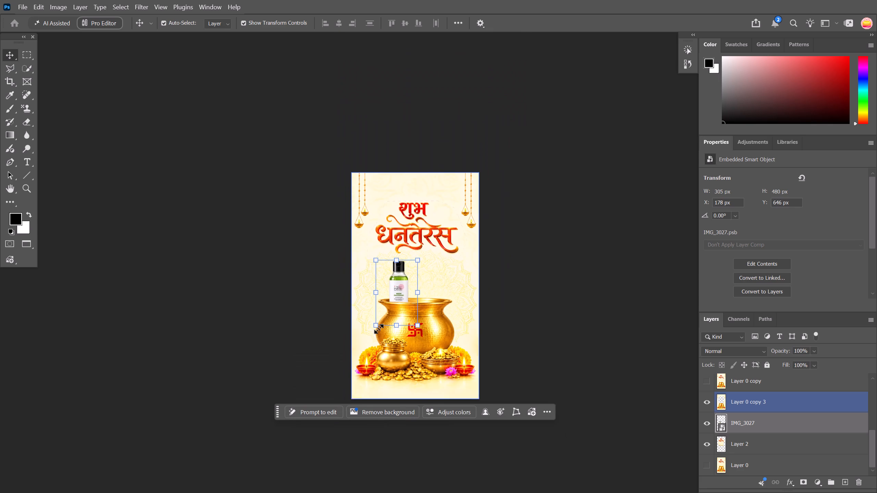
scroll(379, 329, "down", 2, "alt")
scroll(383, 327, "down", 5, "ctrl")
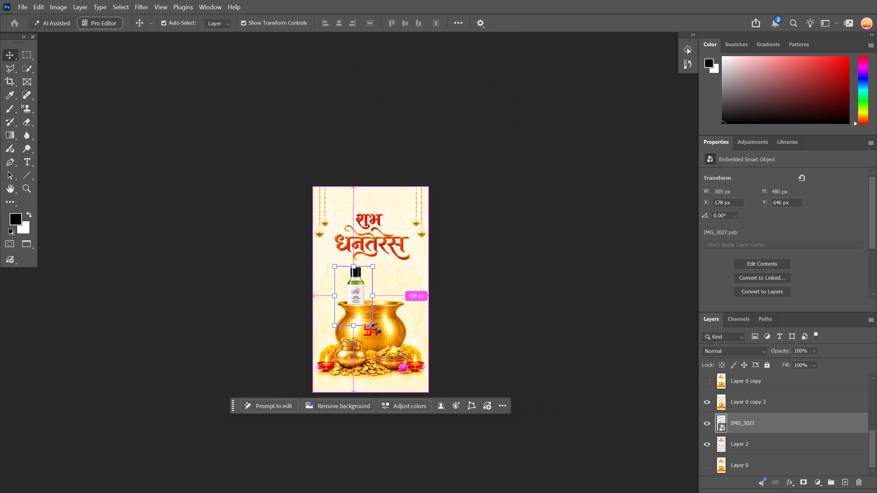
scroll(376, 328, "up", 2)
scroll(375, 324, "down", 3)
scroll(374, 325, "up", 1, "ctrl")
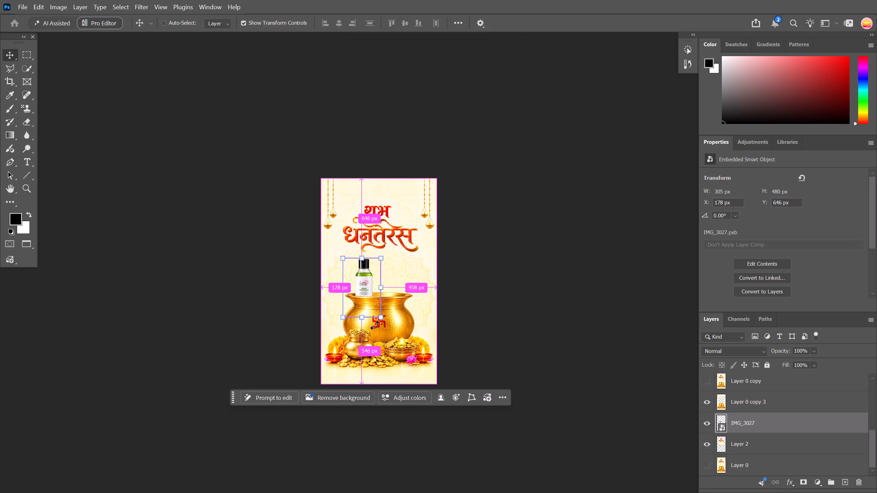
scroll(374, 325, "up", 1, "ctrl")
scroll(373, 323, "up", 15, "alt")
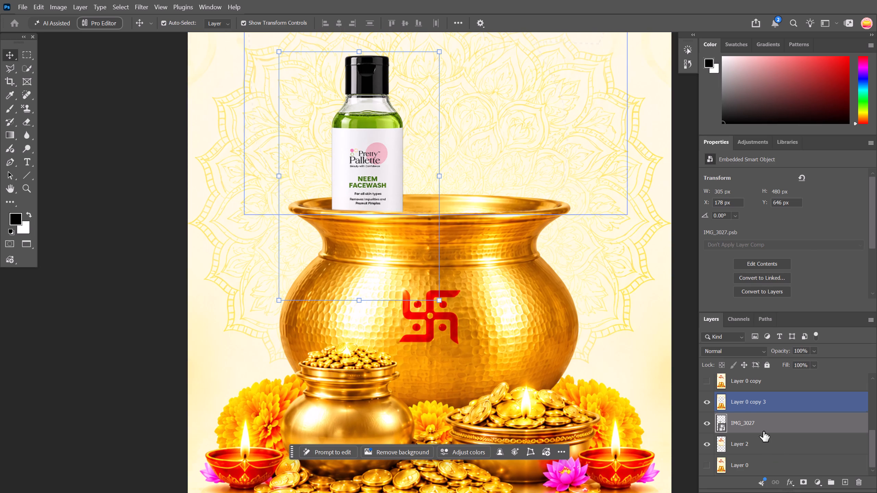
Make the IMG_3134 layer visible and move it directly below IMG_3027, above Layer 2.
scroll(764, 431, "up", 6)
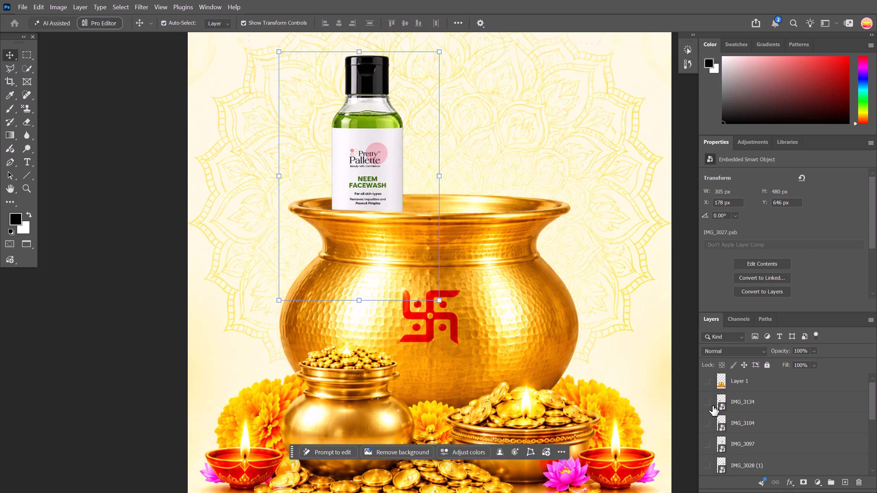
left_click(711, 403)
left_click_drag(750, 404, 751, 411)
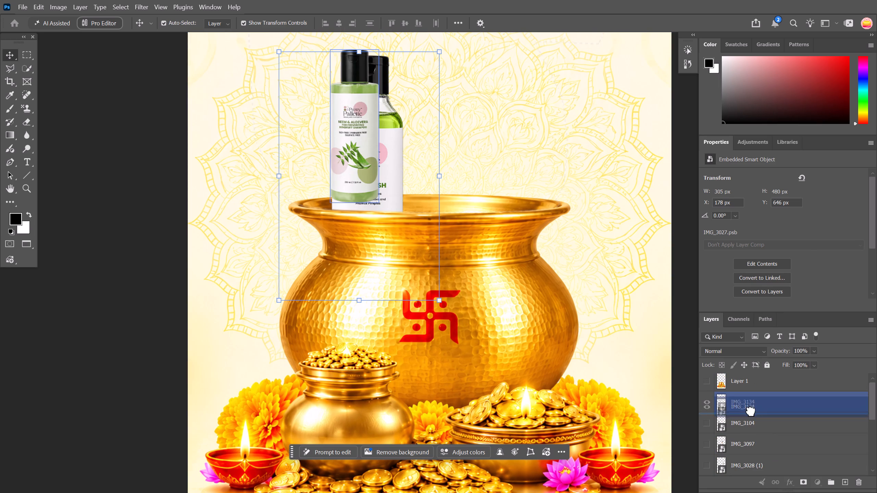
left_click_drag(751, 411, 757, 458)
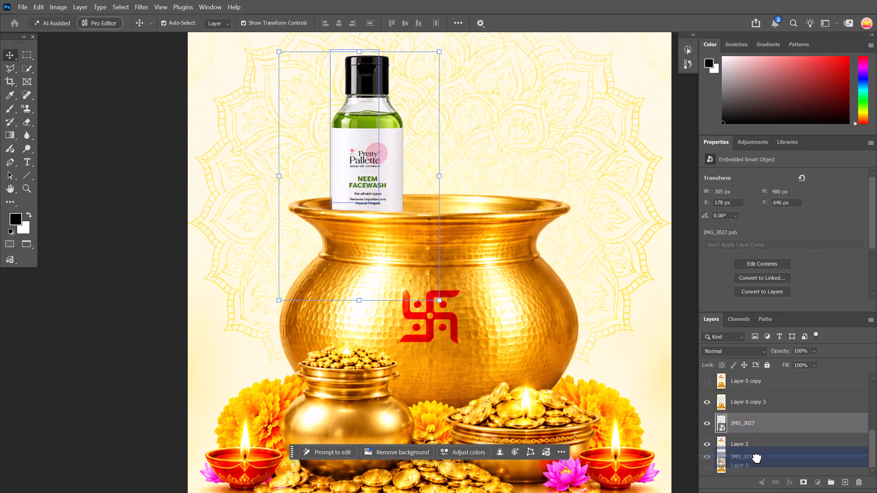
left_click_drag(757, 458, 763, 441)
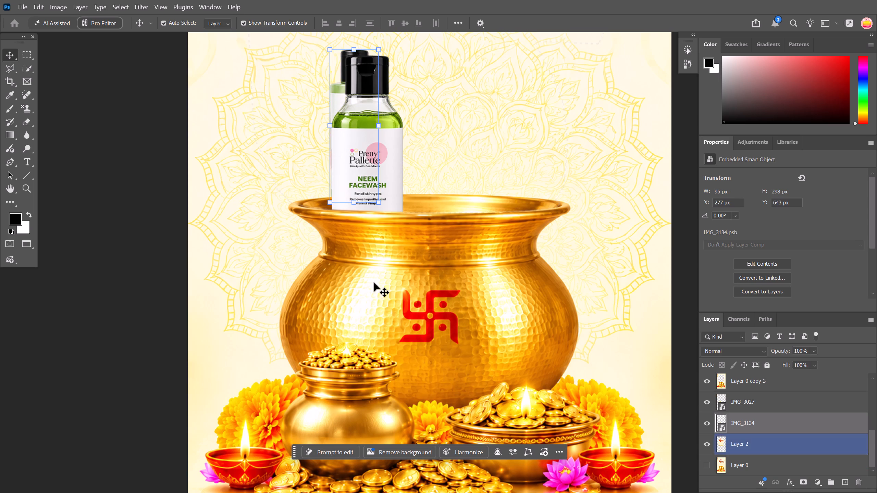
Move the Neem Facewash bottle to the middle of the kalash mouth, to about X 318 px, Y 631 px.
left_click_drag(370, 169, 385, 172)
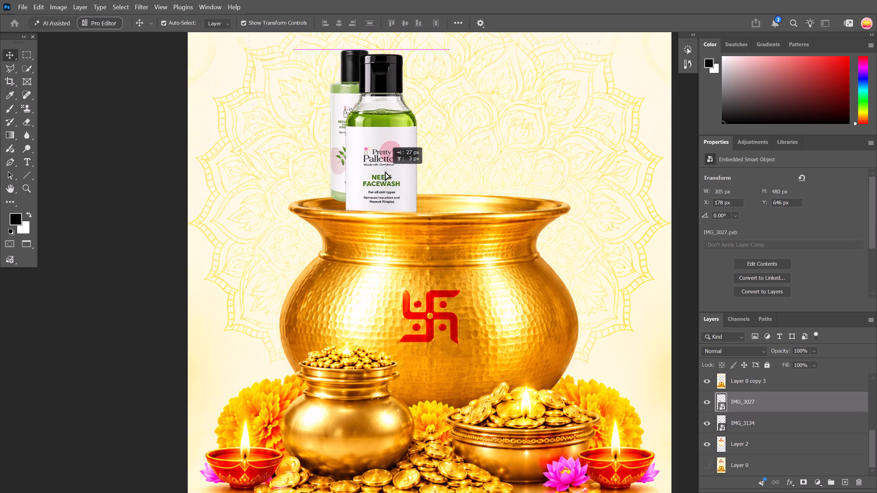
left_click_drag(385, 172, 441, 162)
Scale the Neem & Aloevera shampoo bottle to about 35.9% and place it in the kalash mouth beside the Neem Facewash bottle.
scroll(431, 175, "down", 3)
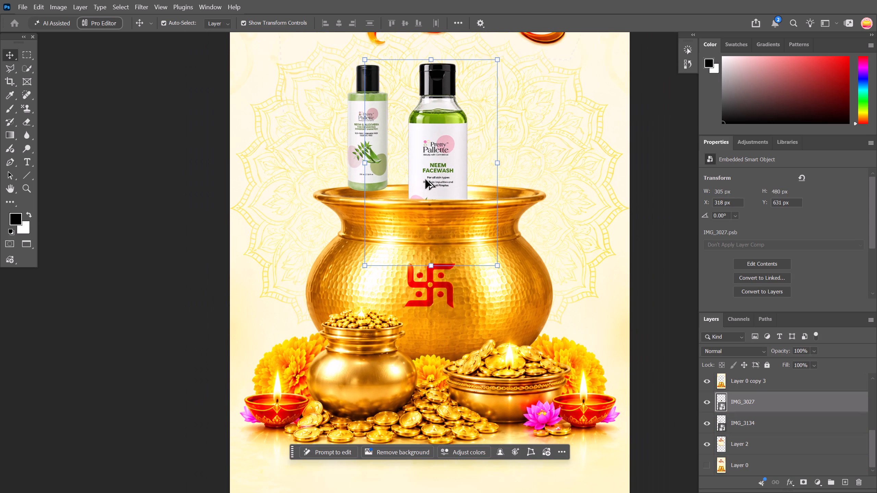
left_click_drag(379, 173, 387, 190)
left_click_drag(376, 84, 378, 61)
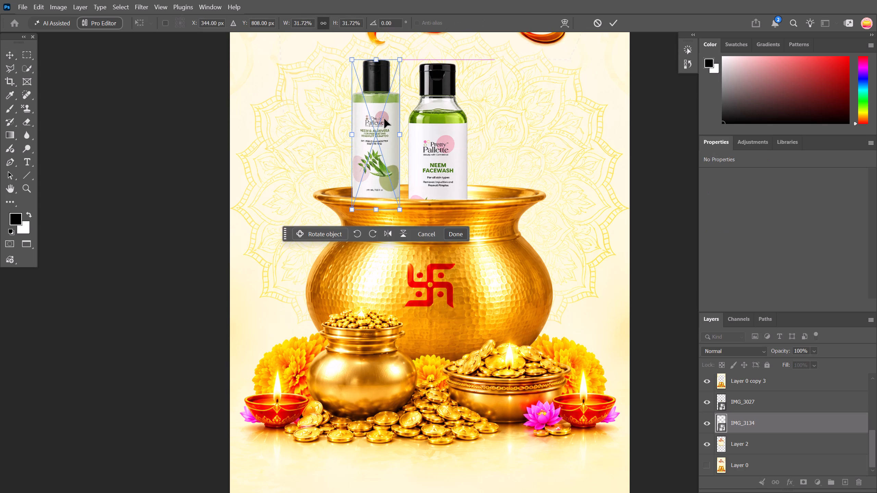
scroll(391, 136, "up", 5)
left_click_drag(381, 227, 385, 229)
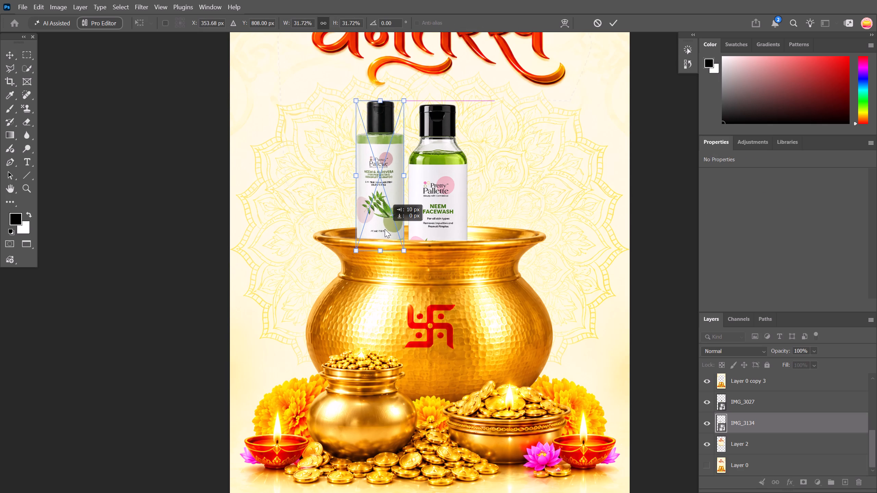
left_click_drag(385, 229, 387, 230)
left_click_drag(382, 99, 385, 83)
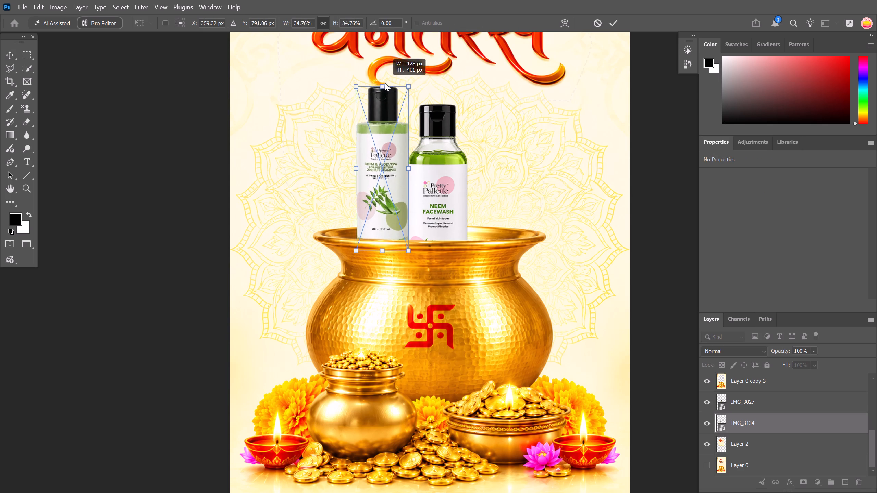
left_click_drag(385, 83, 385, 81)
left_click_drag(374, 222, 374, 238)
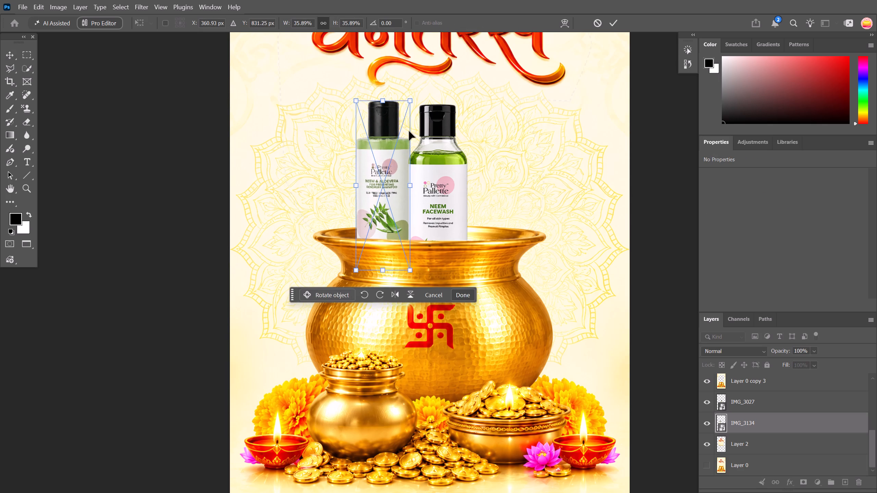
Tilt the Neem & Aloevera bottle outward by about -6.08° and shift it away from the Neem Facewash, to about X 224 px, Y 622 px.
left_click(417, 98)
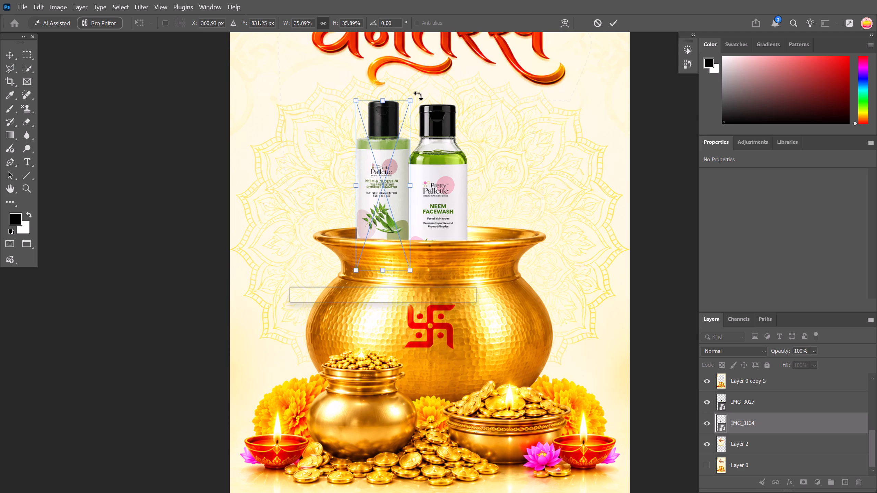
left_click_drag(418, 96, 407, 97)
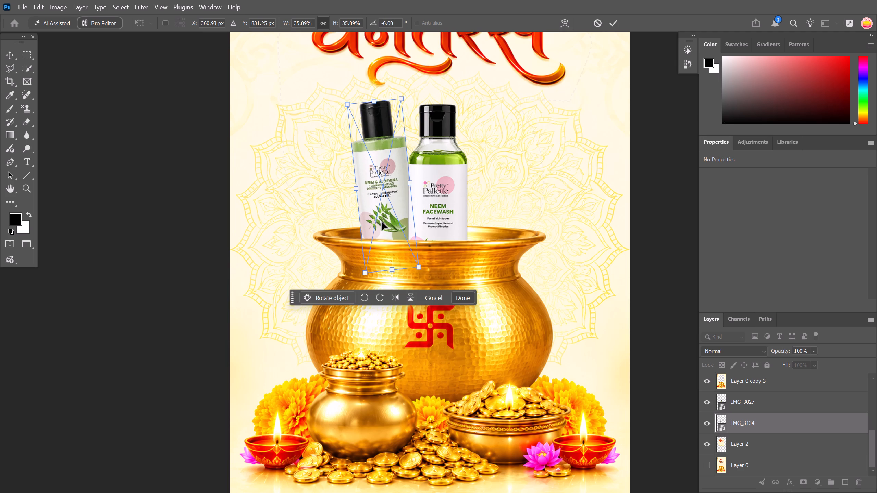
left_click_drag(380, 222, 360, 222)
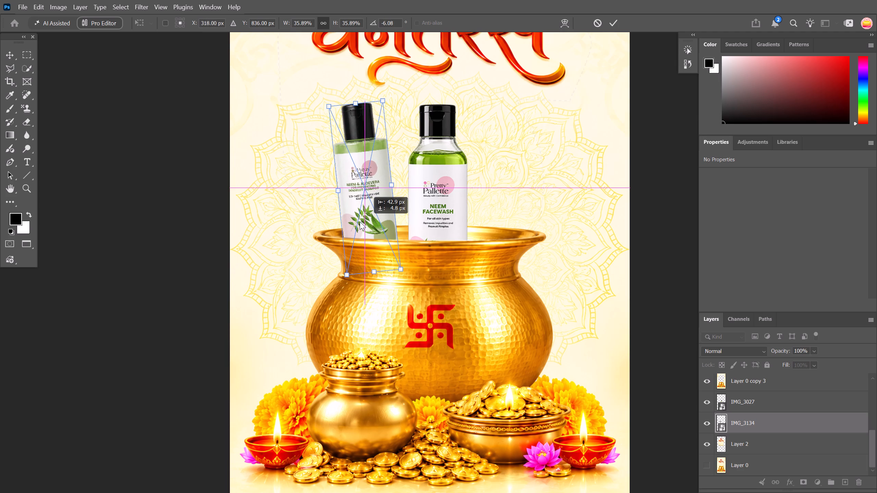
left_click_drag(360, 222, 354, 219)
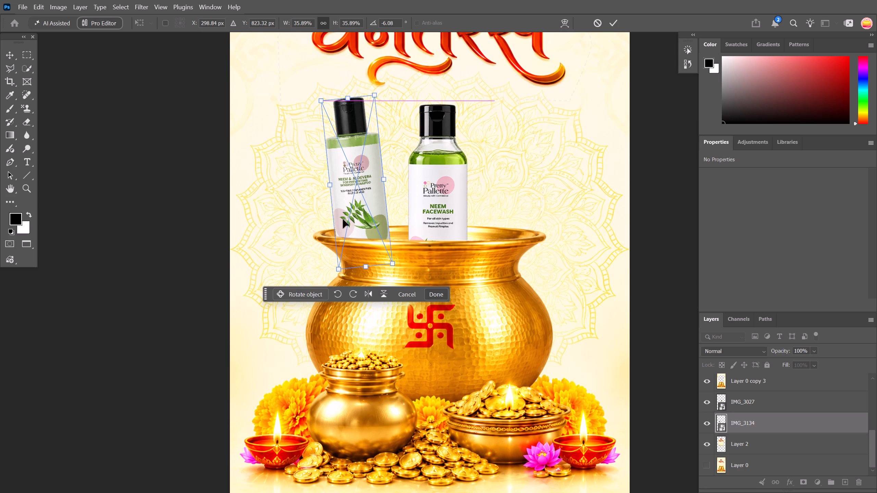
left_click(11, 57)
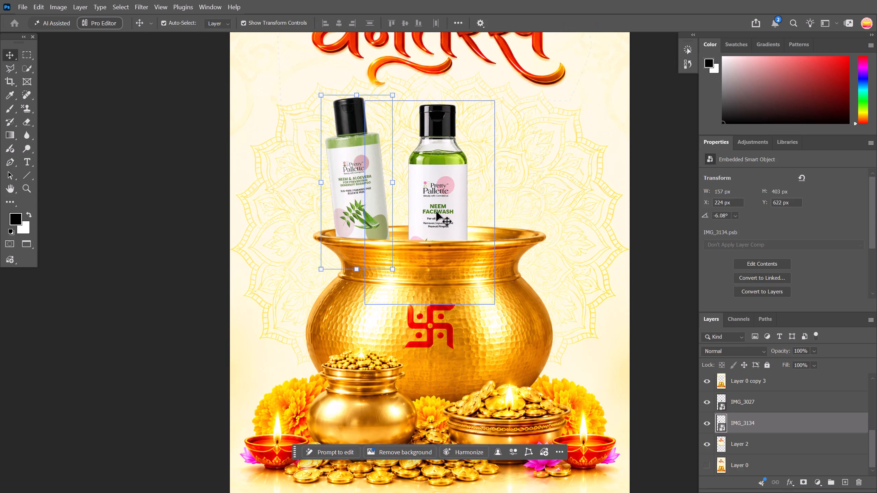
Scale the Neem Facewash bottle down to about 35% and center it higher in the kalash, around X 451 px, Y 813 px.
left_click_drag(436, 212, 434, 188)
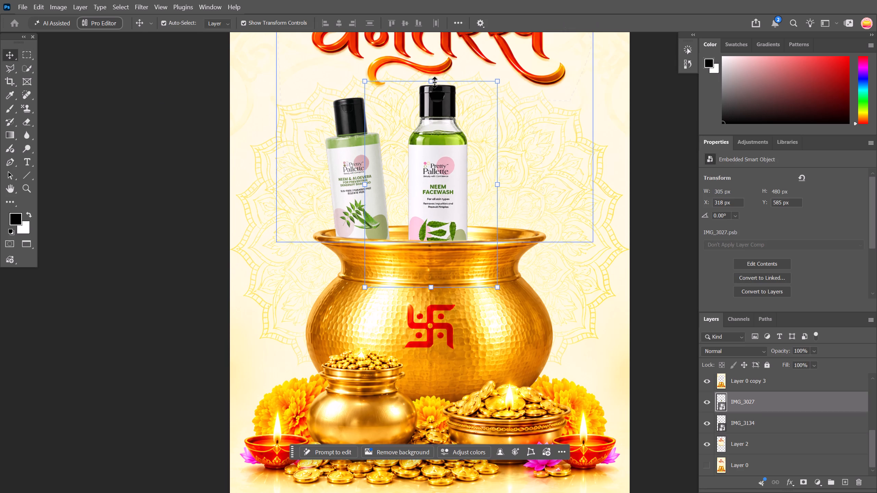
left_click_drag(434, 82, 433, 109)
left_click_drag(434, 179, 427, 160)
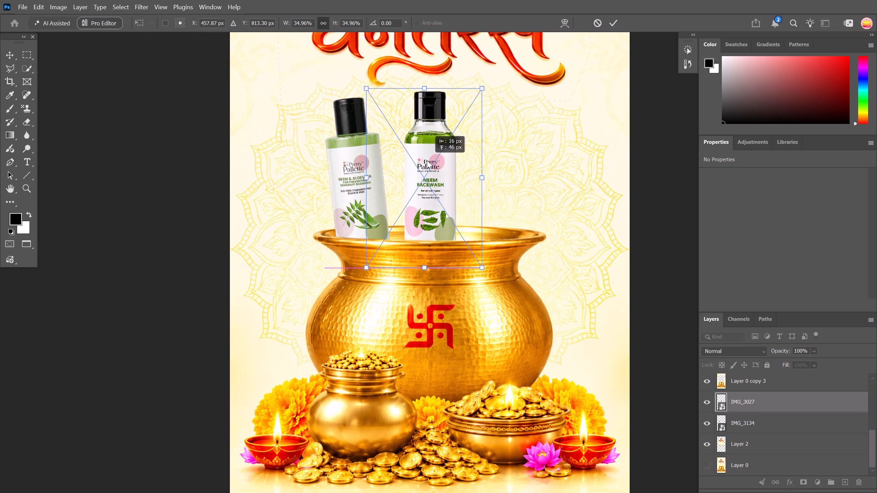
left_click_drag(427, 160, 424, 159)
Make the IMG_3104 layer visible and move it between IMG_3027 and IMG_3134 in the layer order.
scroll(814, 408, "up", 6)
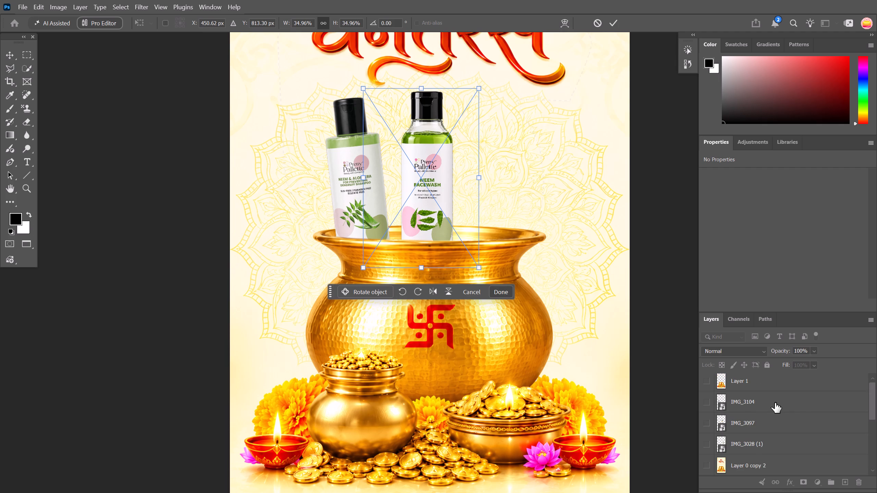
scroll(761, 398, "up", 10)
left_click(763, 402)
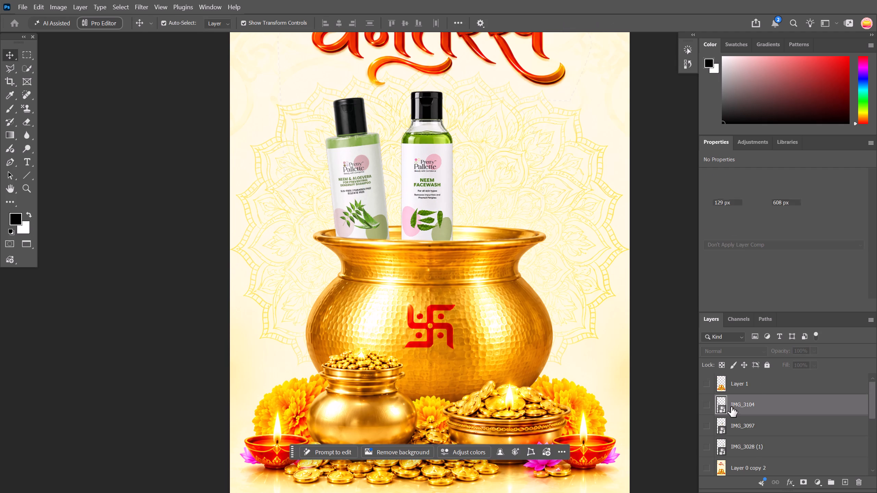
left_click(707, 403)
left_click_drag(775, 409, 775, 439)
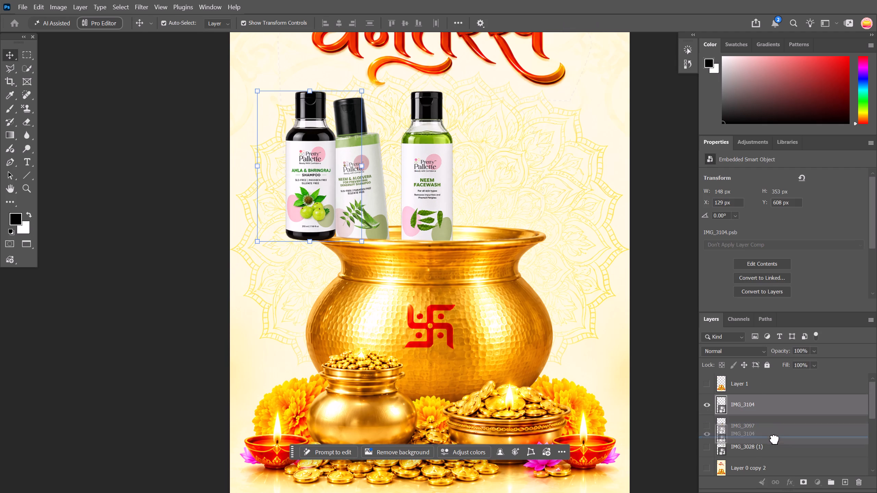
left_click_drag(775, 439, 777, 462)
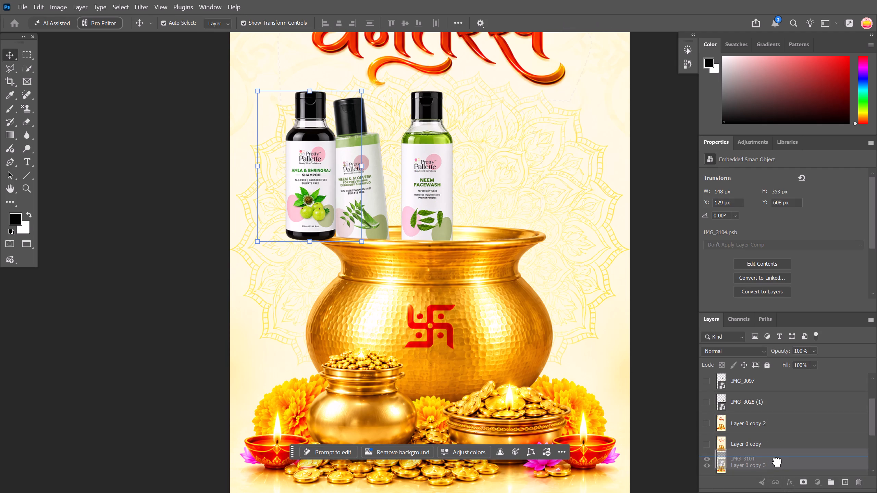
left_click_drag(777, 462, 776, 437)
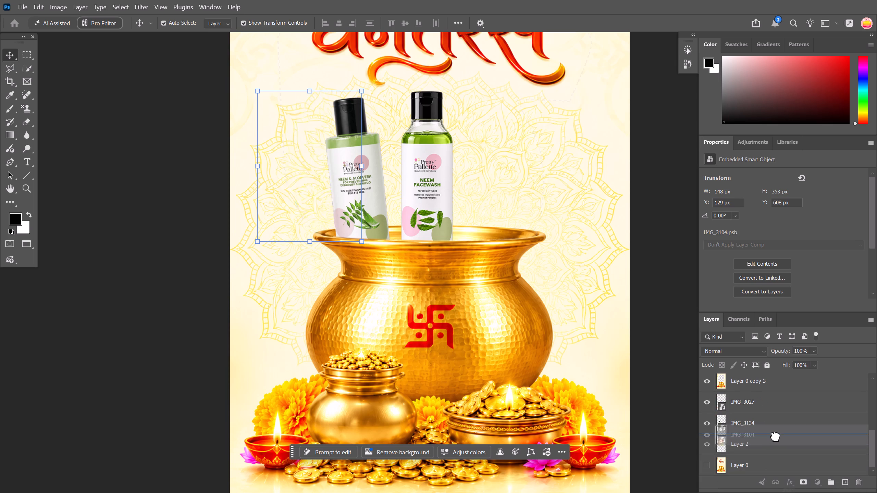
left_click_drag(776, 437, 776, 416)
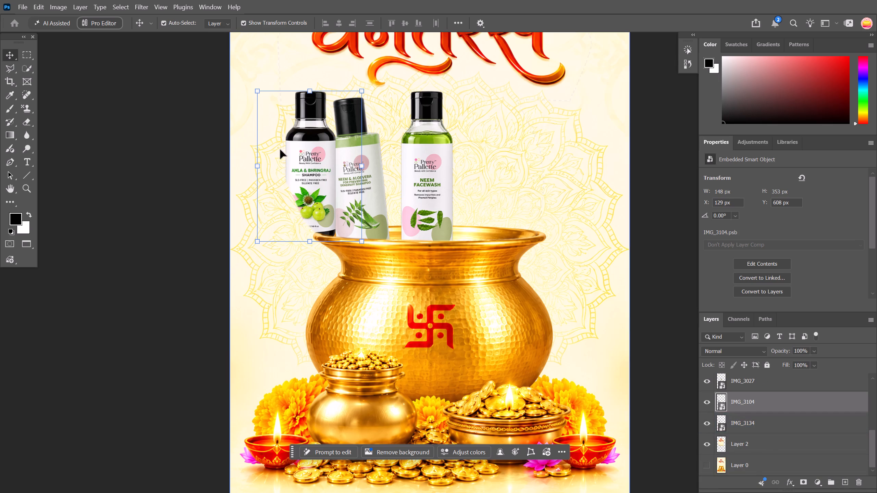
Place the Amla & Bhringraj bottle in the kalash on the right of the Neem Facewash, tilted outward about 7.13°.
left_click_drag(306, 162, 427, 175)
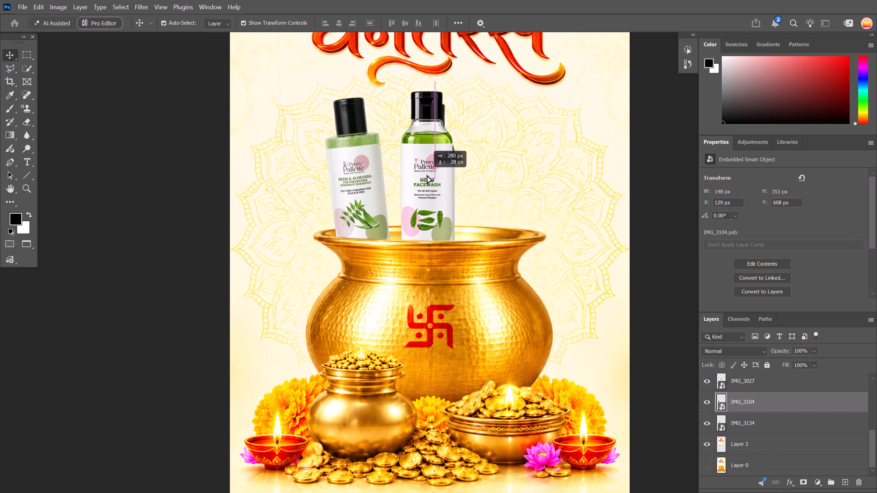
left_click_drag(427, 175, 453, 182)
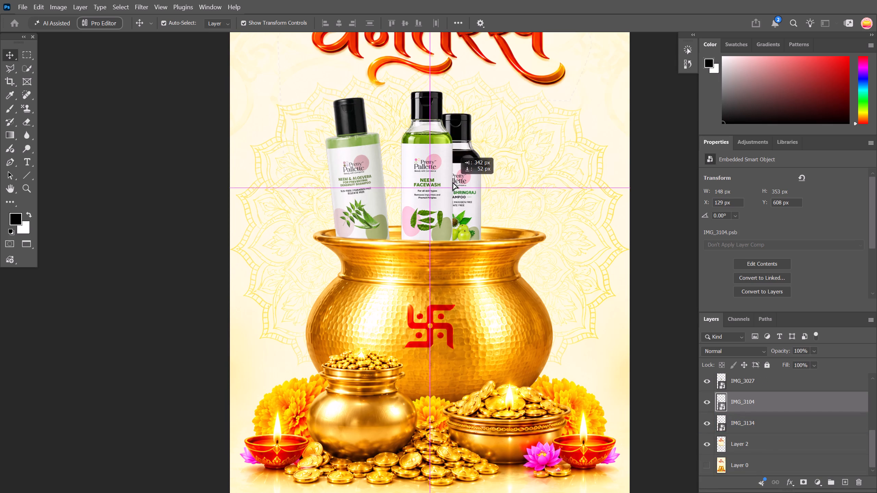
left_click_drag(453, 182, 455, 179)
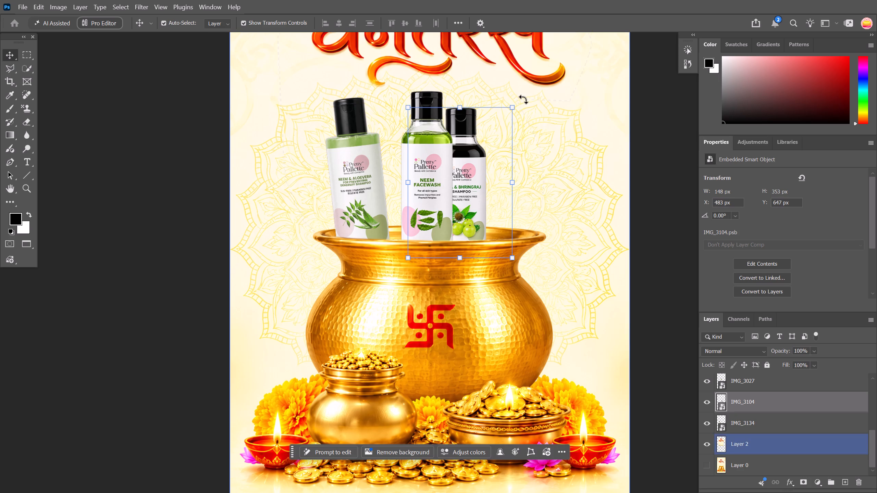
left_click_drag(523, 99, 528, 113)
left_click_drag(465, 223, 503, 226)
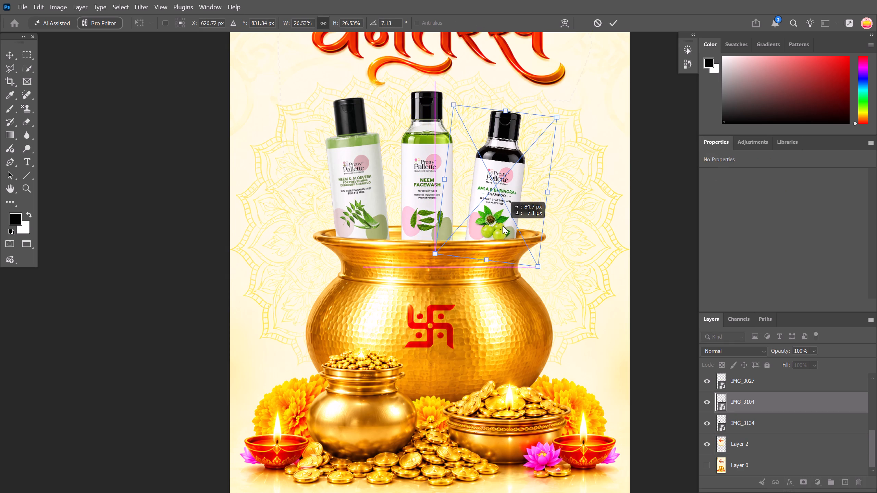
left_click_drag(503, 226, 503, 219)
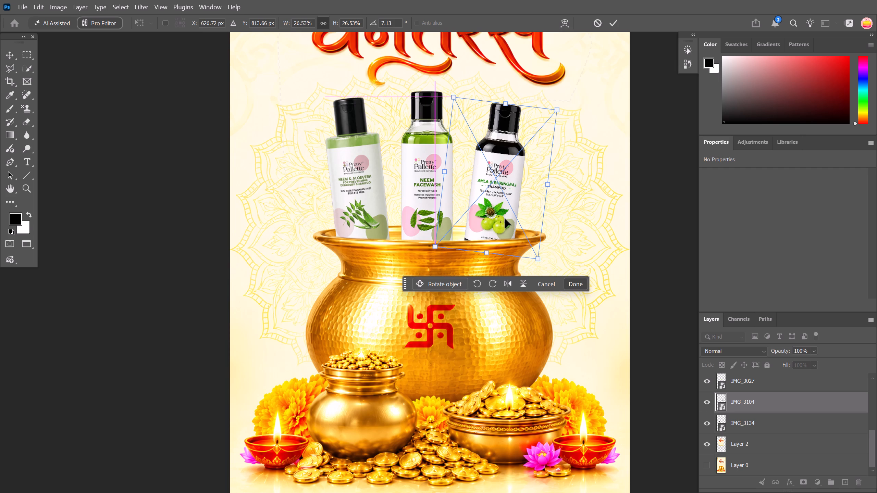
Move the IMG_3097 layer directly below IMG_3027 and make it visible.
scroll(738, 424, "up", 10)
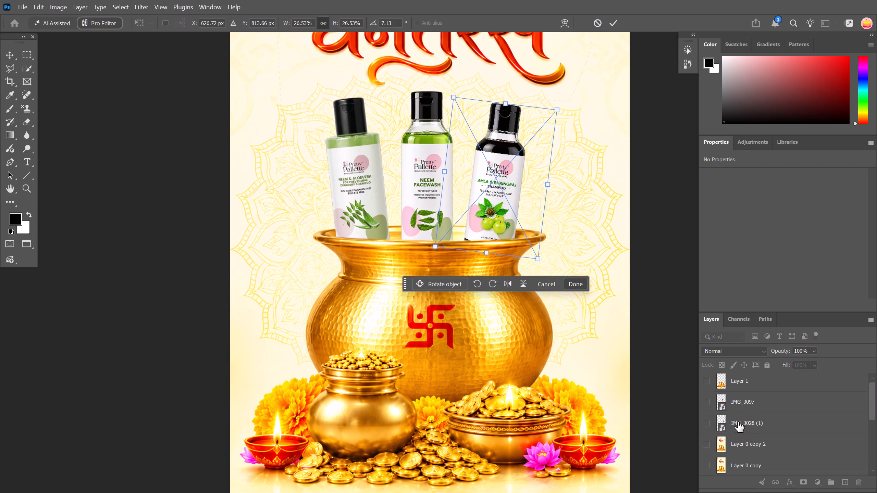
left_click_drag(744, 401, 742, 486)
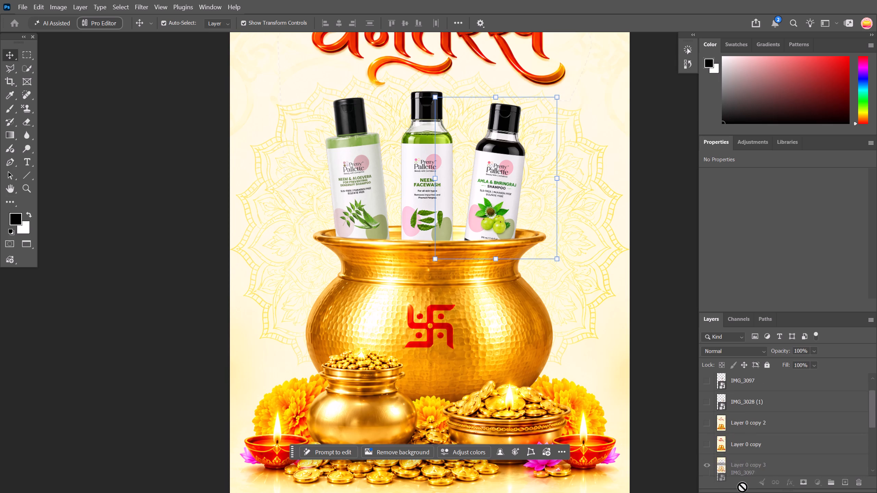
left_click_drag(742, 486, 747, 440)
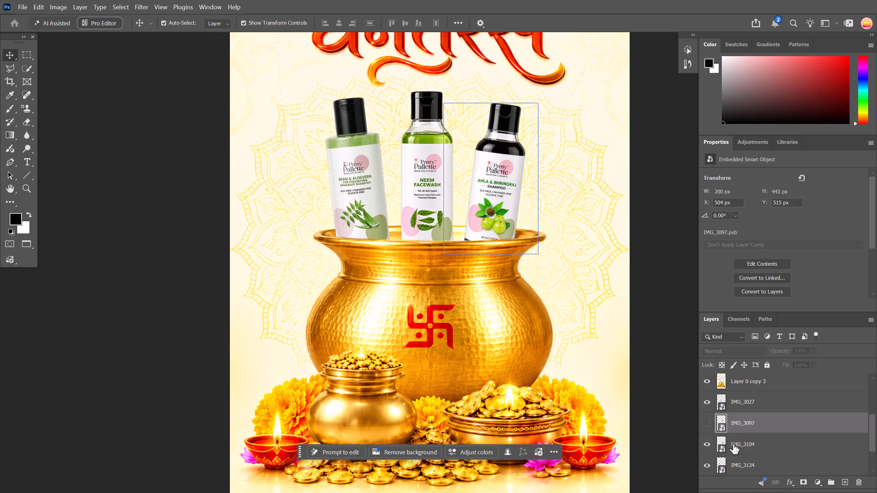
left_click(703, 419)
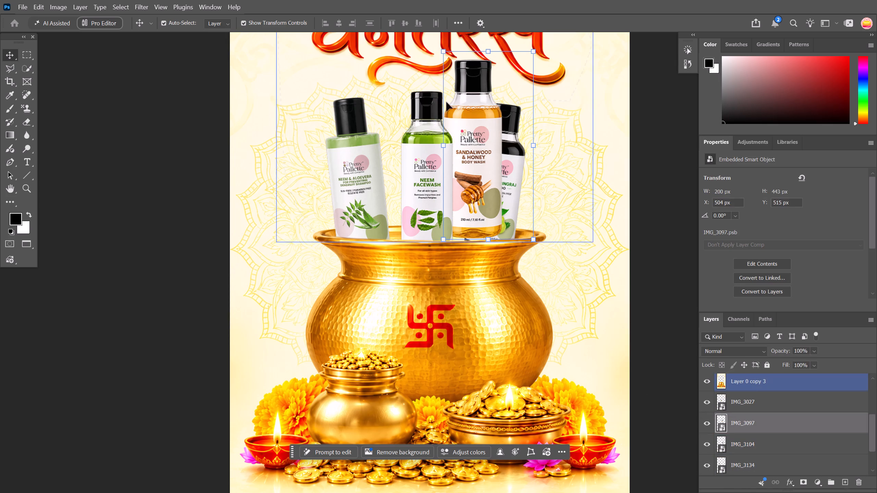
Scale the Sandalwood & Honey body wash bottle down to about 24.9%.
left_click_drag(489, 49, 487, 72)
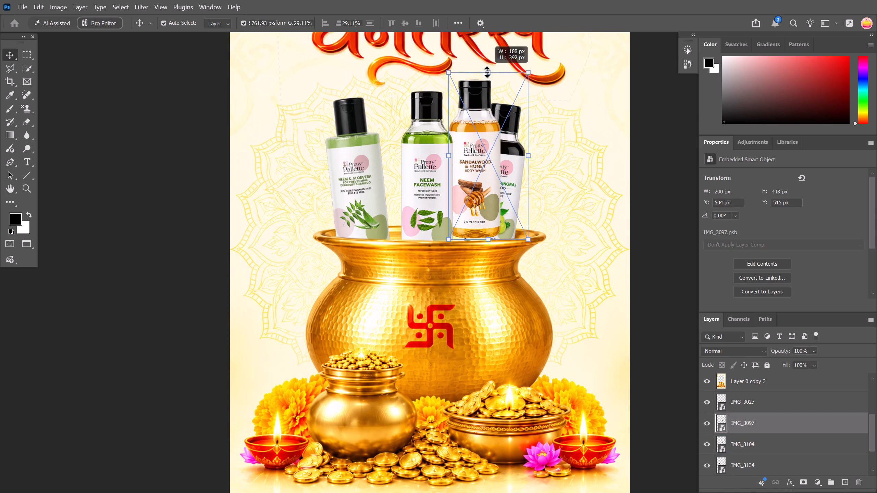
left_click_drag(487, 72, 486, 94)
Move the IMG_3097 layer below IMG_3104, directly above IMG_3134.
left_click_drag(749, 429, 750, 430)
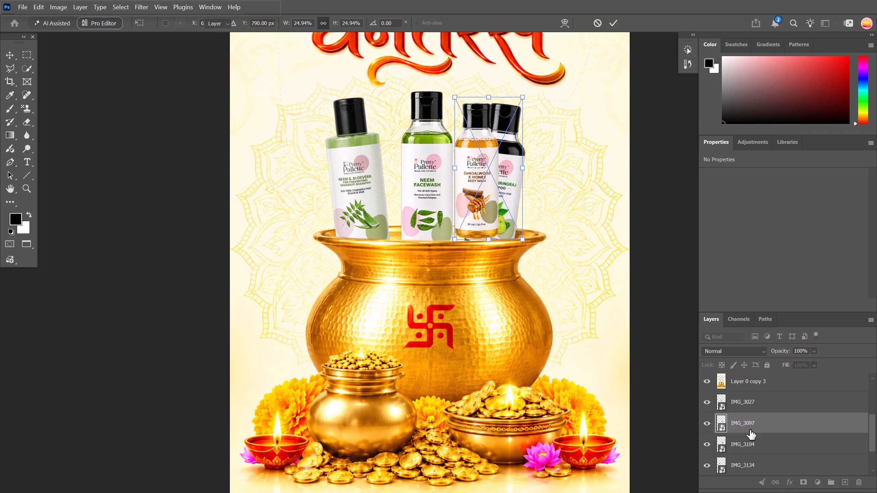
left_click_drag(750, 430, 750, 451)
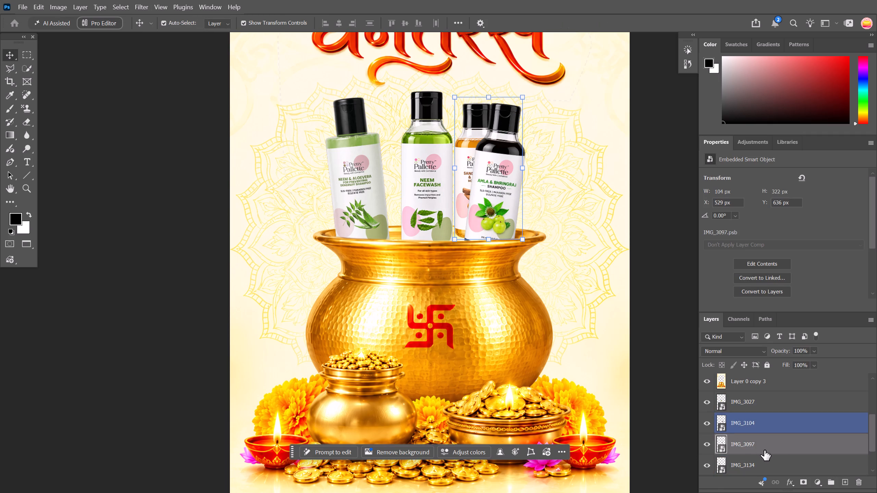
left_click_drag(766, 447, 773, 455)
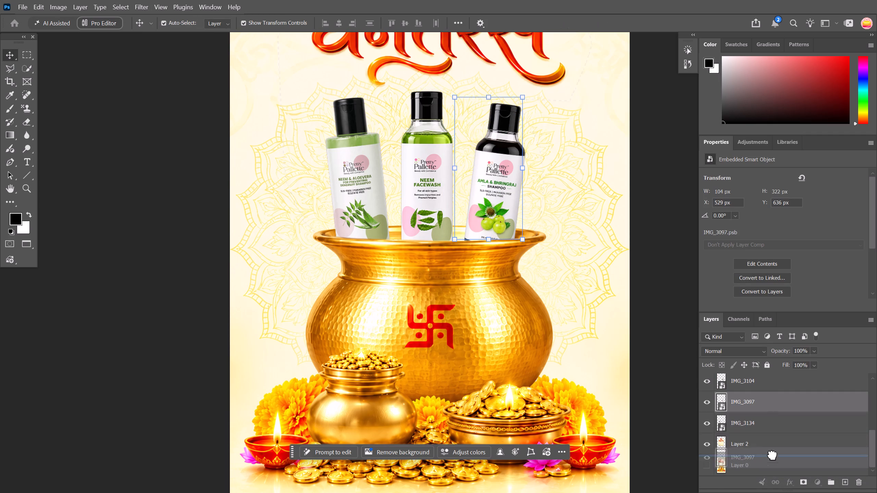
left_click_drag(773, 455, 780, 417)
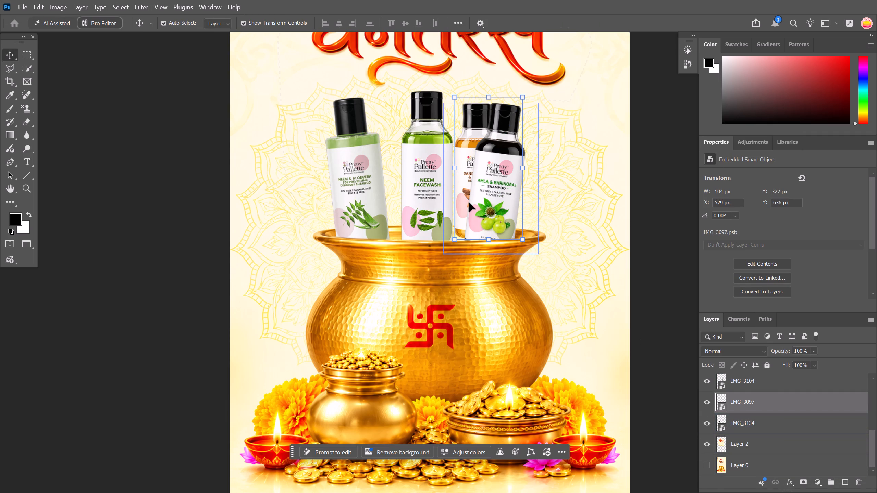
Swap the Sandalwood & Honey and Amla & Bhringraj bottles so the Amla bottle sits tucked behind the Neem Facewash's right edge.
left_click_drag(465, 197, 463, 196)
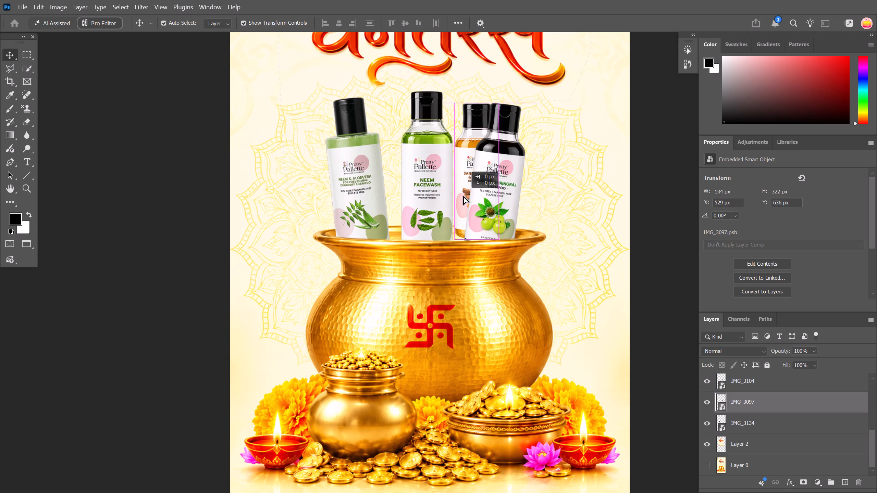
left_click_drag(463, 196, 456, 194)
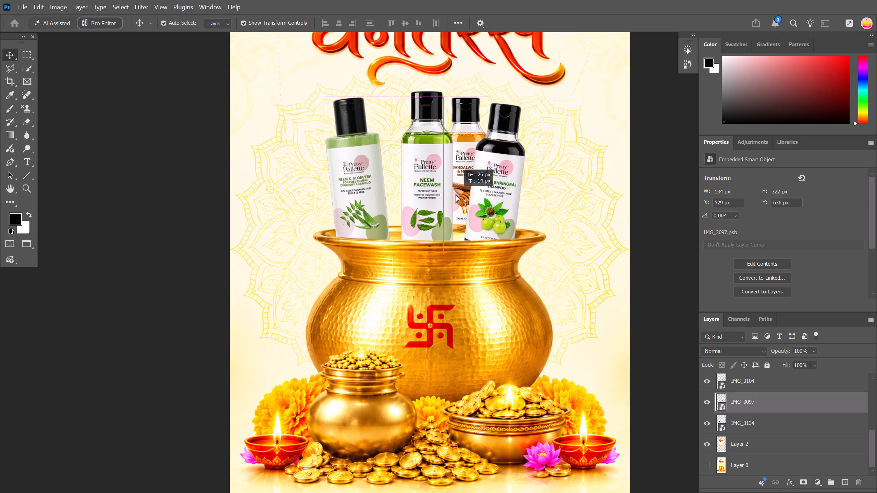
left_click_drag(456, 194, 459, 199)
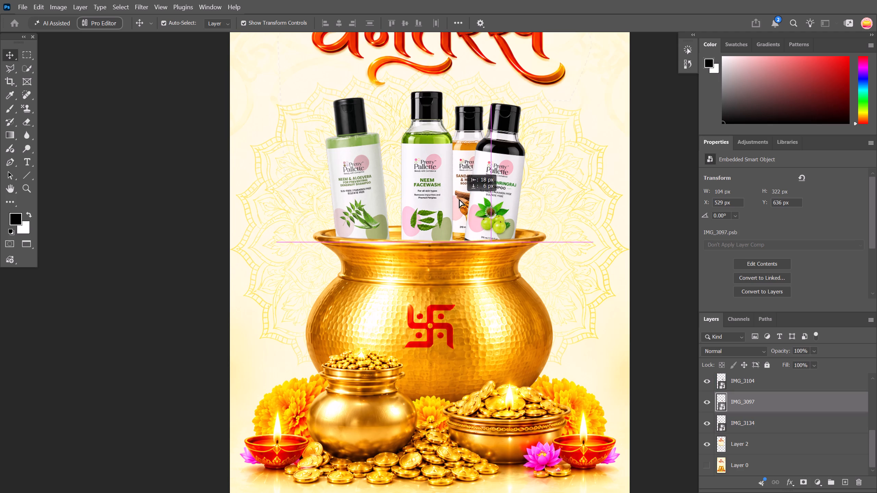
left_click_drag(459, 199, 481, 211)
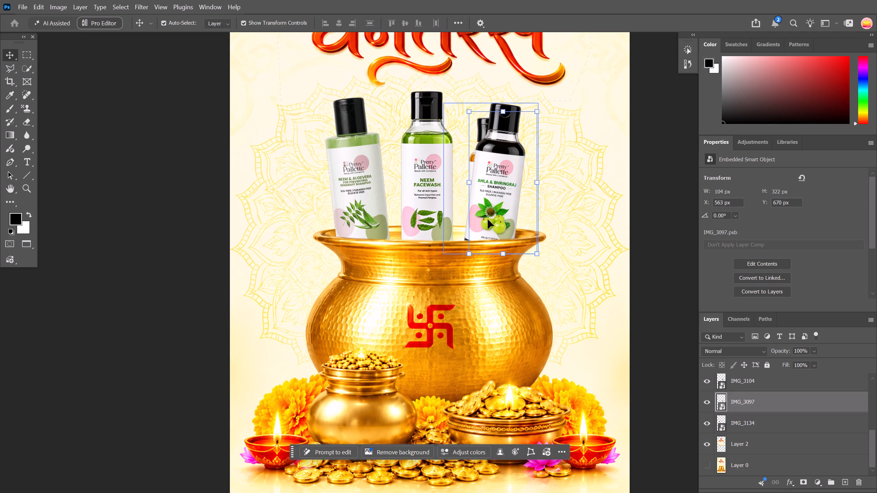
left_click_drag(490, 221, 468, 215)
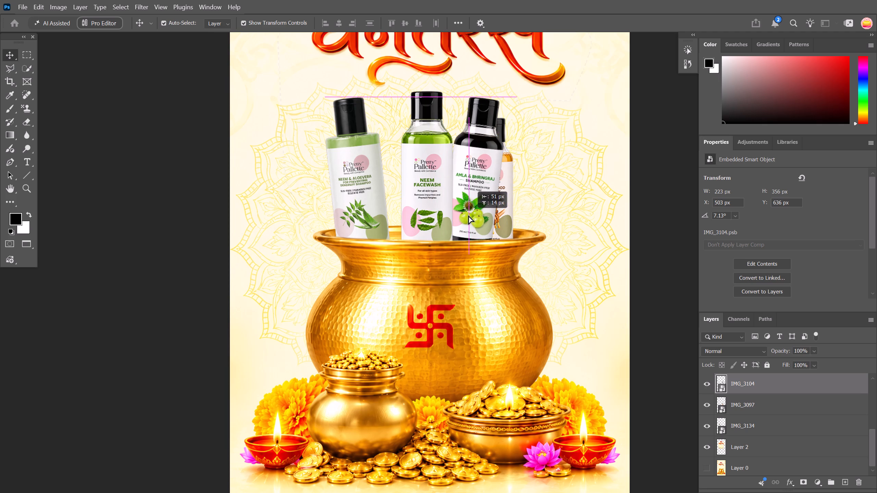
left_click_drag(468, 215, 453, 215)
Tilt the Sandalwood & Honey bottle outward about 10.18° and lower it slightly into the right side of the kalash opening.
left_click(496, 220)
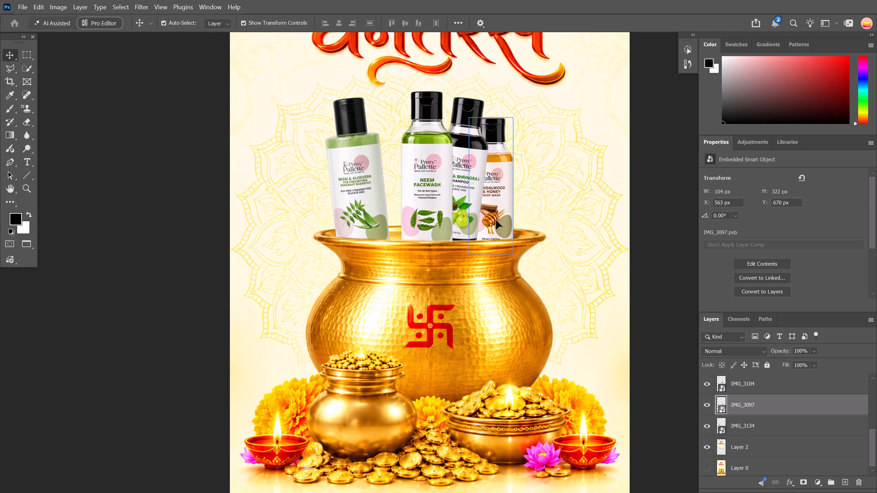
left_click_drag(542, 104, 549, 115)
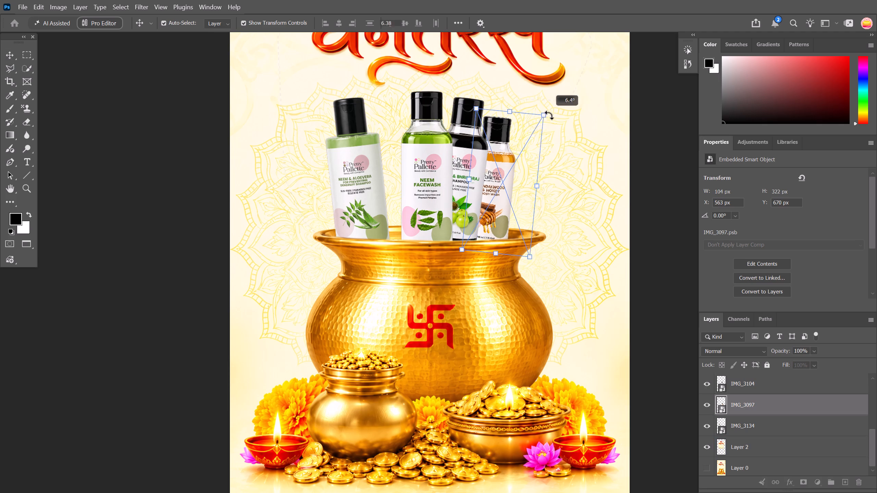
left_click_drag(549, 115, 551, 119)
left_click_drag(496, 223, 502, 231)
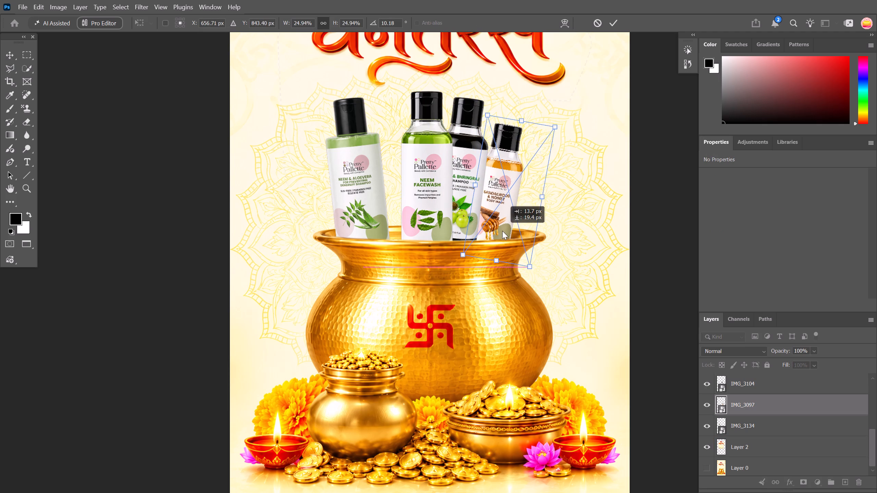
left_click_drag(502, 231, 504, 233)
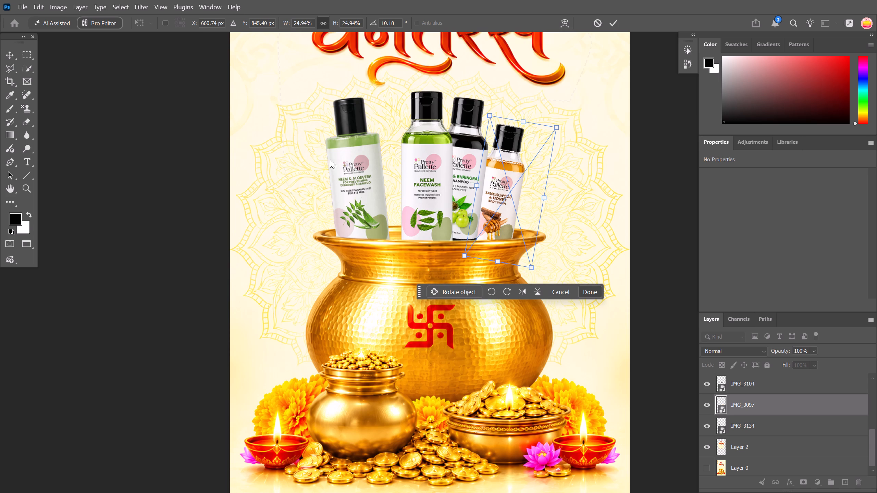
left_click(344, 170)
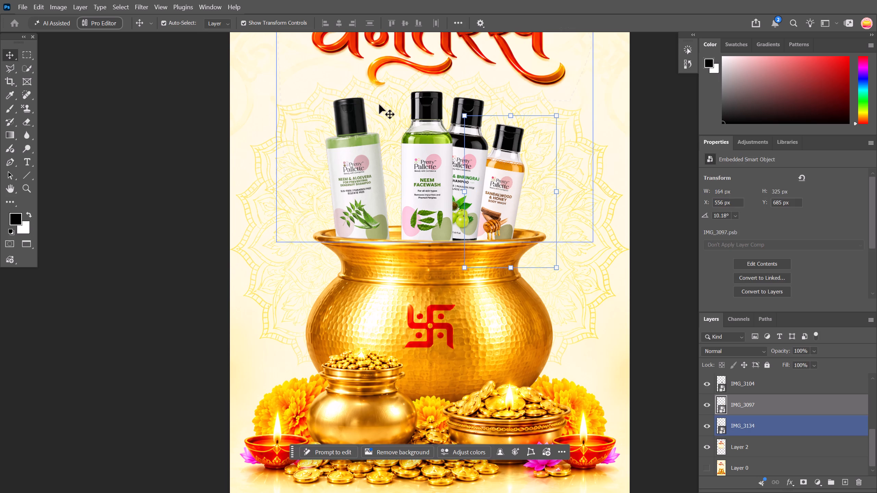
Tilt the Neem & Aloevera shampoo bottle to about -9.97°, lower it slightly, and scale it down to about 34.14%.
left_click(358, 156)
left_click_drag(400, 92, 400, 90)
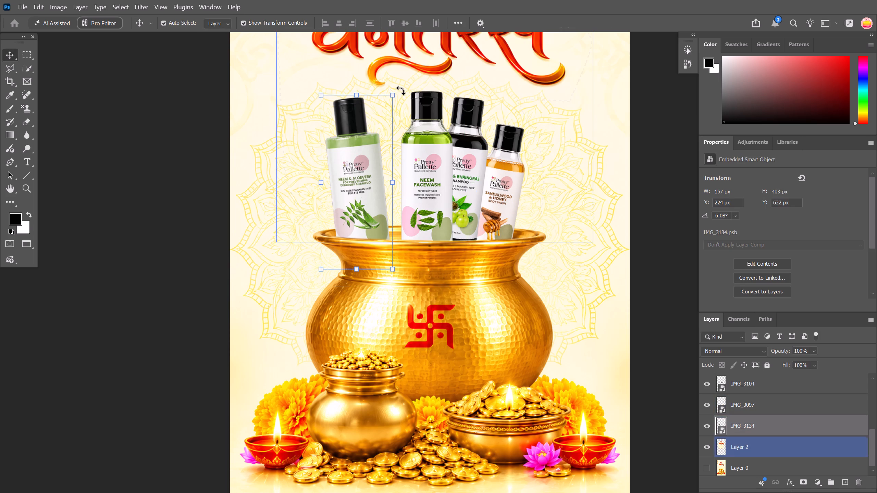
left_click_drag(400, 90, 394, 90)
left_click_drag(371, 218, 371, 222)
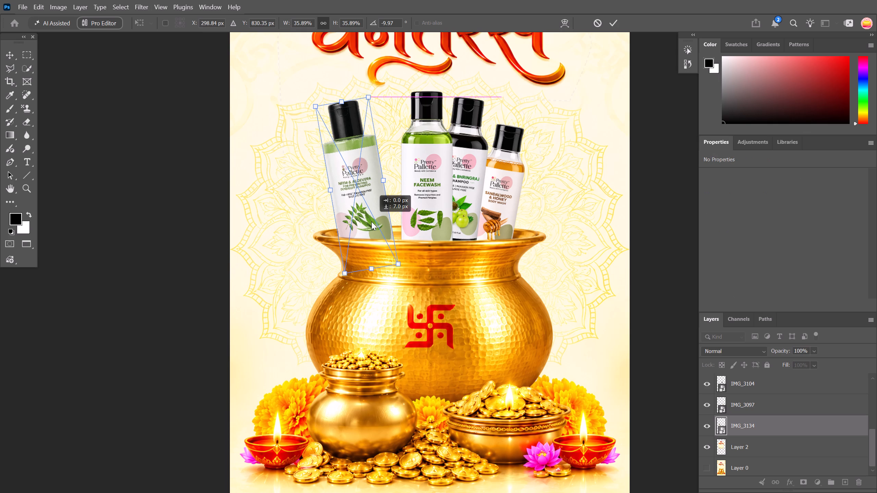
left_click_drag(371, 222, 371, 224)
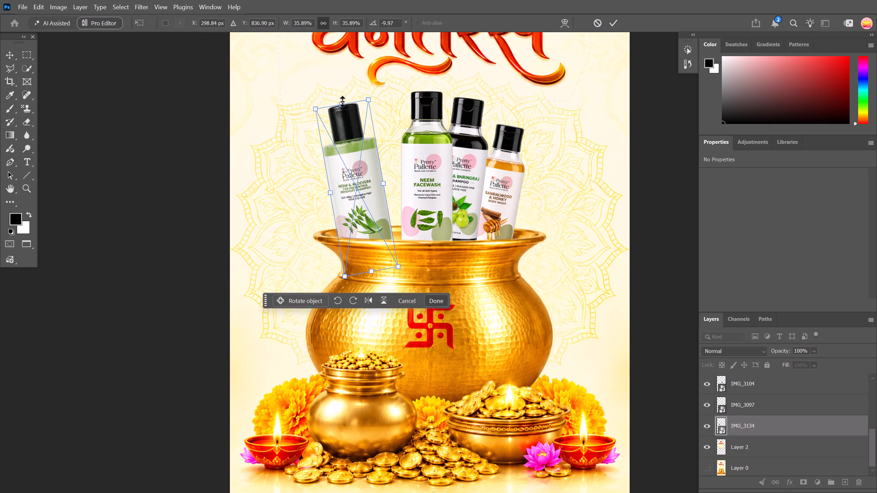
left_click_drag(369, 99, 368, 108)
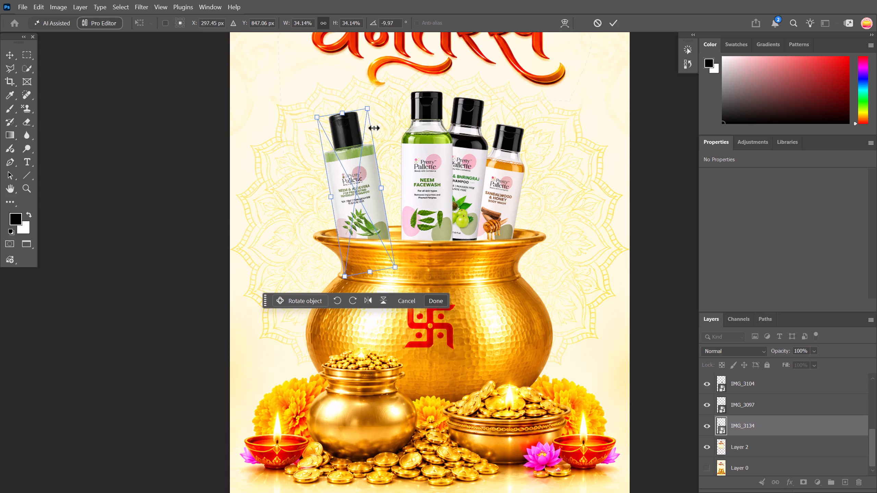
Move the IMG_3028 (1) layer directly below IMG_3104 and make it visible.
scroll(762, 410, "up", 10)
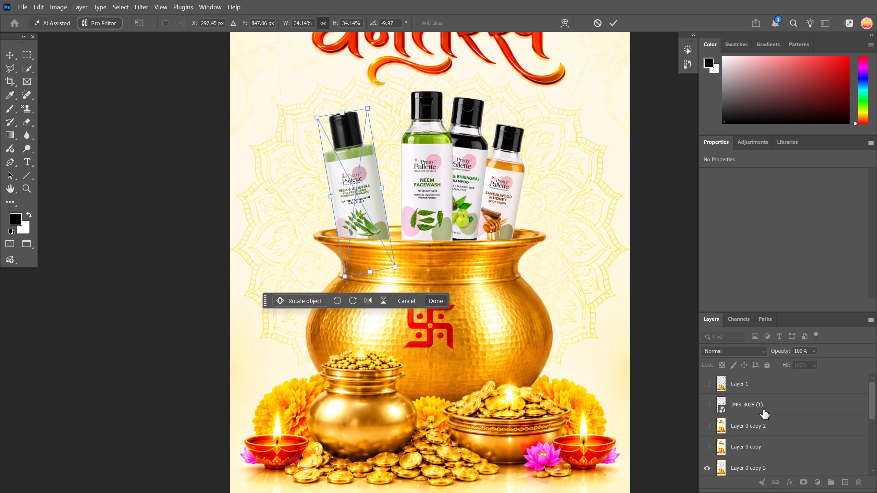
left_click_drag(764, 403, 768, 448)
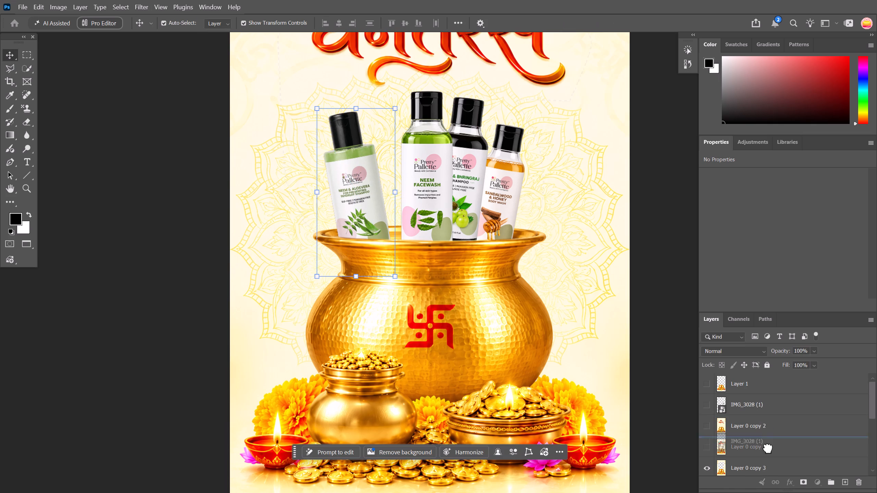
left_click_drag(768, 448, 773, 445)
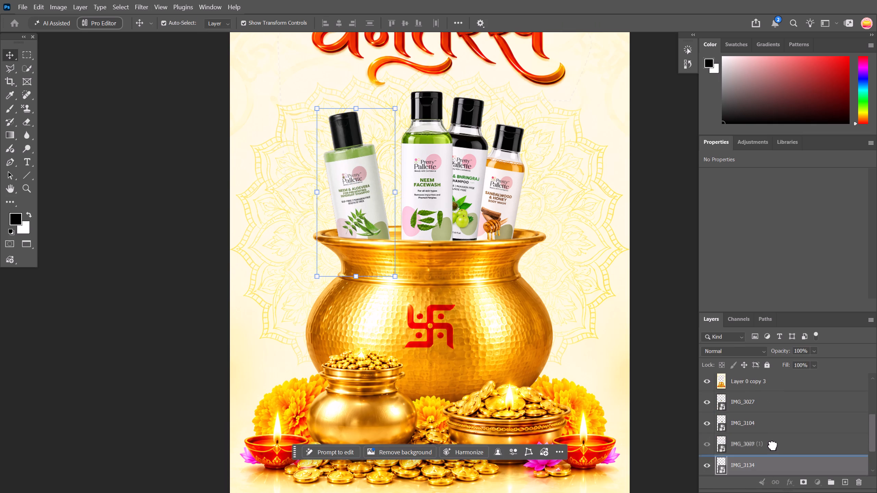
left_click_drag(773, 445, 774, 434)
left_click(709, 423)
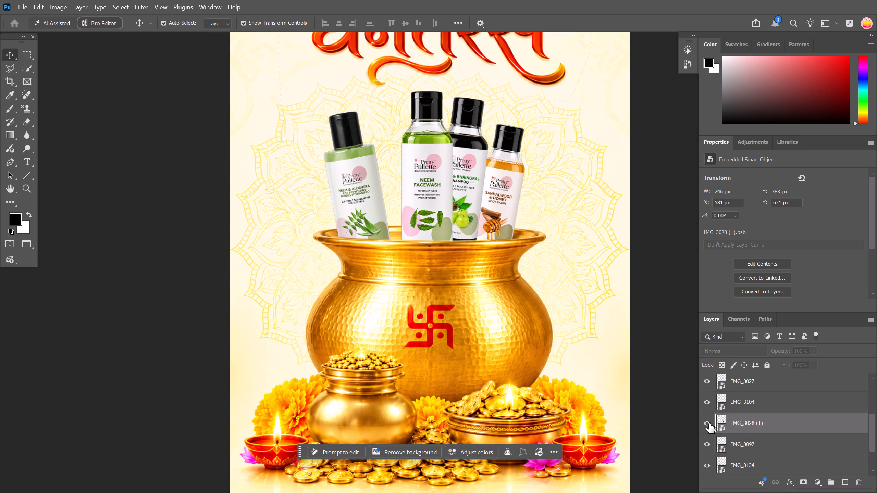
Move the Aloe Vera Facewash bottle between the Neem & Aloevera shampoo and the Neem Facewash.
left_click_drag(523, 213, 521, 214)
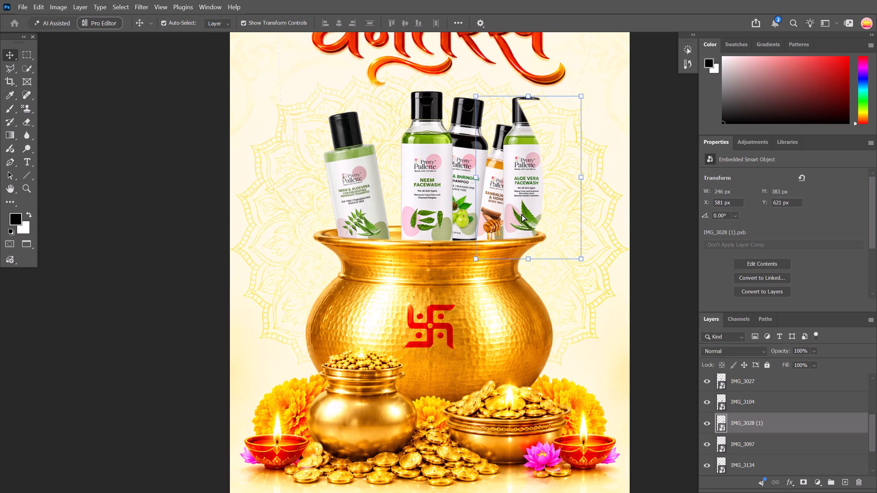
left_click_drag(521, 214, 401, 199)
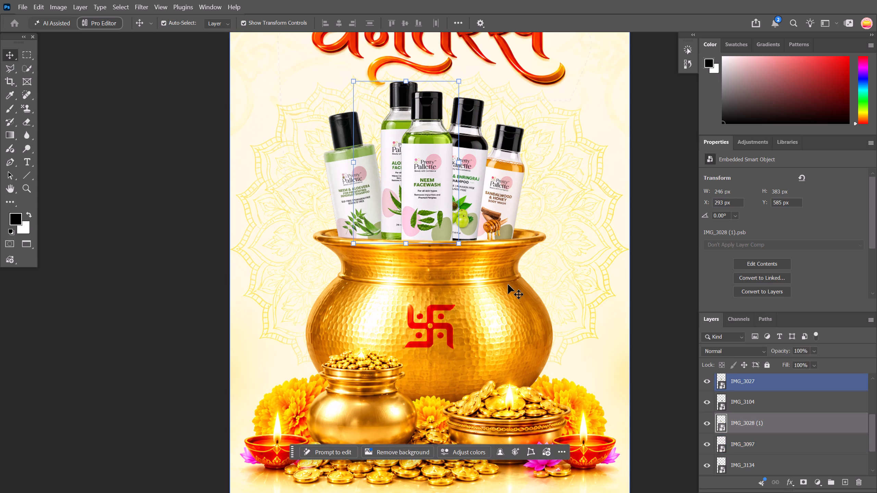
Move the IMG_3028 (1) layer down the stack, below IMG_3097 and IMG_3134.
left_click_drag(746, 425, 748, 455)
left_click_drag(757, 441, 757, 465)
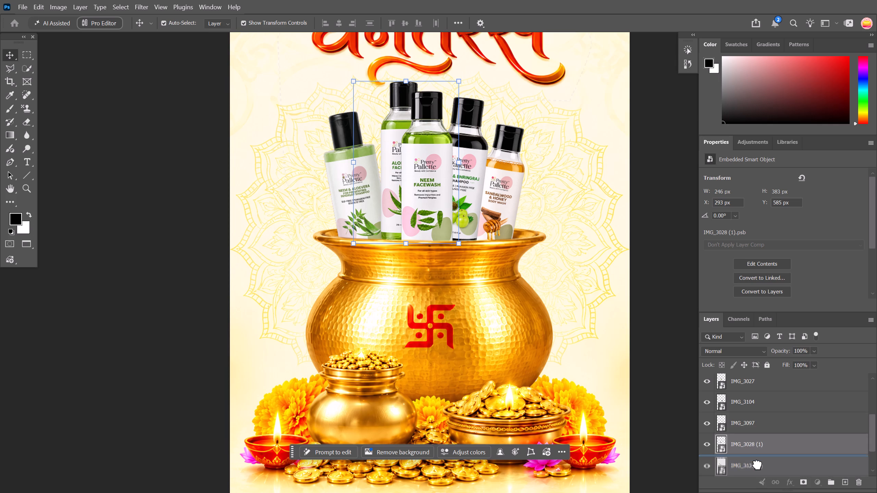
left_click_drag(757, 465, 757, 468)
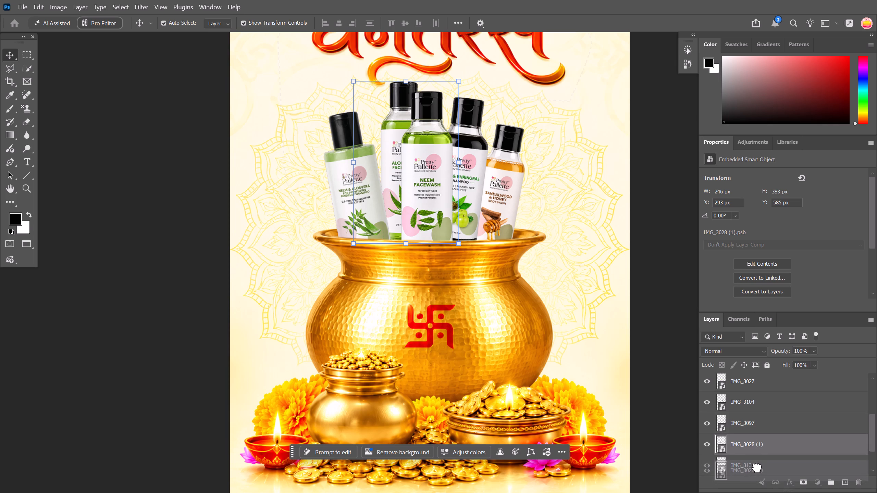
left_click_drag(757, 468, 757, 467)
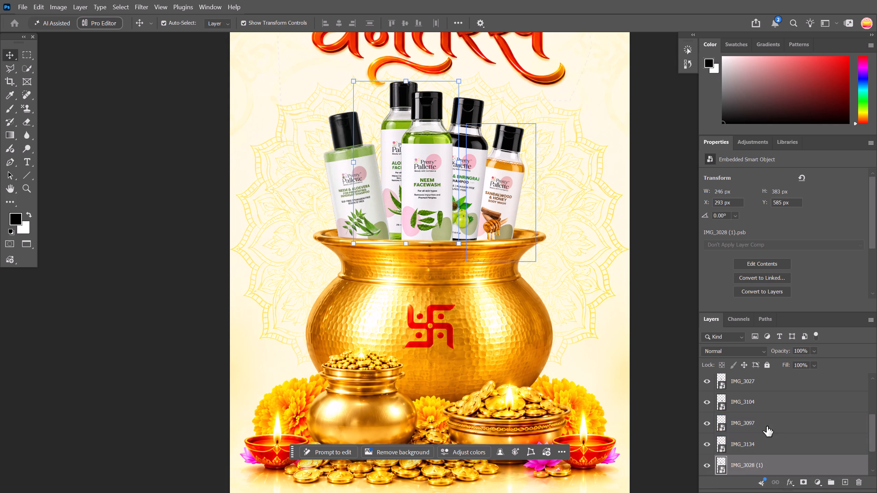
Toggle the bottle layers off and on to check which product each layer holds.
left_click(707, 402)
left_click(707, 402)
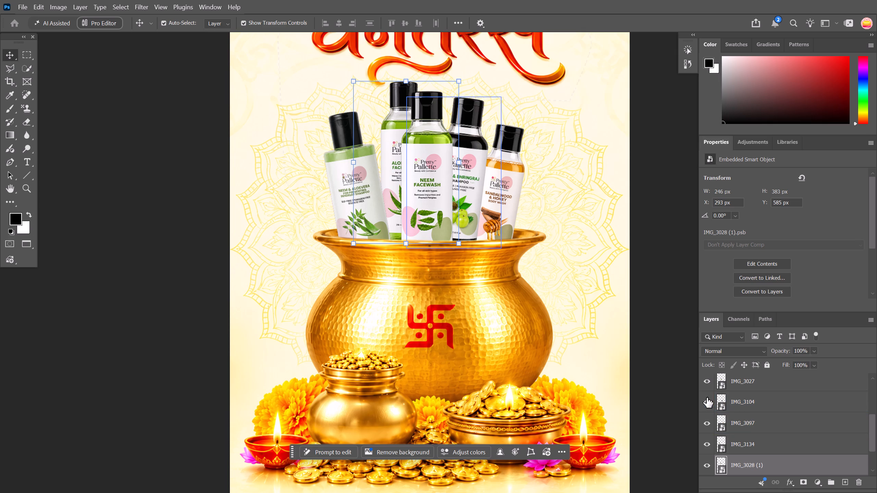
left_click(708, 381)
left_click(708, 381)
scroll(709, 382, "up", 2)
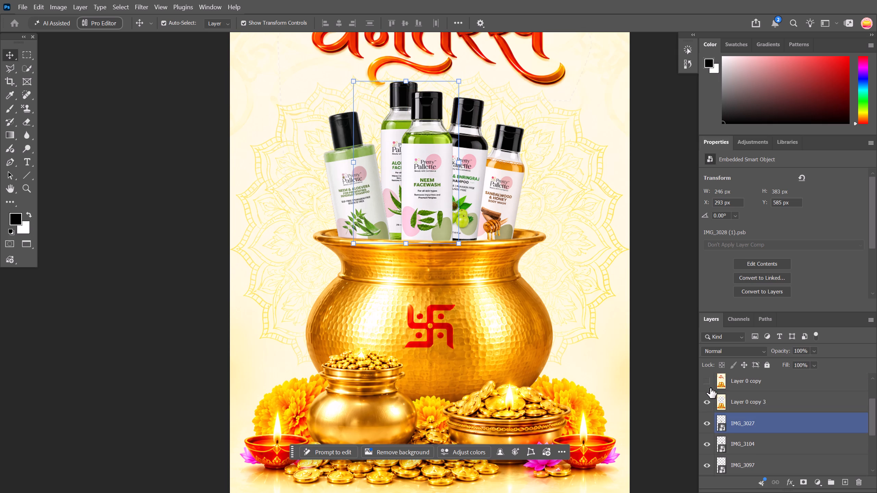
left_click(712, 421)
left_click(712, 421)
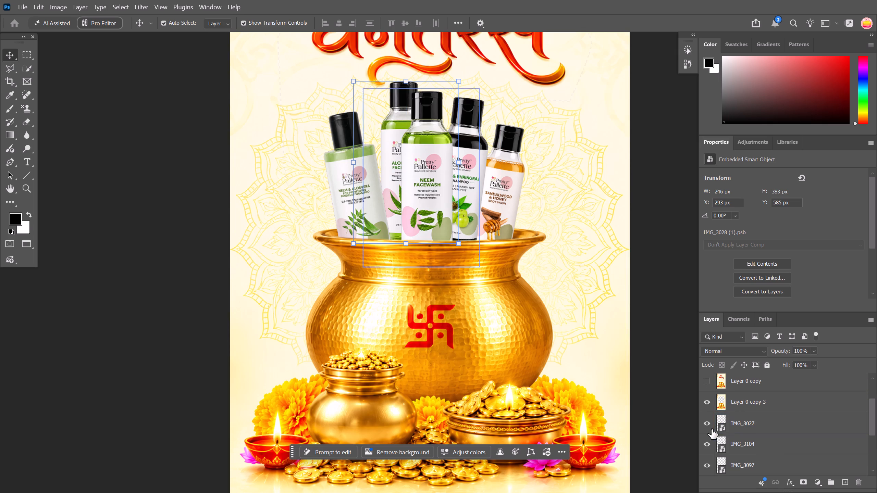
scroll(712, 437, "down", 2)
left_click(708, 443)
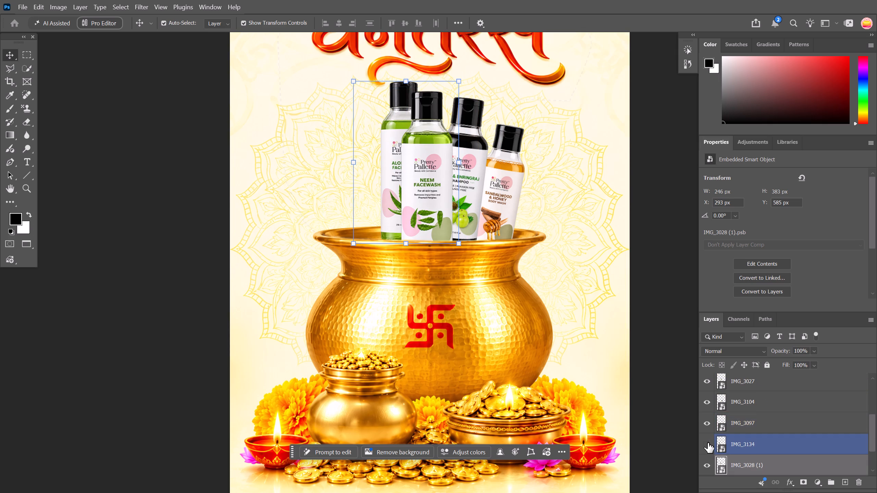
left_click(708, 443)
Move the IMG_3134 layer below IMG_3028 (1), directly above Layer 2.
left_click_drag(754, 446, 754, 474)
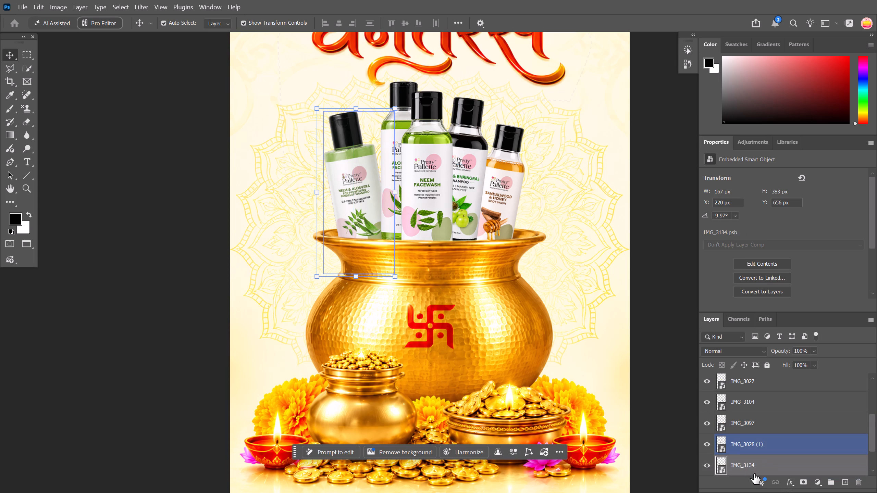
scroll(756, 467, "down", 1)
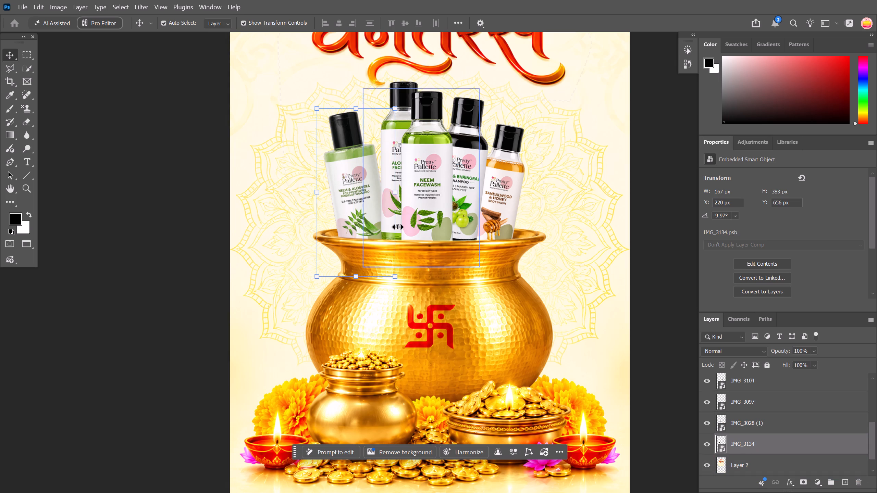
Tilt the Aloe Vera Facewash bottle to -7.36°, scale it to 26.06%, and place it beside the Neem Facewash.
left_click_drag(404, 93, 396, 102)
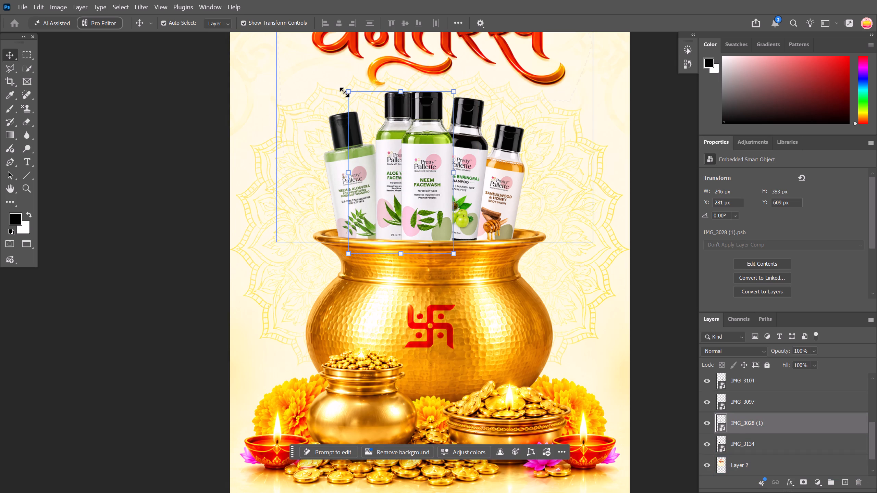
left_click_drag(349, 83, 341, 93)
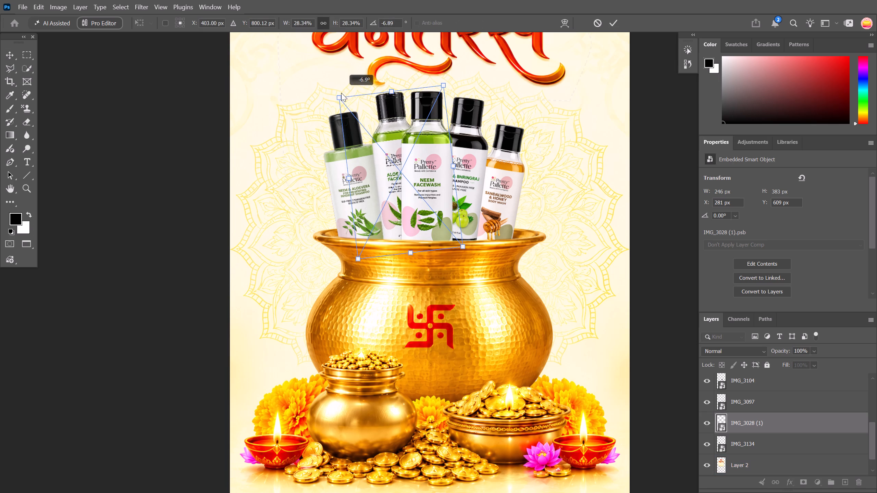
left_click_drag(341, 93, 341, 94)
left_click_drag(396, 211, 390, 211)
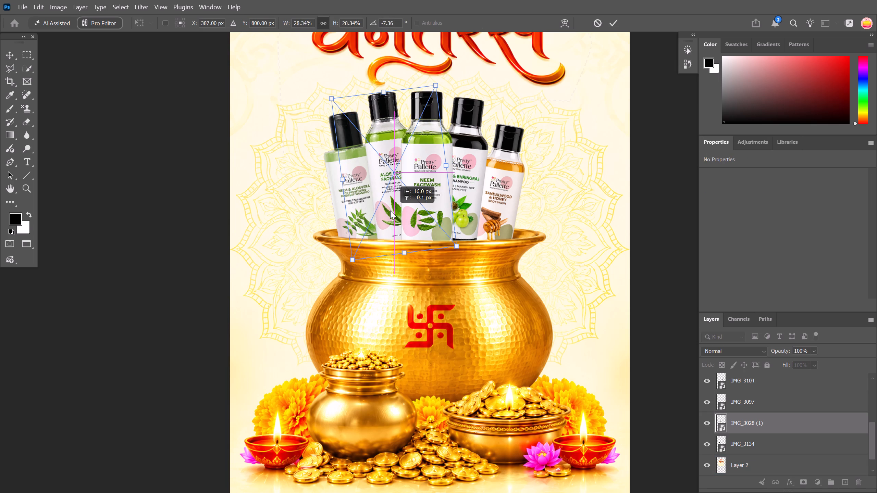
left_click_drag(390, 211, 389, 211)
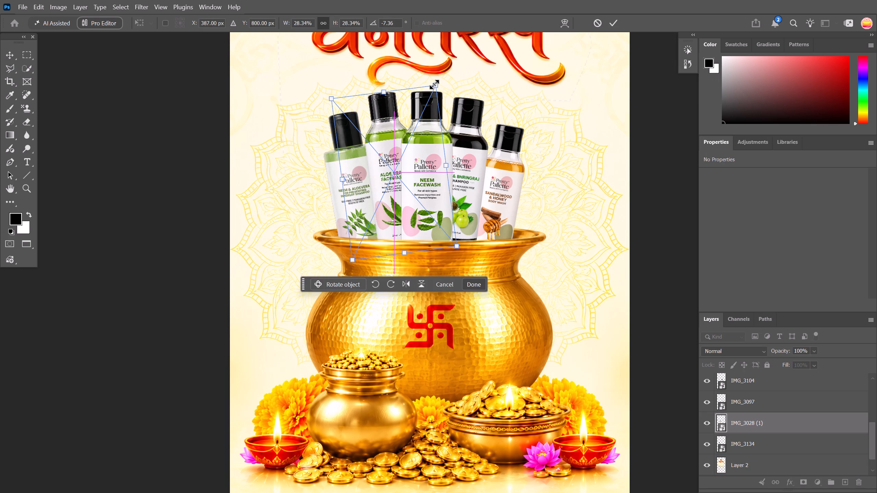
left_click_drag(434, 84, 428, 101)
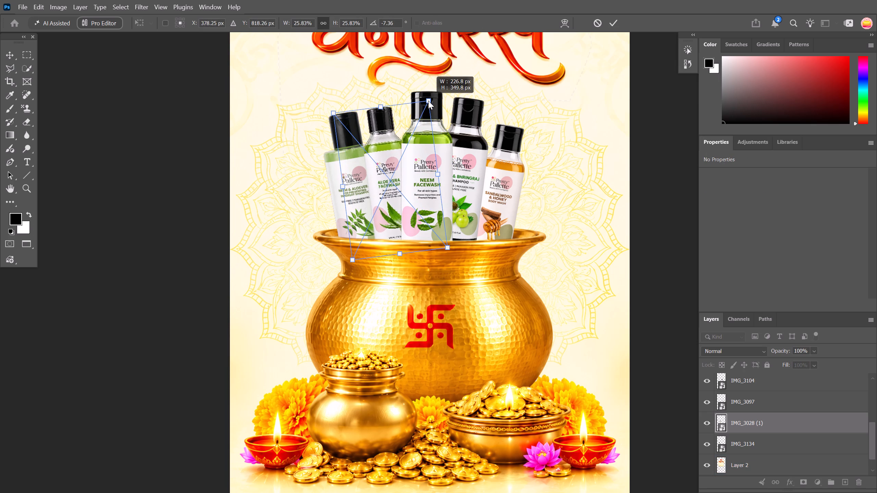
left_click_drag(428, 101, 430, 100)
left_click(347, 179)
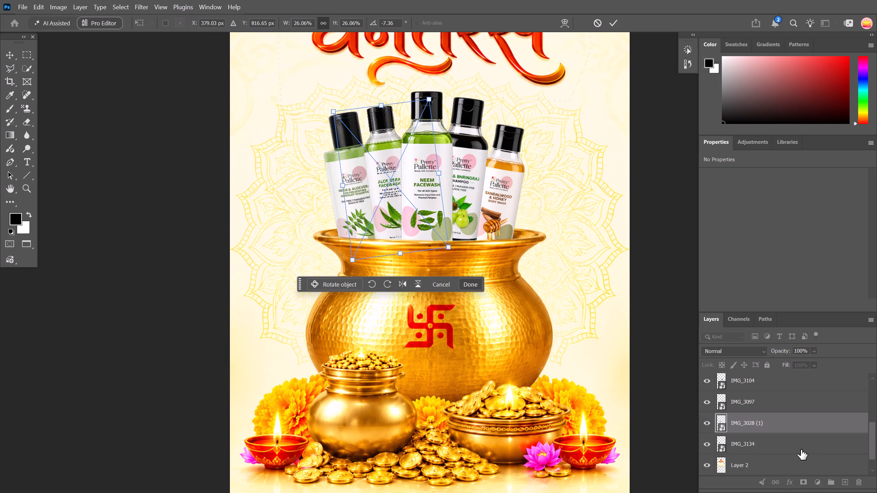
Tilt the Neem & Aloevera shampoo bottle (IMG_3134) to -10.88° and scale it down to 30.69%.
left_click(763, 441)
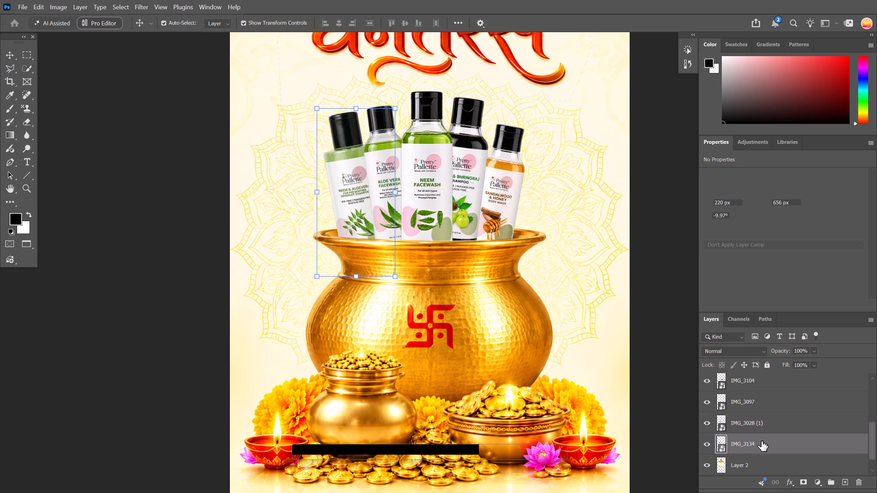
left_click(395, 109)
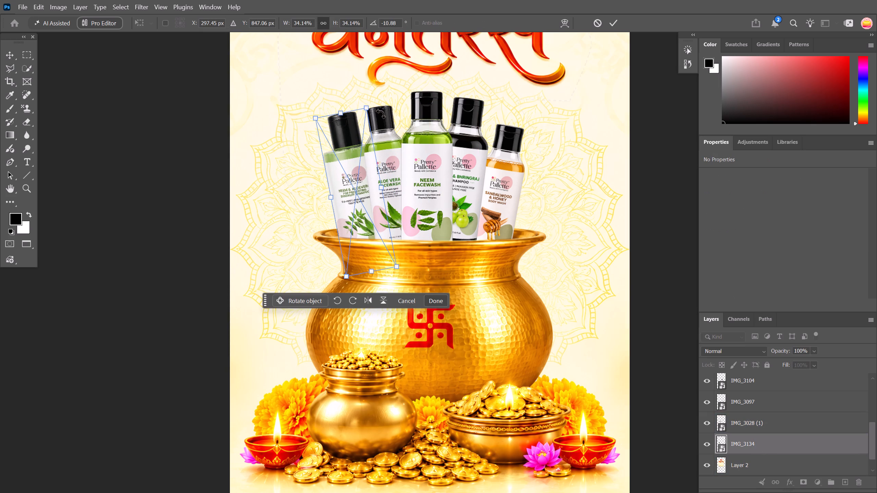
left_click_drag(365, 105, 363, 122)
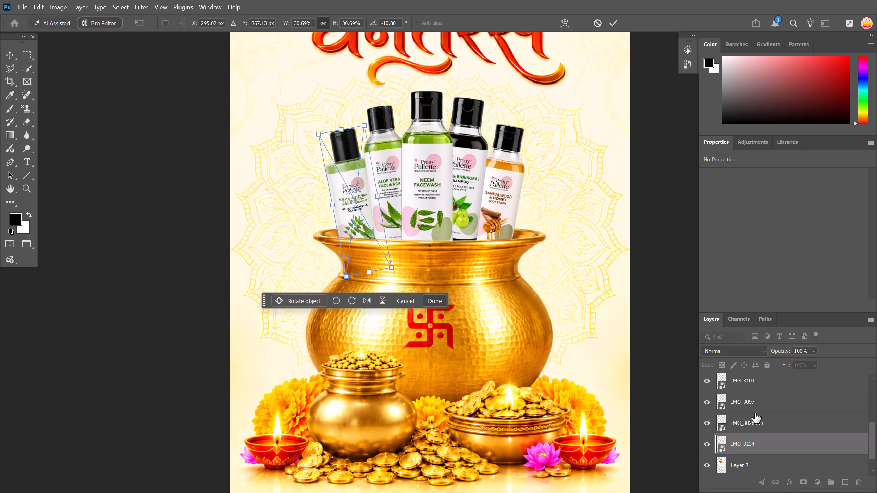
Tilt the Bhringraj shampoo bottle (IMG_3104) to 7.67°, scale it to 25.16%, and shift it outward from the Neem Facewash.
left_click(753, 401)
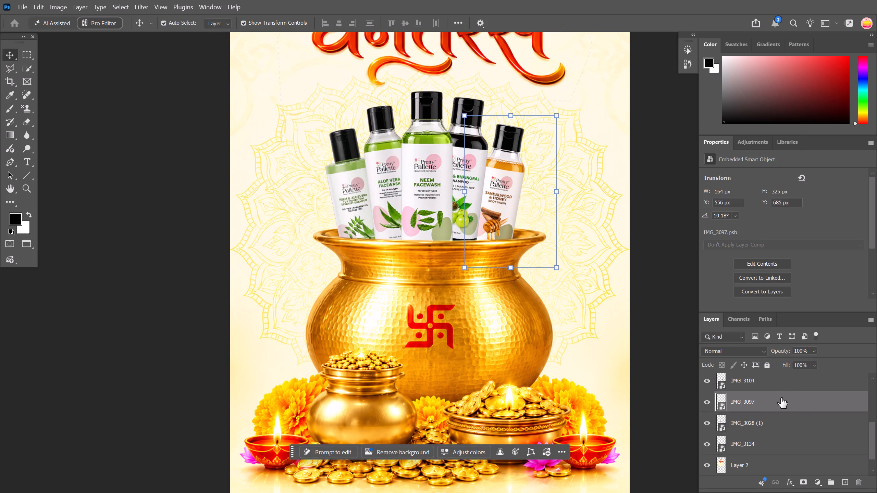
left_click(778, 385)
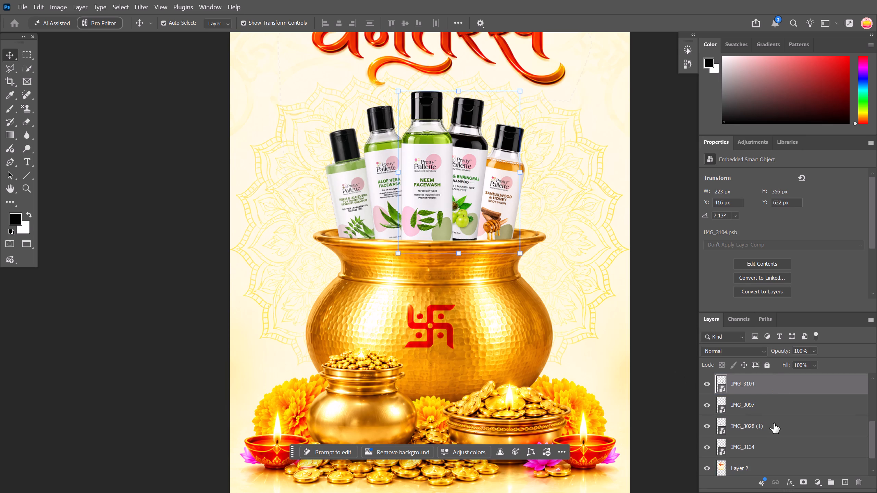
scroll(780, 426, "up", 1)
left_click(764, 385)
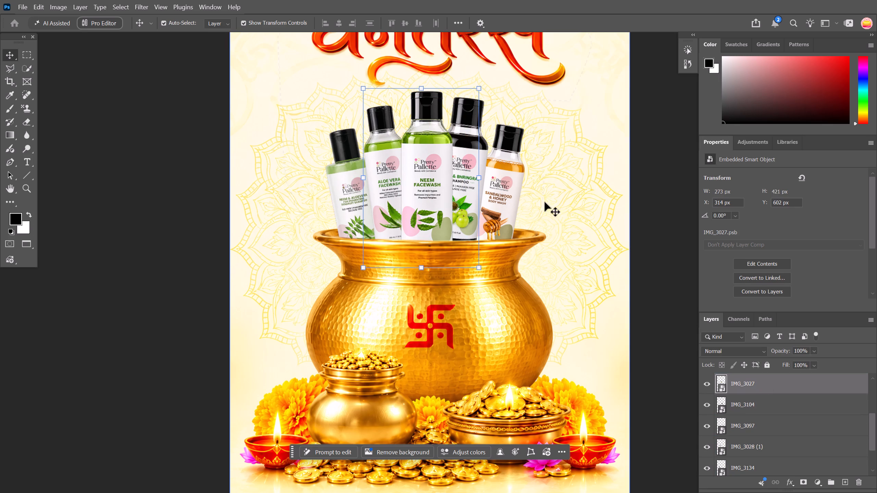
left_click(751, 407)
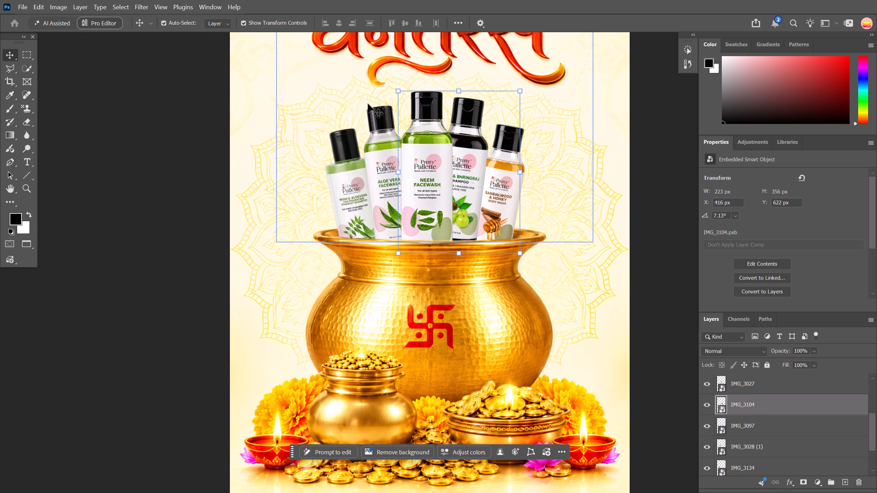
left_click_drag(519, 88, 517, 93)
left_click_drag(519, 103, 518, 103)
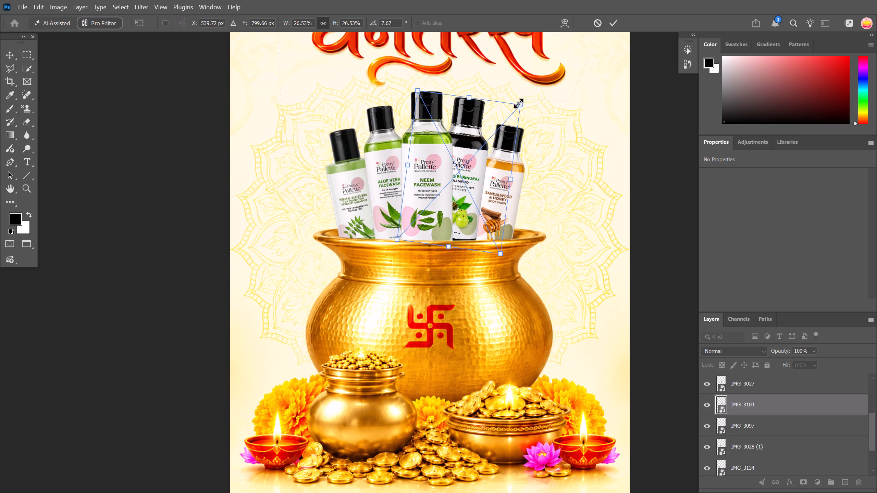
left_click_drag(518, 103, 517, 114)
left_click_drag(472, 181, 473, 182)
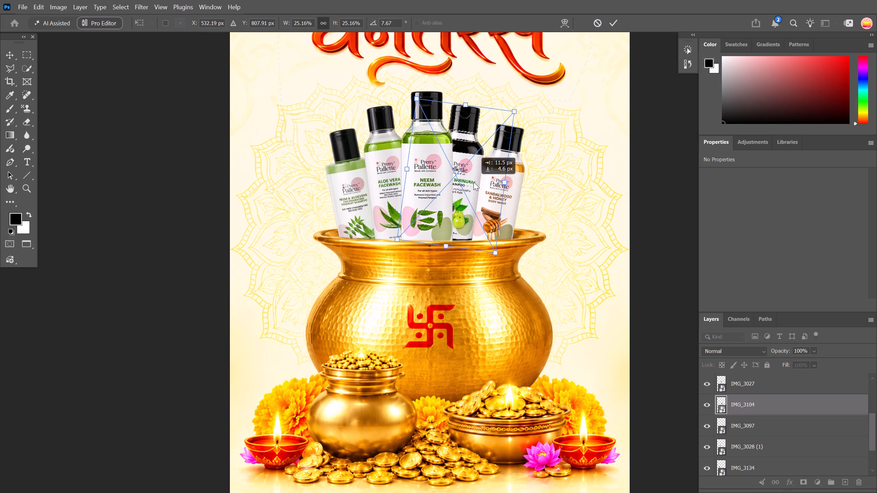
left_click_drag(473, 182, 481, 180)
left_click(110, 182)
left_click(109, 182)
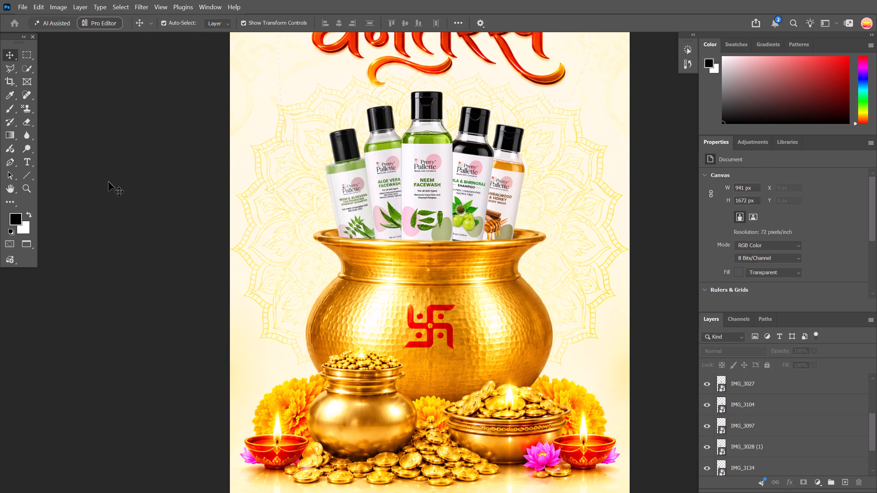
scroll(138, 292, "down", 6)
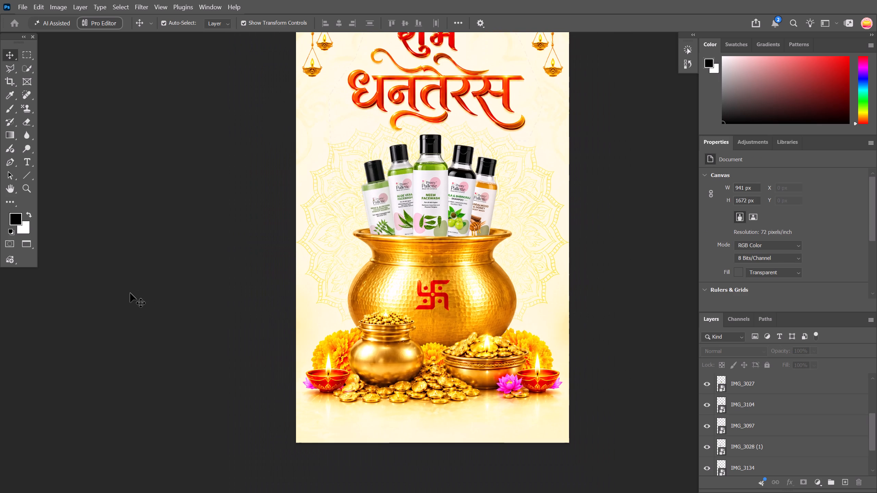
scroll(130, 293, "down", 4, "alt")
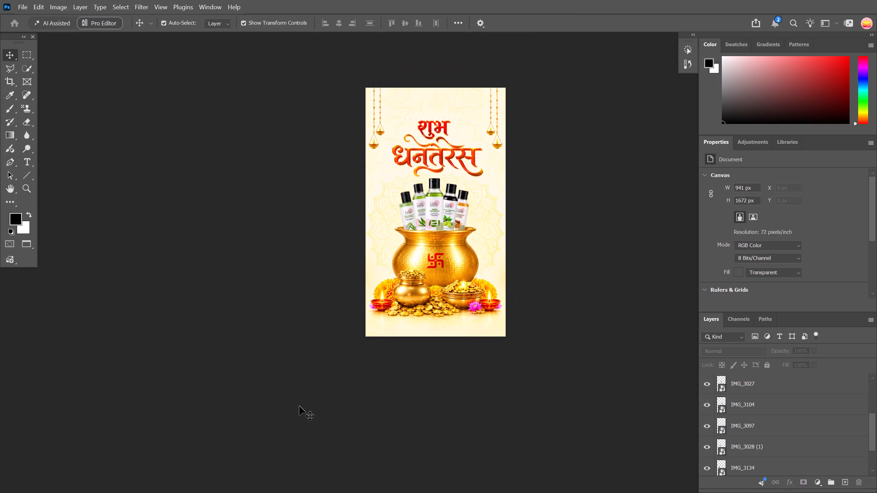
scroll(292, 410, "down", 2, "alt")
scroll(291, 410, "up", 4)
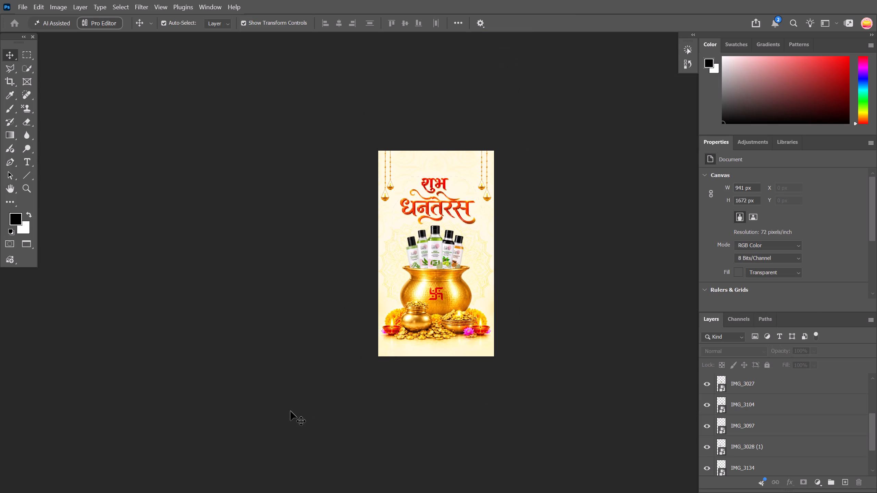
scroll(291, 411, "down", 3)
scroll(291, 411, "up", 3, "ctrl")
scroll(291, 411, "down", 12, "ctrl")
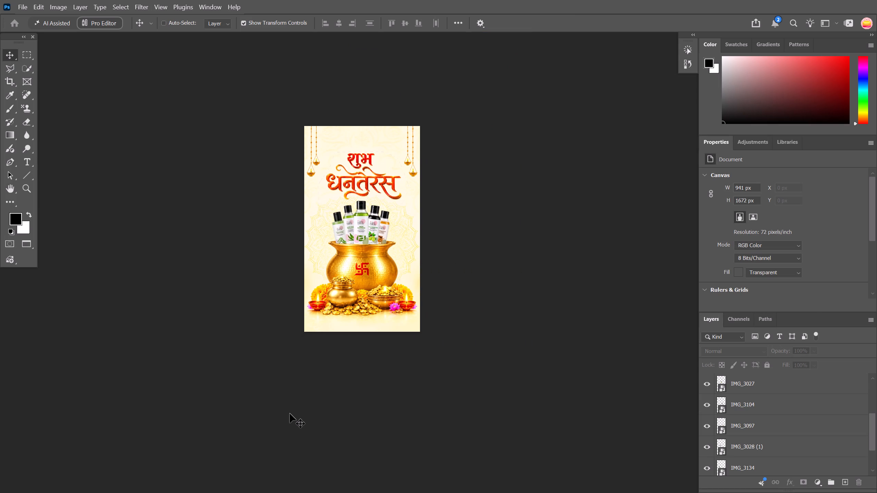
scroll(290, 414, "down", 2, "ctrl")
scroll(290, 414, "up", 2, "alt")
scroll(290, 414, "up", 3)
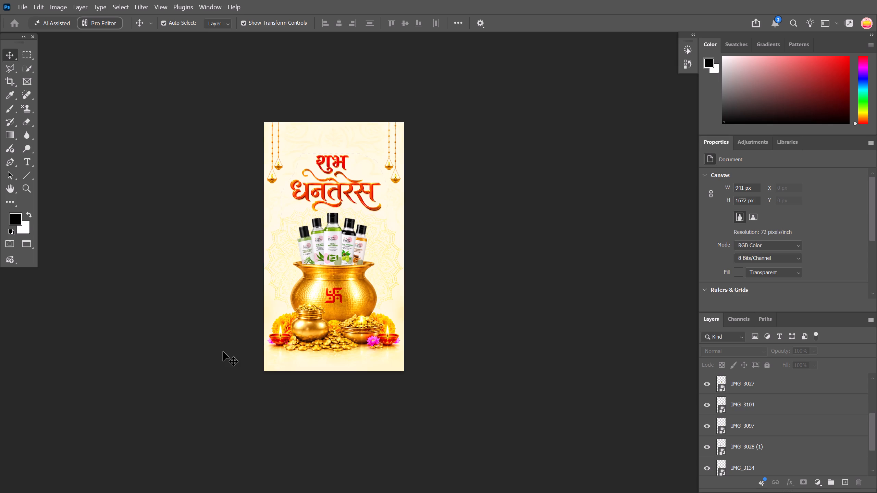
scroll(280, 330, "up", 10, "alt")
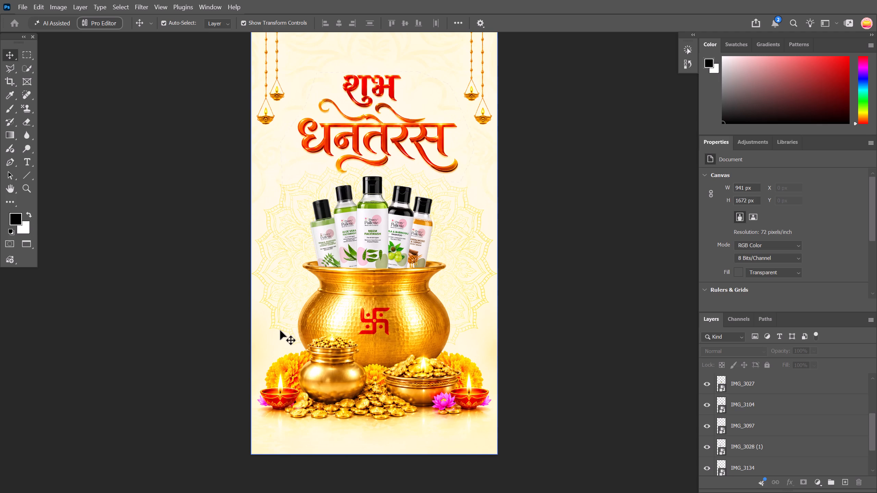
scroll(283, 328, "up", 5)
scroll(332, 318, "up", 3, "alt")
scroll(332, 318, "up", 5)
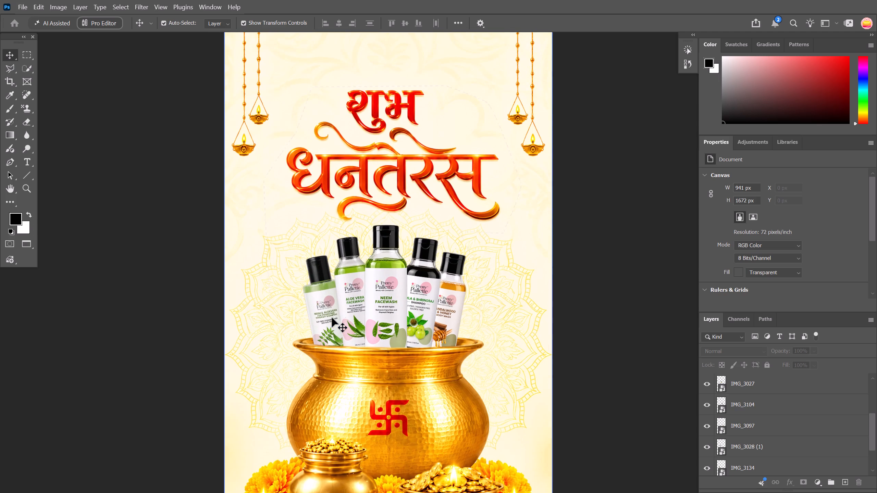
scroll(332, 318, "up", 1)
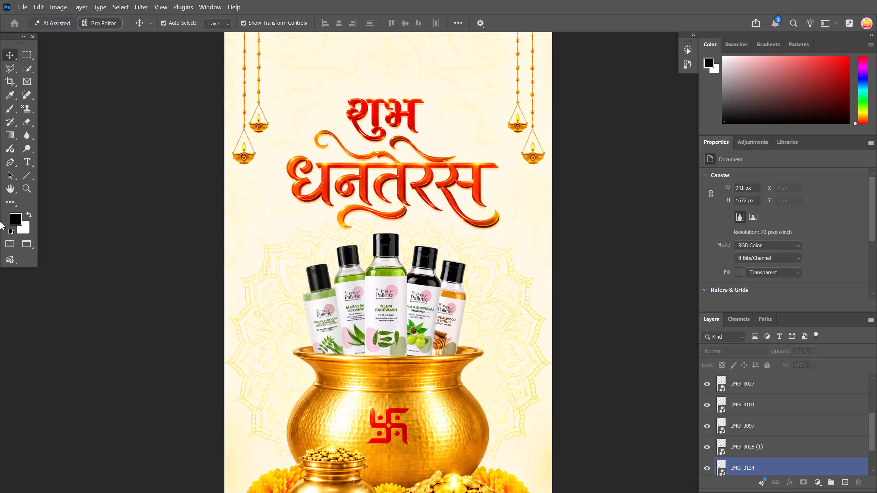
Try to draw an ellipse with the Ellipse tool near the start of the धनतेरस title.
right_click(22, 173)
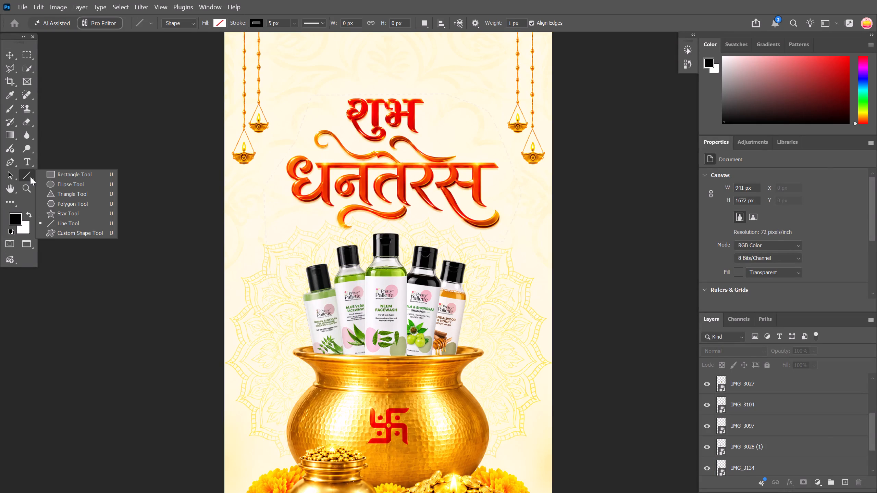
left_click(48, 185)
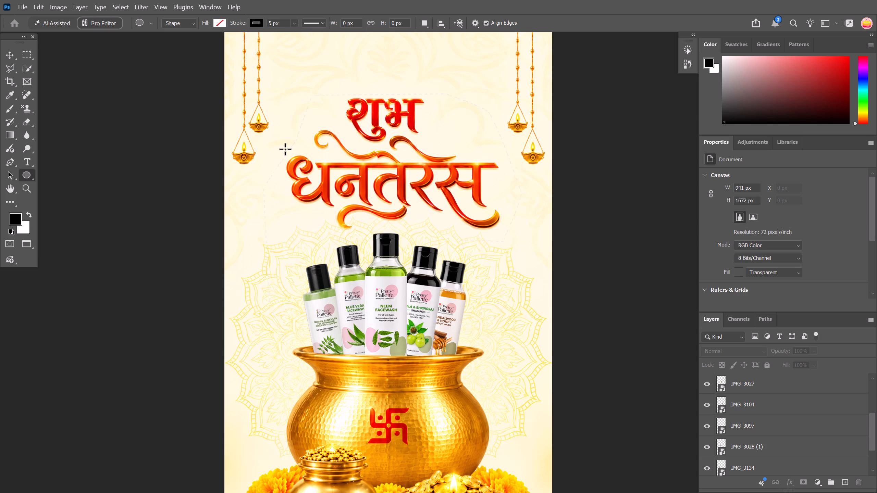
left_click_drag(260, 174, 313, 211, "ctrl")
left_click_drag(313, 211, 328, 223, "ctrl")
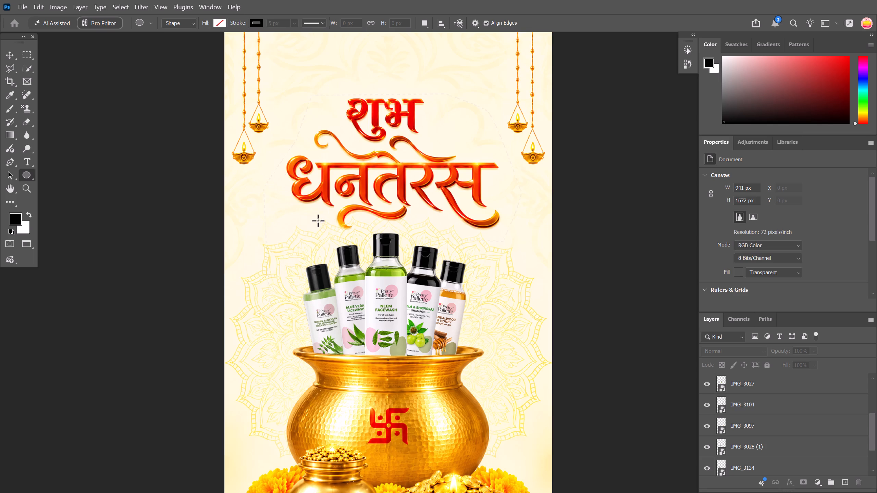
Draw an unfilled guide circle about 382 px across over the bottles with the Ellipse tool, using a 5 px black stroke.
scroll(805, 405, "up", 11)
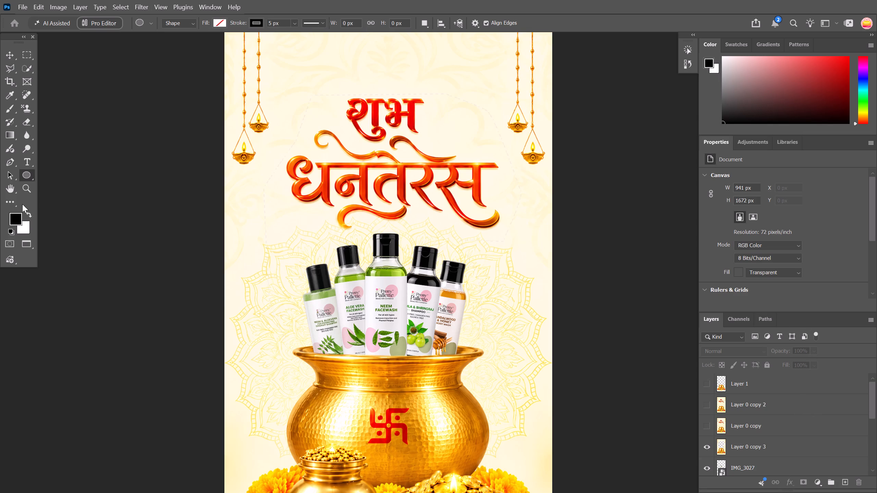
right_click(28, 176)
left_click(49, 186)
left_click_drag(291, 206, 440, 339, "shift")
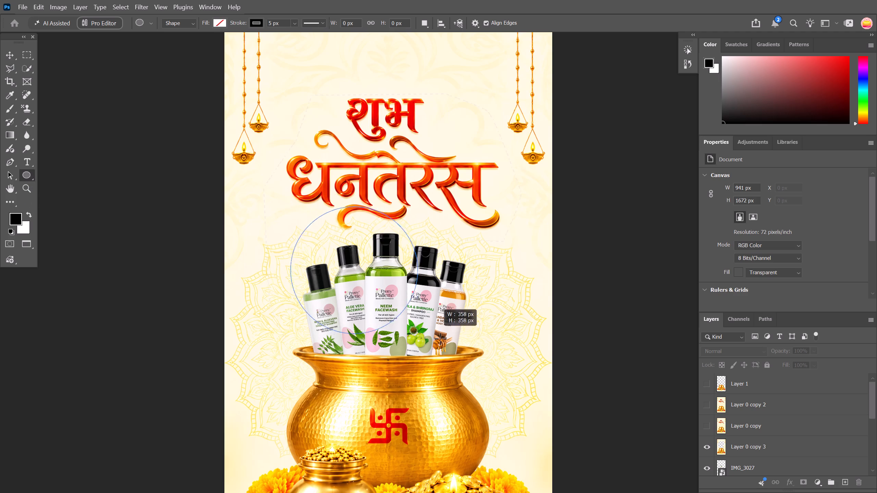
left_click_drag(440, 339, 518, 467, "shift")
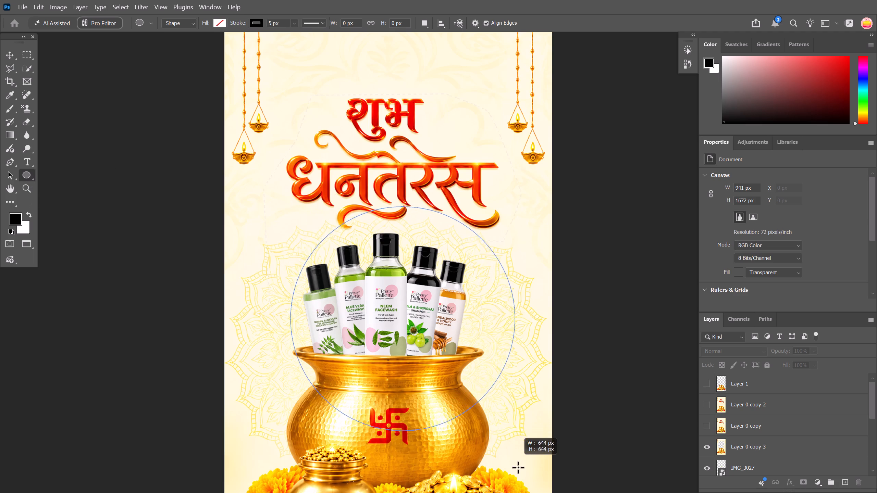
left_click_drag(518, 467, 424, 65, "shift")
scroll(415, 84, "up", 8)
scroll(556, 330, "up", 12)
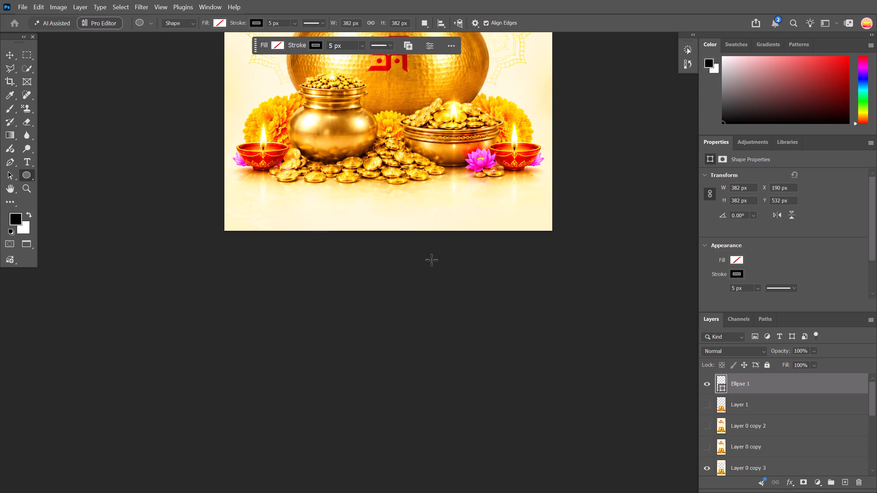
scroll(431, 260, "up", 14)
scroll(422, 258, "down", 5)
scroll(422, 257, "up", 17)
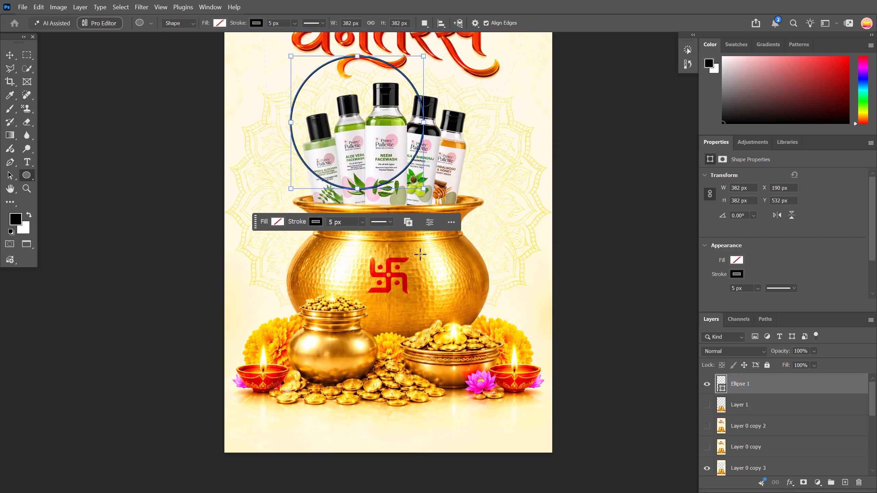
scroll(420, 254, "up", 2)
scroll(396, 203, "up", 11)
scroll(348, 180, "up", 6, "alt")
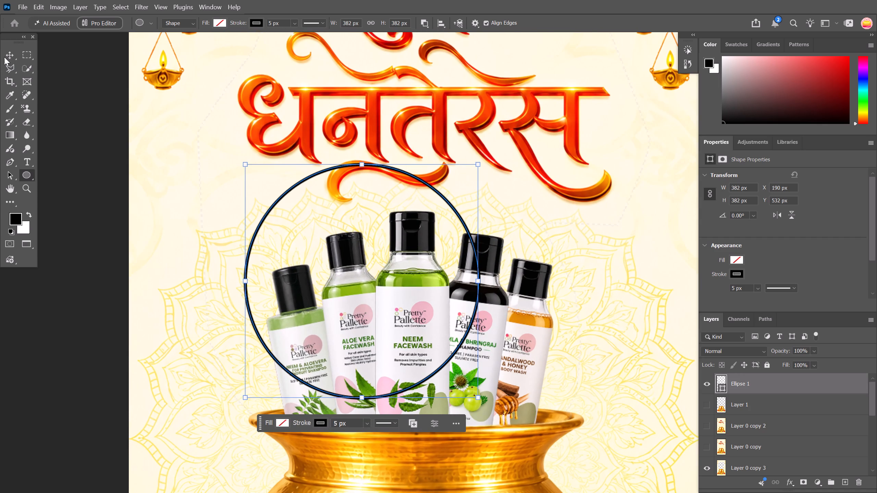
Scale the guide circle to about 136% and centre it around the bottle fan, with its top edge meeting the Neem Facewash cap.
left_click(13, 53)
left_click_drag(365, 403, 366, 410)
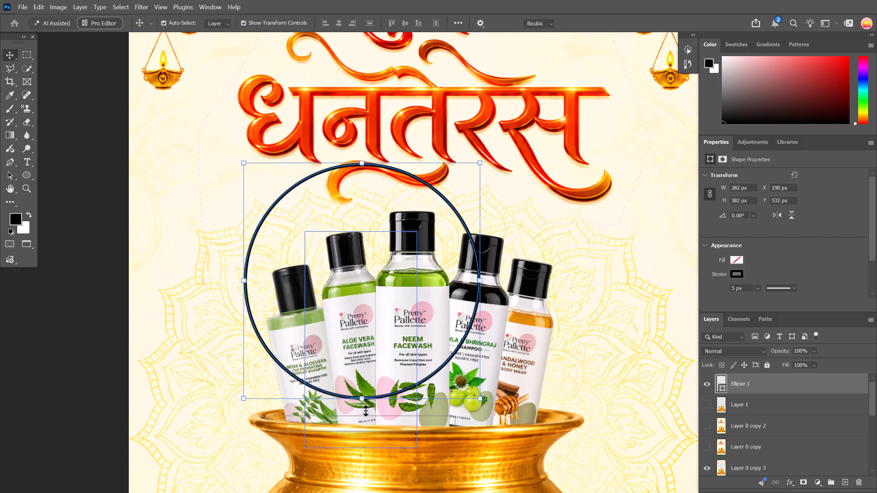
left_click_drag(366, 410, 382, 482)
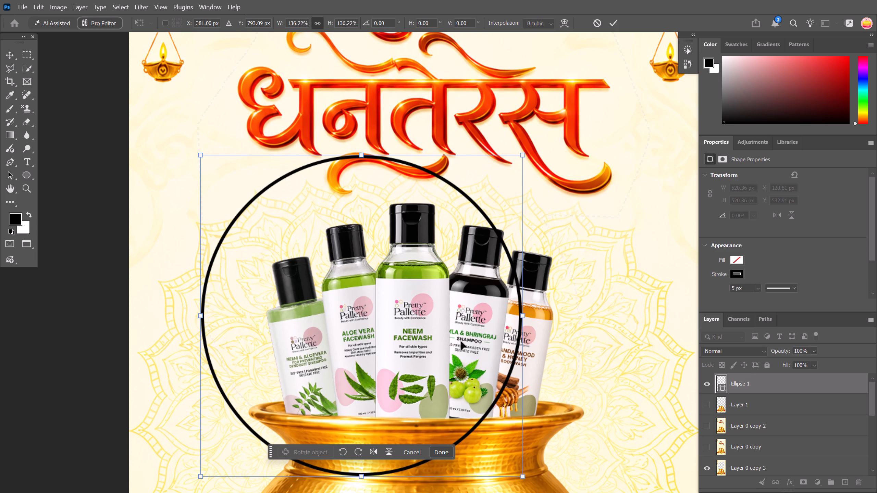
left_click_drag(521, 328, 573, 361)
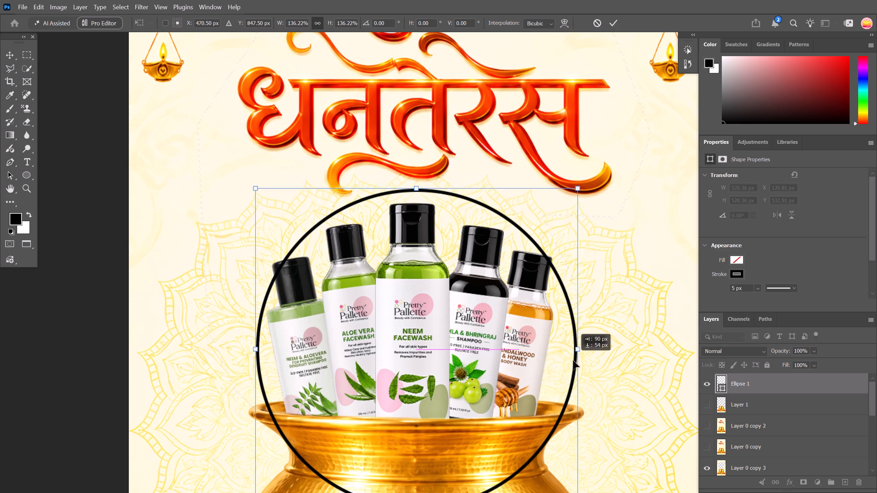
left_click_drag(573, 361, 571, 370)
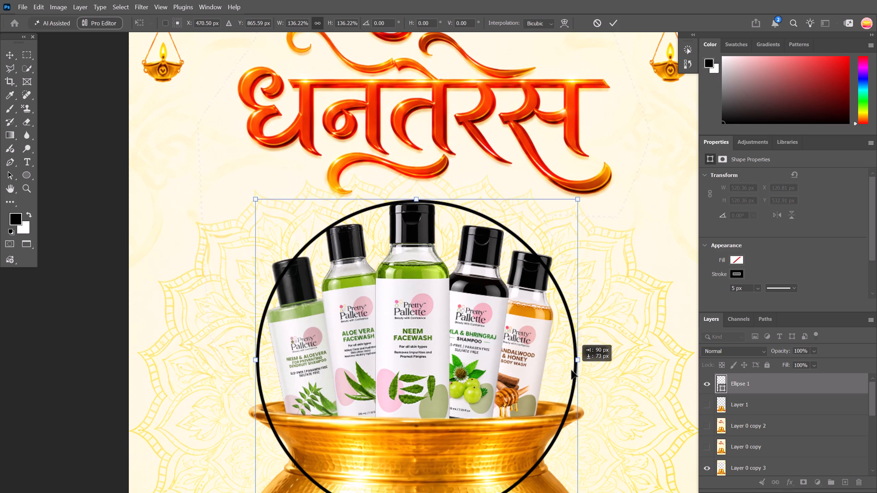
left_click_drag(571, 370, 574, 371)
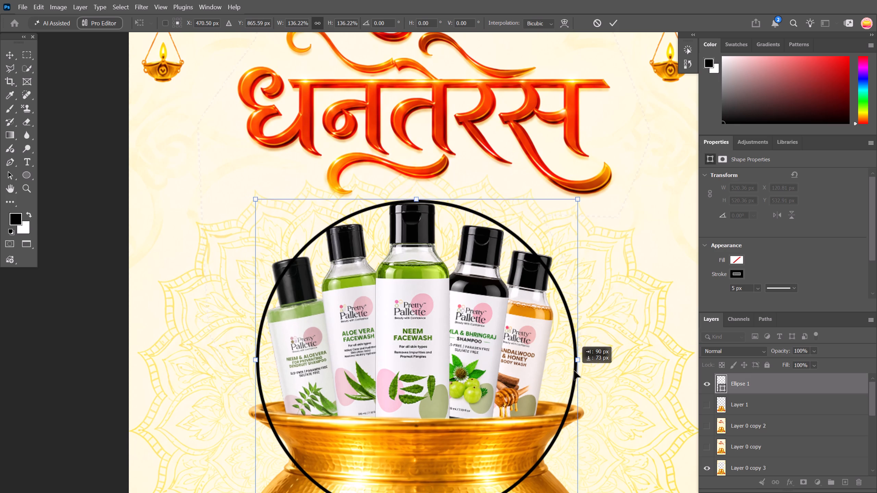
left_click_drag(574, 371, 570, 374)
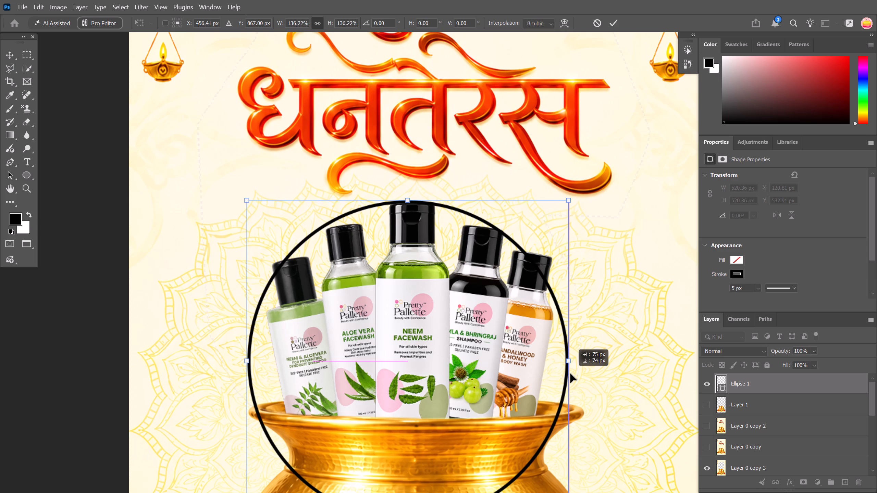
left_click_drag(570, 374, 571, 374)
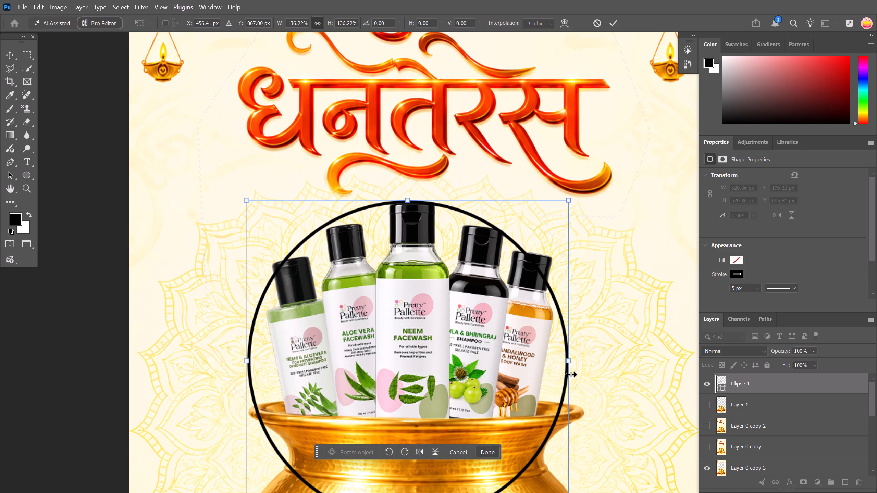
key("Right")
key("Right")
key("Right")
key("Right")
key("Right")
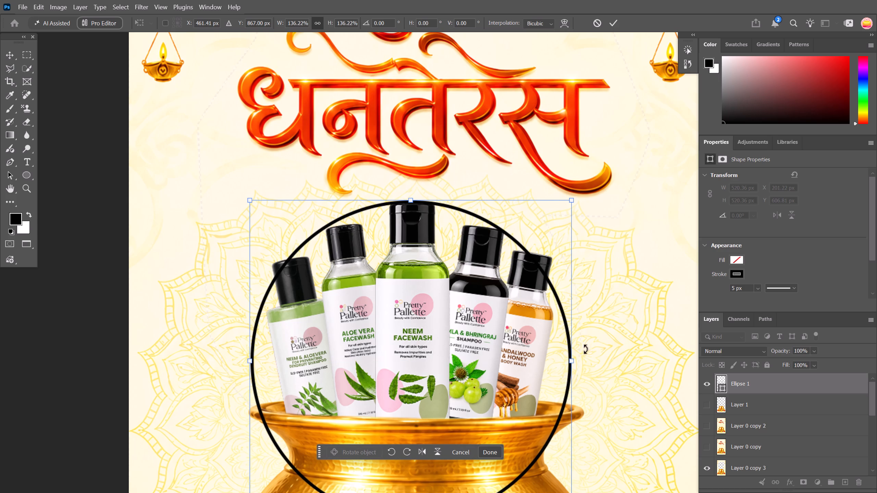
left_click(3, 53)
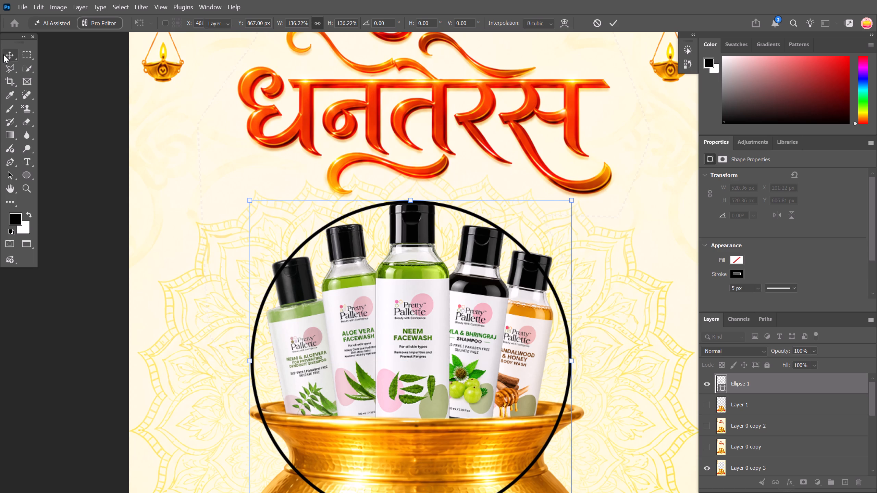
Nudge the Aloe Vera Facewash bottle (IMG_3028 (1)) 2 px up and 2 px outward, to X 286 px, Y 640 px.
left_click(343, 308)
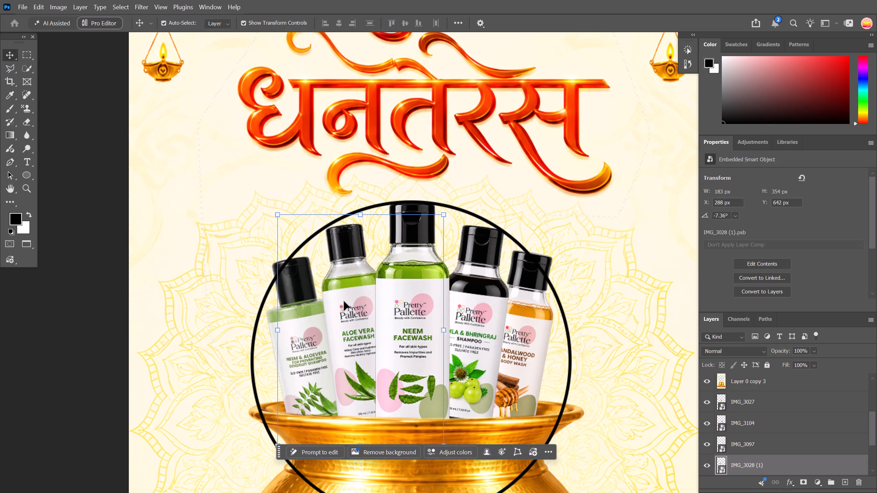
key("Up")
key("Up")
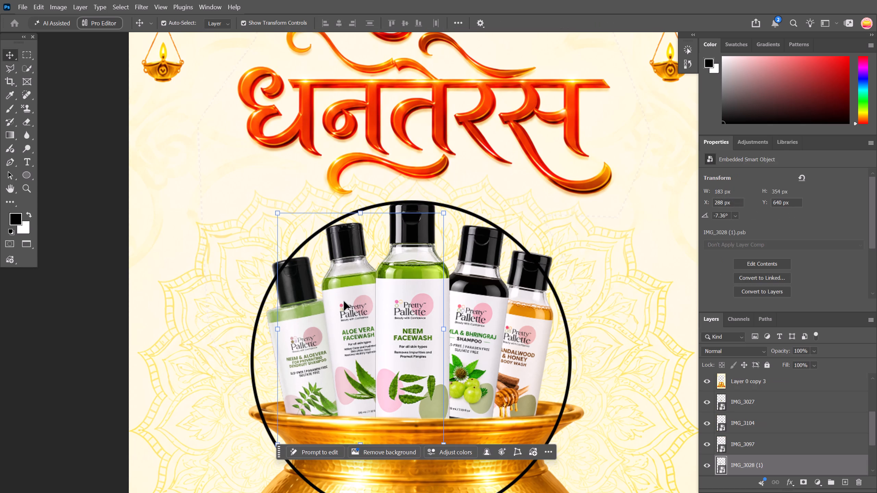
key("Left")
key("Left")
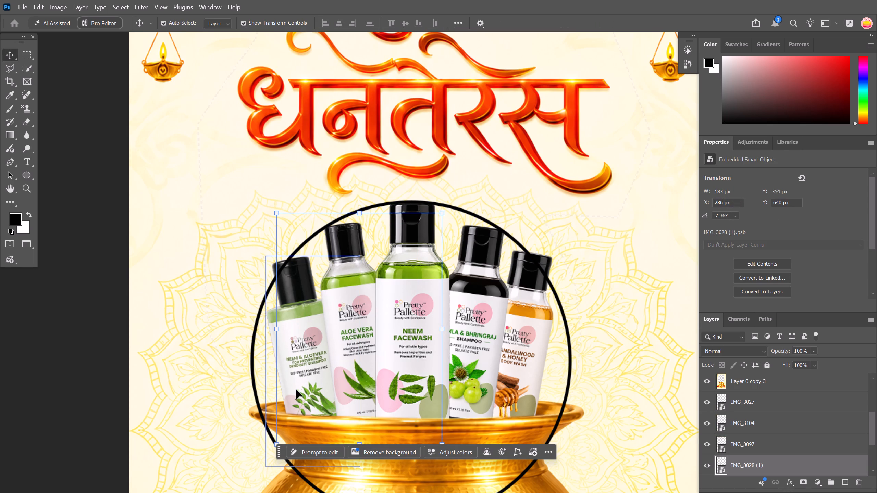
Nudge the Neem & Aloevera shampoo bottle (IMG_3134) upward along the guide circle to X 224 px, Y 684 px.
left_click(301, 379)
key("Down")
key("Down")
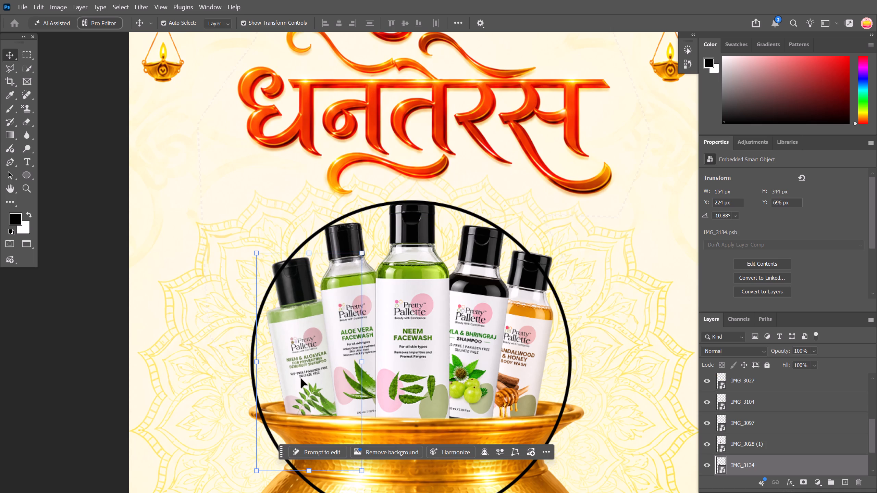
key("Right")
key("Right")
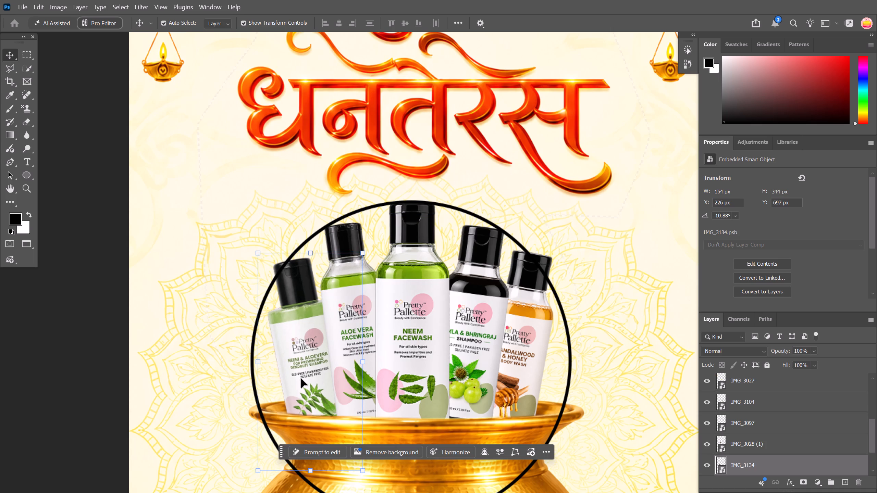
key("Up")
key("Up")
key("Up")
key("Up")
key("Up")
key("Up")
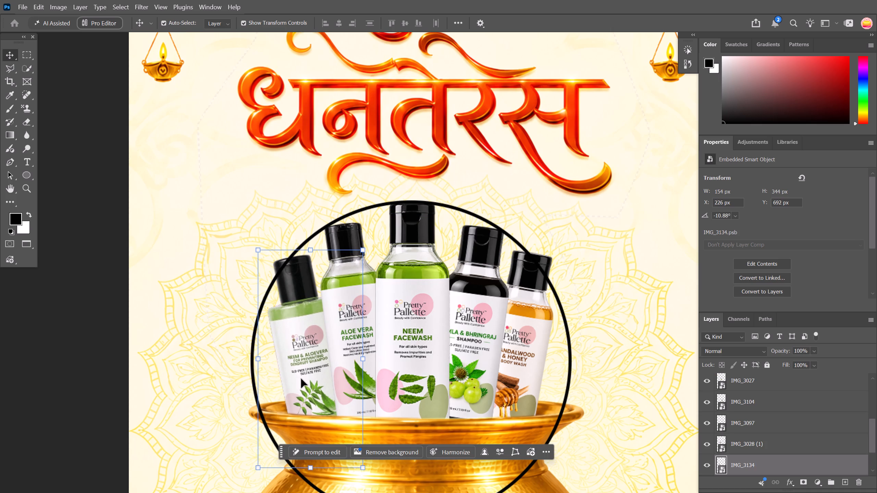
key("Up")
key("Up")
key("Up")
key("Up")
key("Up")
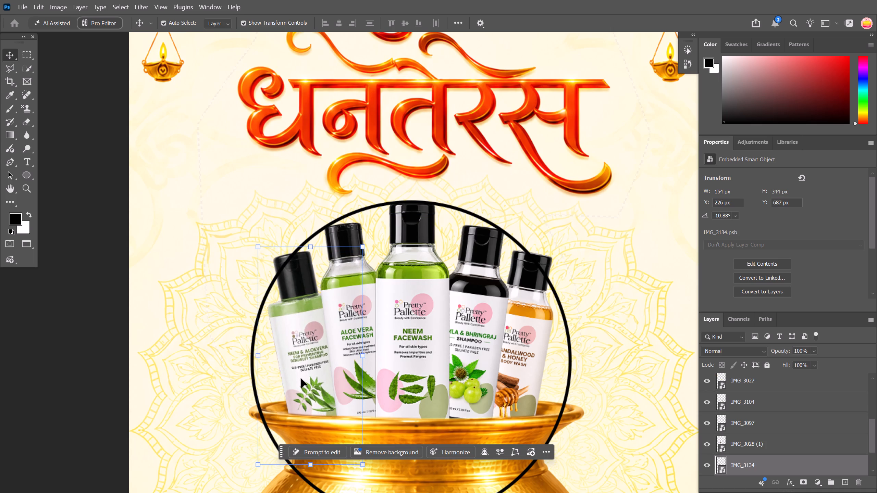
key("Up")
key("Left")
key("Up")
key("Left")
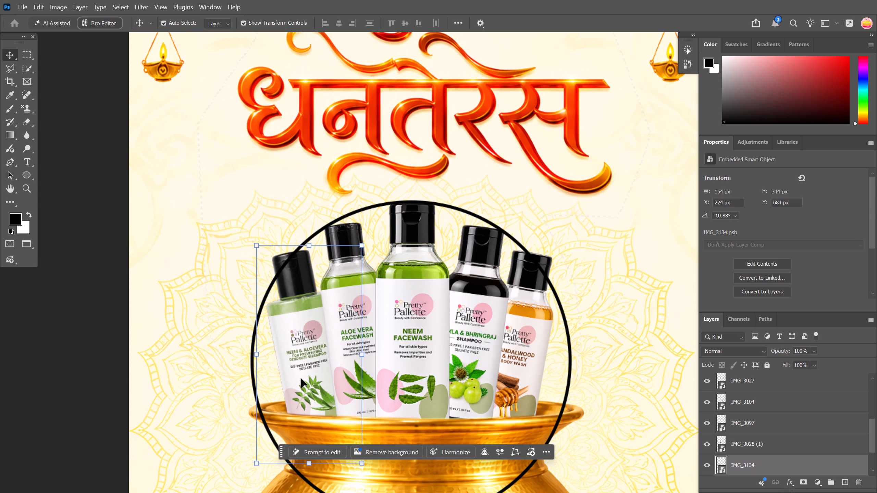
Delete the guide circle layer (Ellipse 1) from the poster.
left_click(7, 53)
scroll(339, 324, "down", 5, "alt")
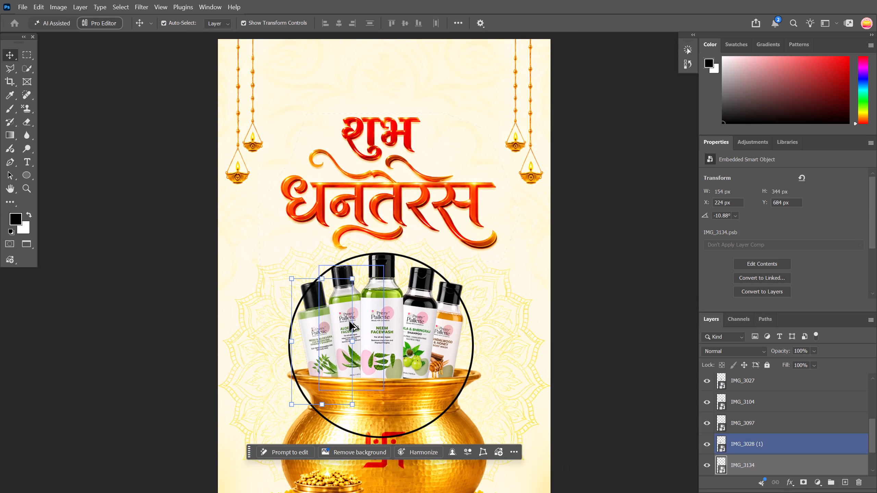
scroll(349, 321, "down", 2, "alt")
scroll(767, 384, "up", 6)
left_click(766, 384)
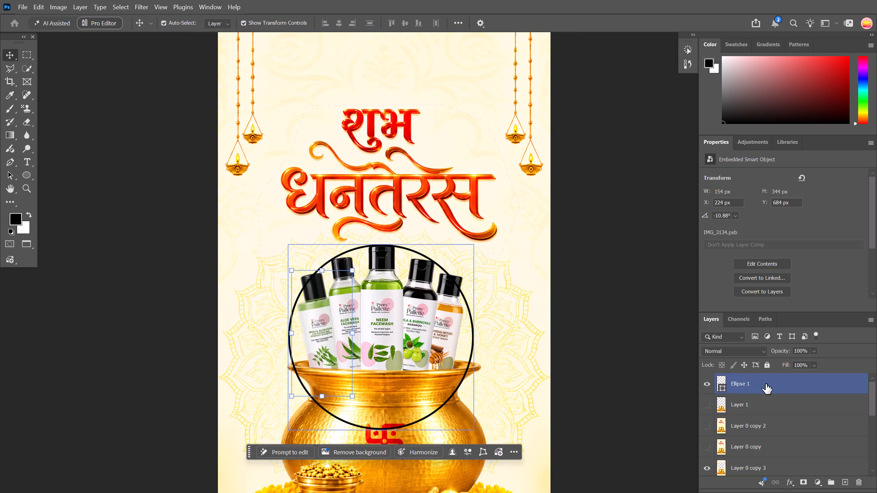
key("Delete")
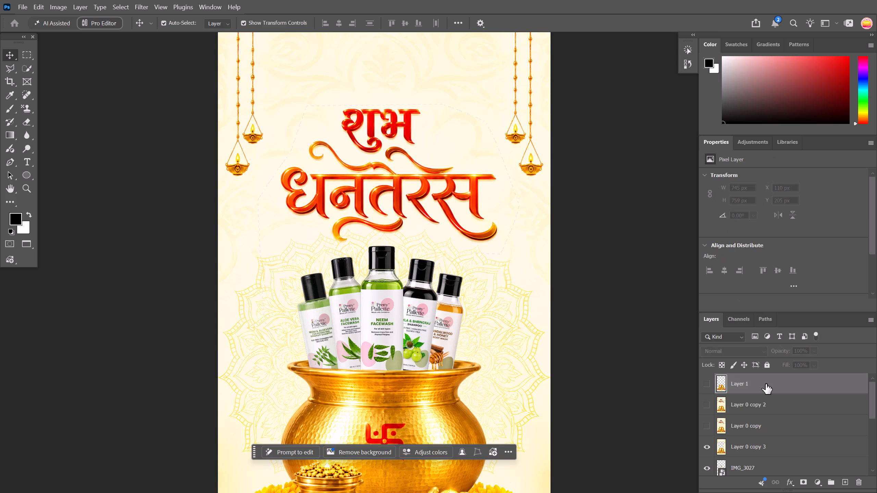
scroll(316, 325, "down", 4)
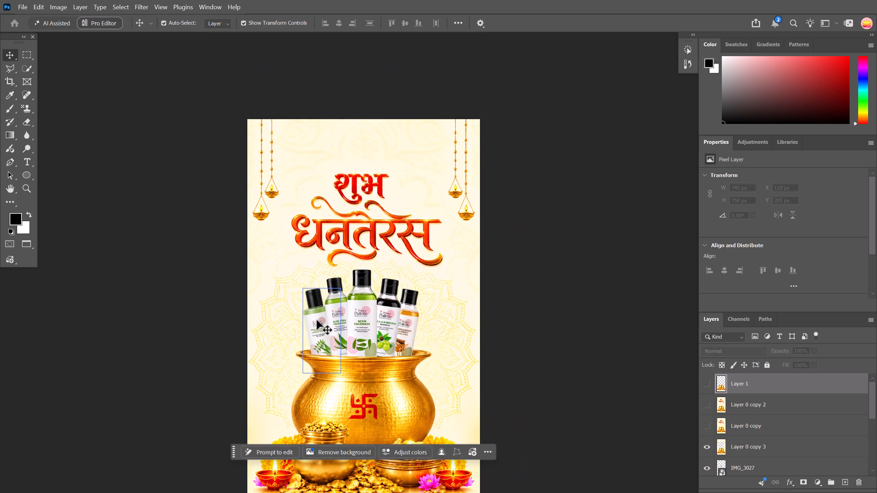
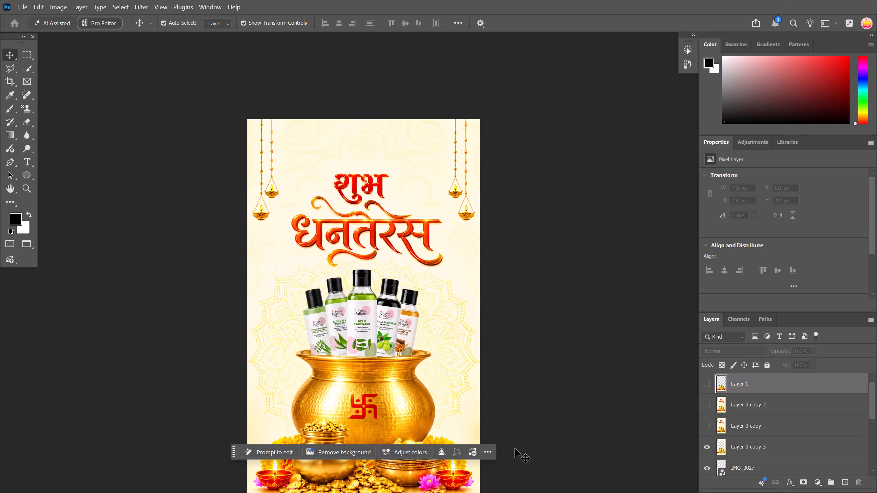
Deselect all layers and inspect the five-bottle fan in the kalash for even spacing and balance within the whole poster.
scroll(456, 380, "down", 3)
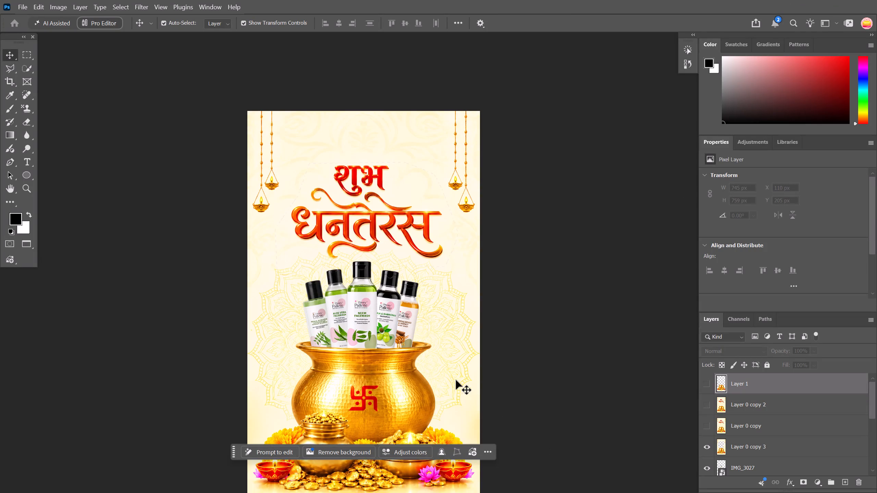
scroll(456, 380, "down", 3)
left_click(12, 52)
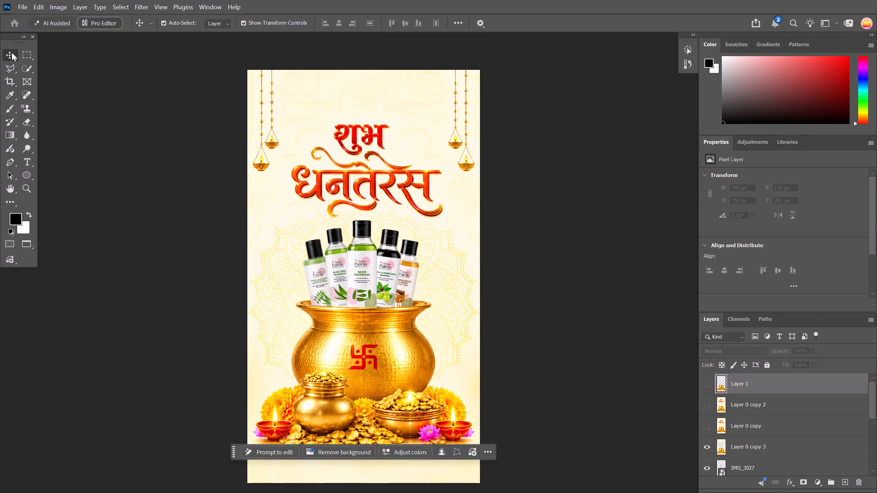
scroll(295, 232, "down", 3, "alt")
scroll(295, 235, "down", 3)
scroll(293, 235, "up", 3, "alt")
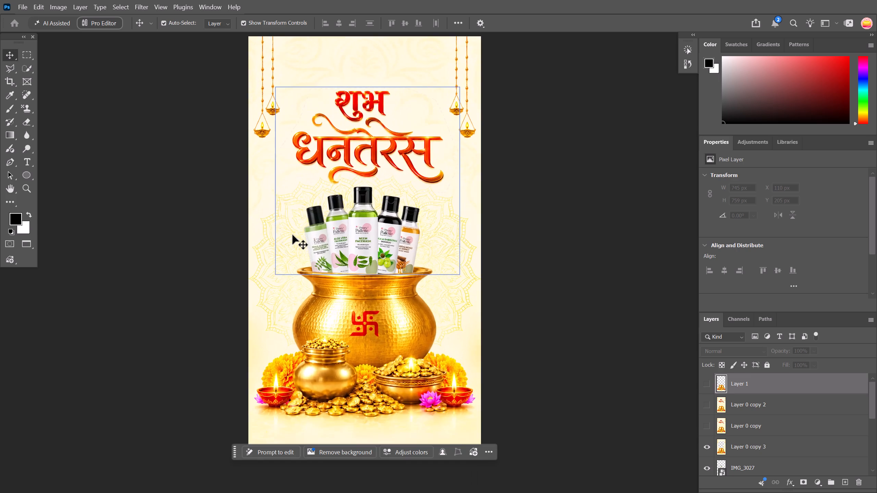
scroll(293, 235, "up", 3, "alt")
scroll(293, 235, "up", 4)
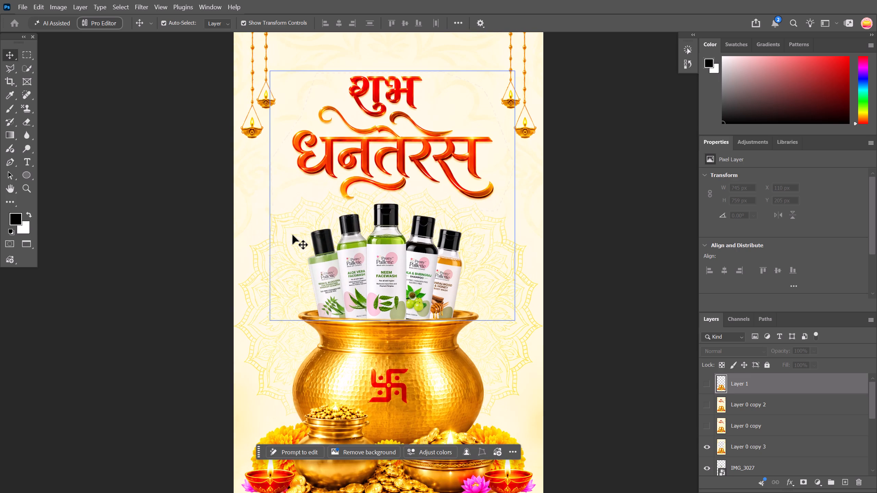
left_click(209, 272)
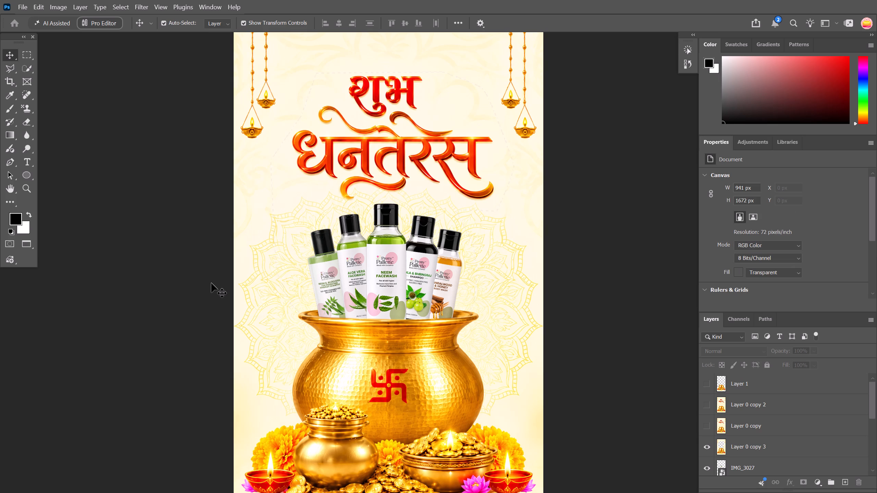
scroll(234, 283, "down", 8, "alt")
scroll(352, 333, "down", 7, "ctrl")
scroll(328, 308, "up", 5)
scroll(317, 295, "up", 5, "alt")
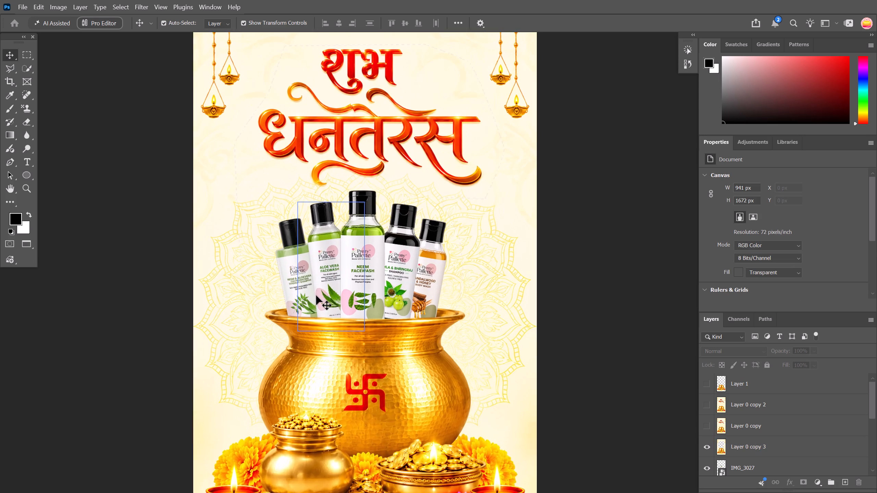
scroll(318, 294, "up", 5)
scroll(318, 294, "down", 3)
scroll(332, 330, "down", 3)
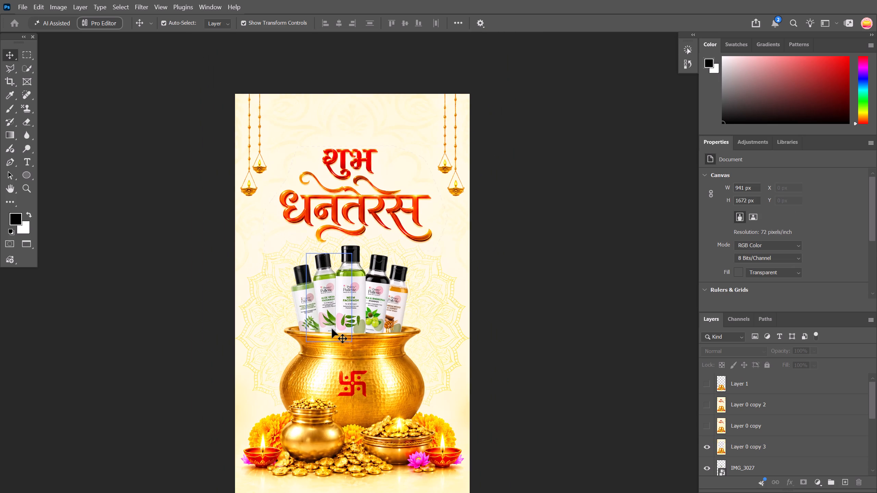
scroll(332, 329, "down", 1, "alt")
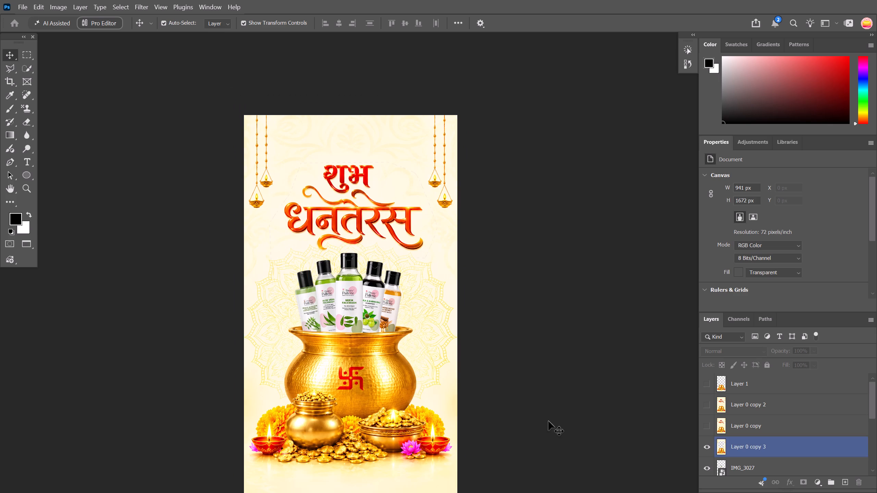
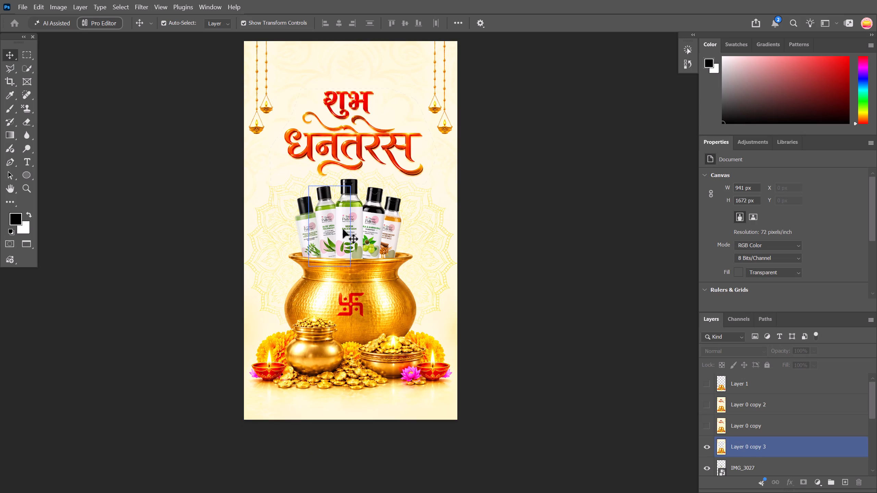
scroll(304, 239, "down", 8)
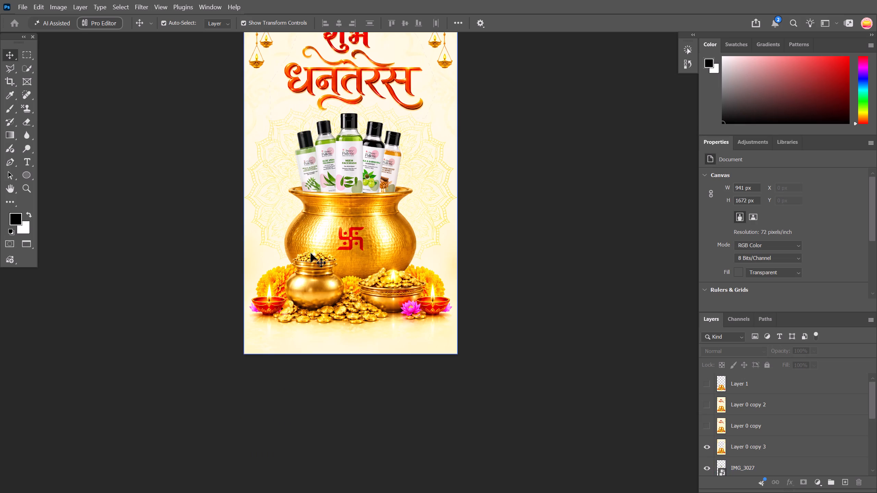
scroll(316, 332, "down", 3)
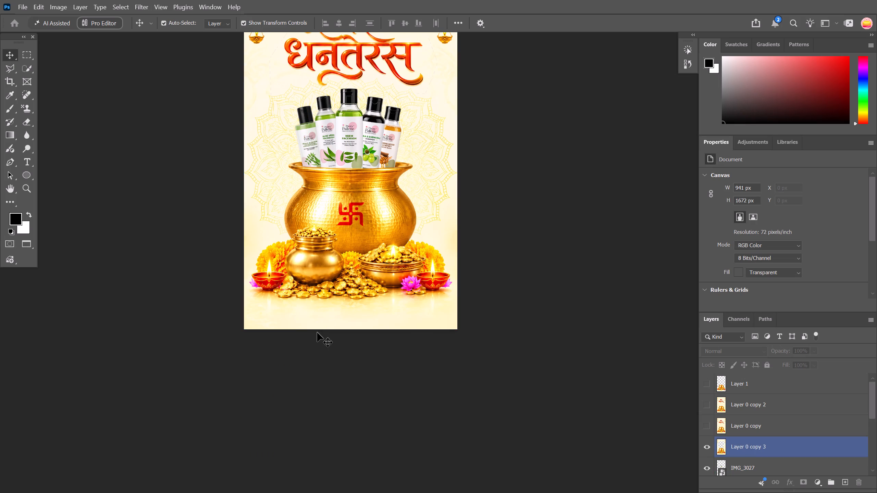
scroll(304, 325, "up", 5, "alt")
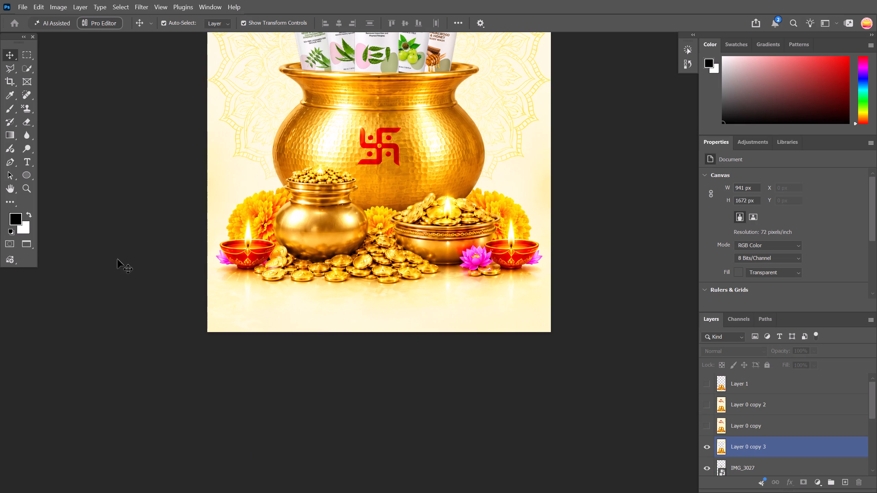
scroll(758, 459, "down", 11)
left_click(814, 487)
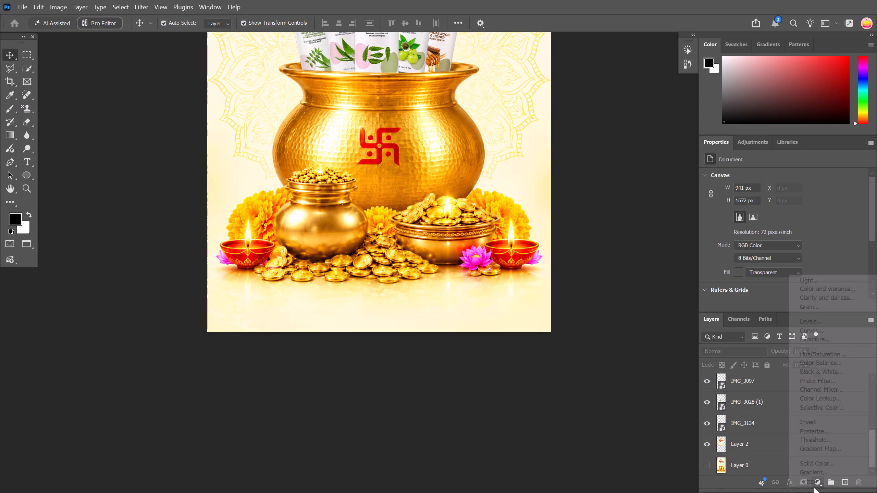
left_click(822, 469)
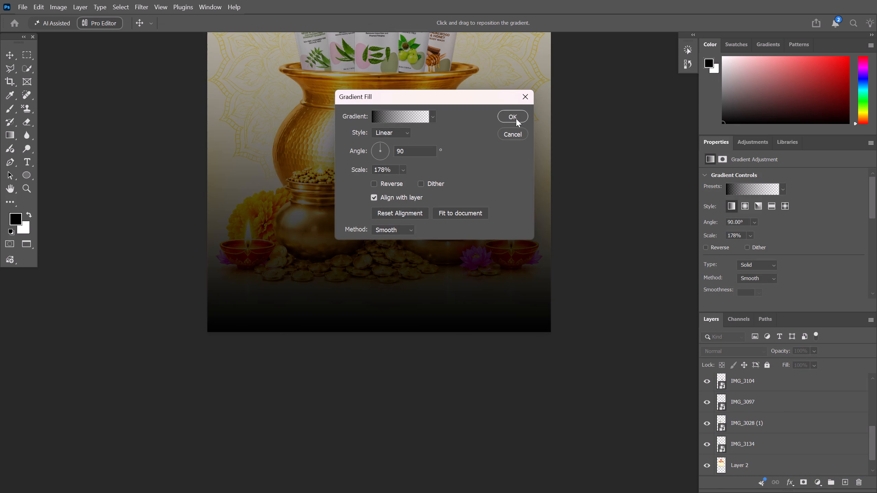
left_click(509, 121)
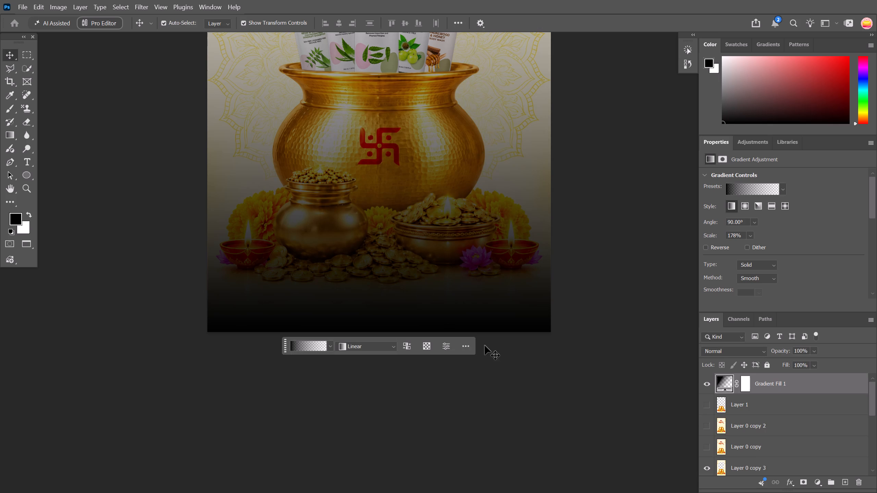
Hide the black gradient fill layer above the poster artwork.
left_click(776, 388)
right_click(777, 387)
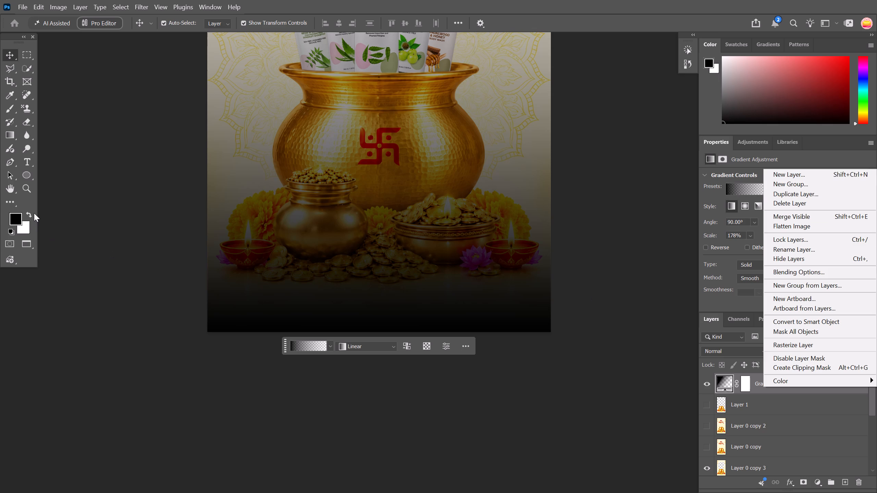
left_click(37, 239)
scroll(86, 239, "up", 6)
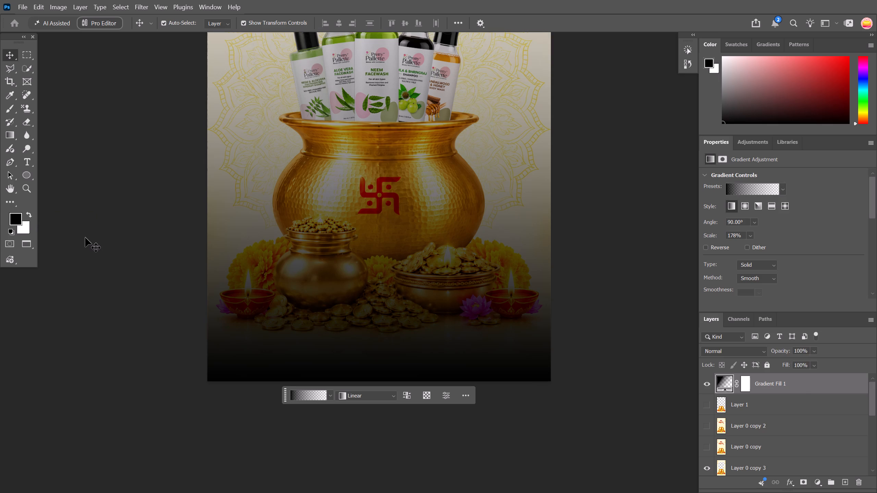
scroll(85, 238, "up", 6)
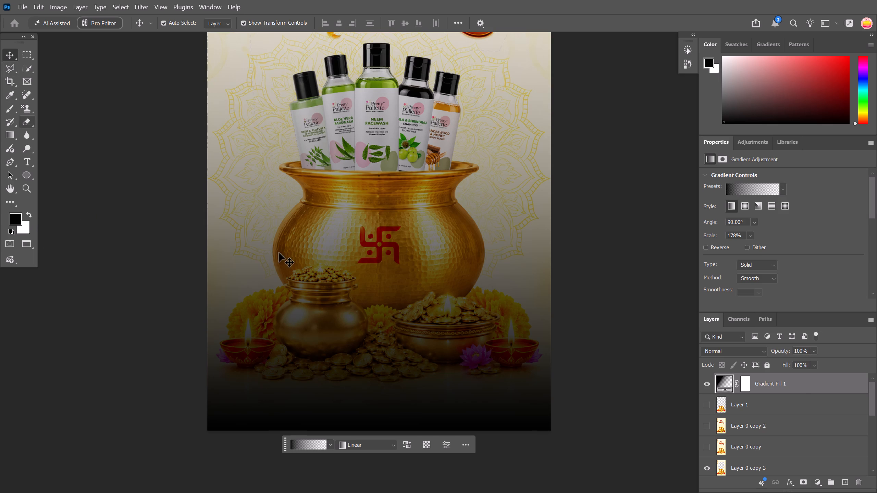
left_click(707, 384)
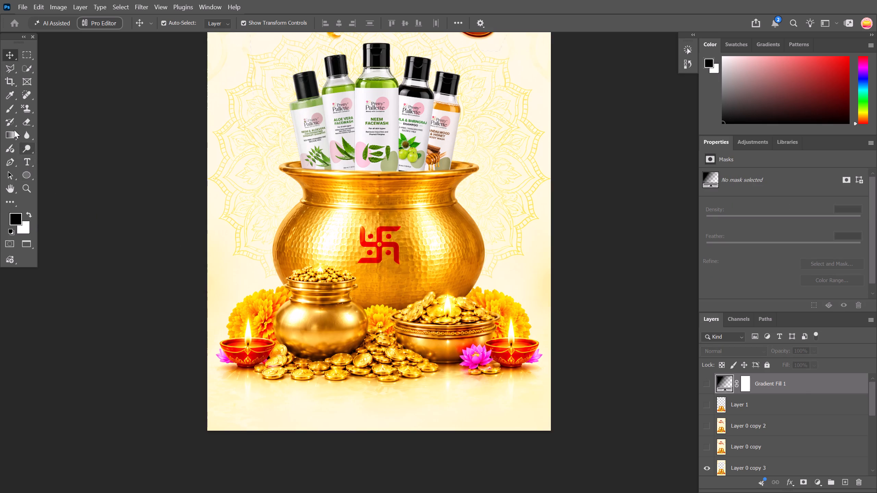
Sample the light yellow of the background mandala's outline as the foreground colour.
left_click(8, 91)
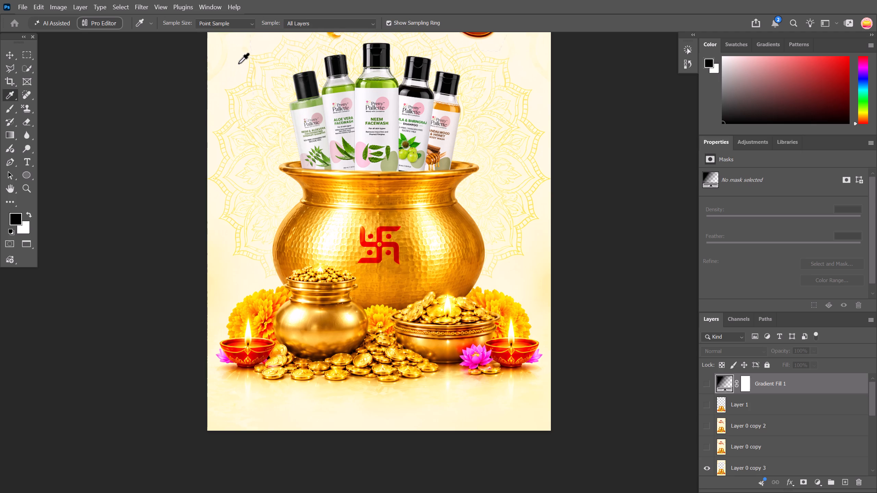
left_click_drag(236, 55, 233, 56)
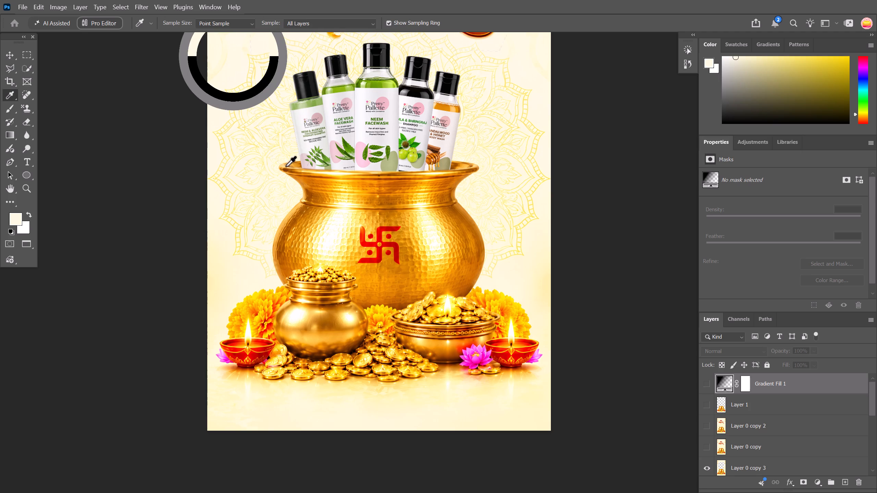
left_click(233, 111)
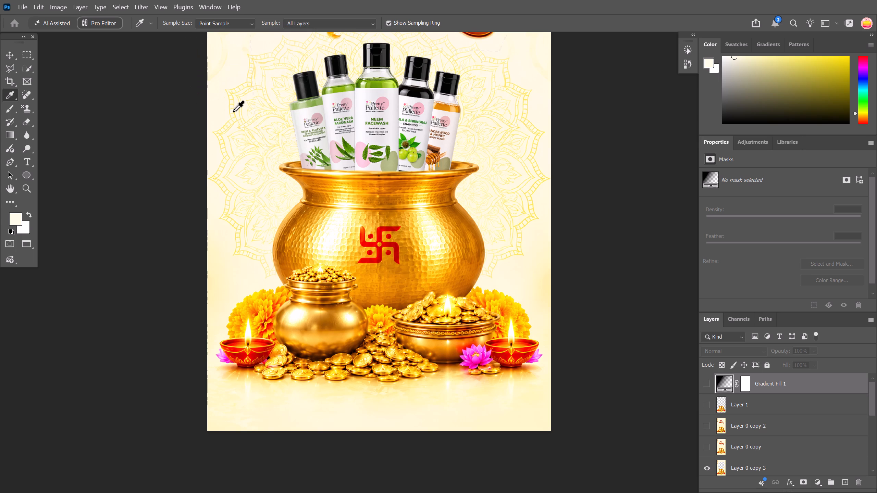
scroll(233, 111, "up", 6)
scroll(233, 111, "up", 17, "alt")
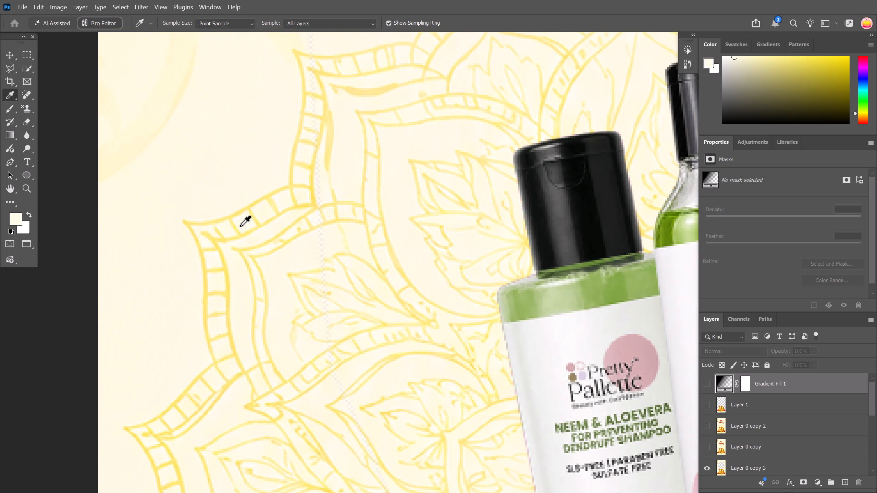
left_click(229, 216)
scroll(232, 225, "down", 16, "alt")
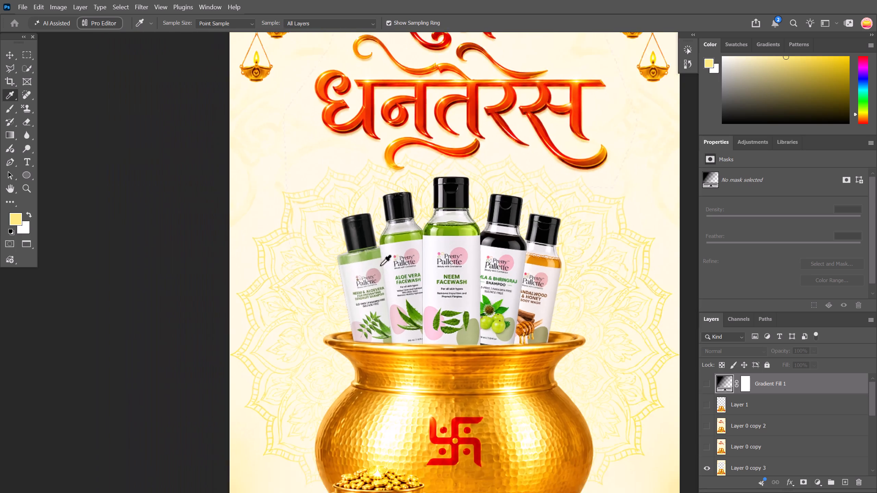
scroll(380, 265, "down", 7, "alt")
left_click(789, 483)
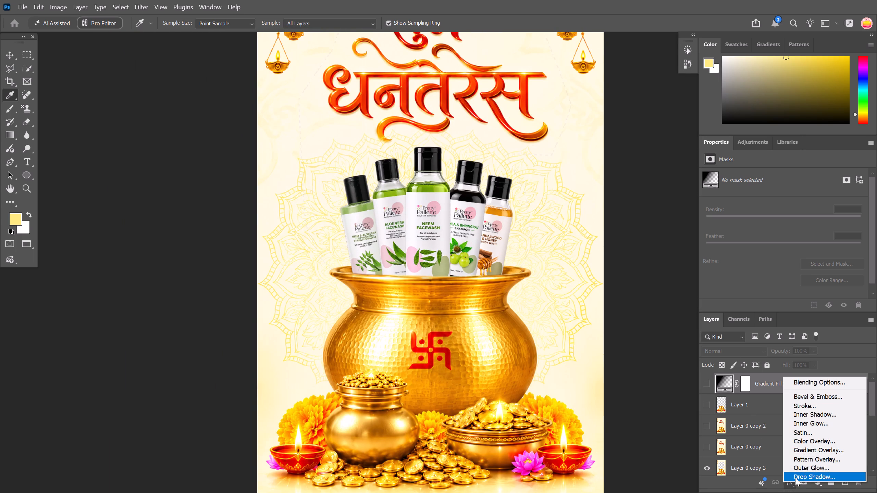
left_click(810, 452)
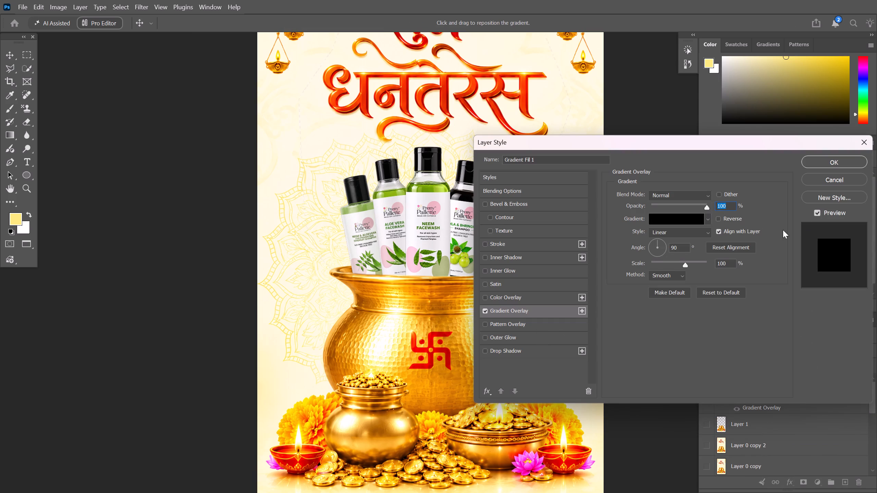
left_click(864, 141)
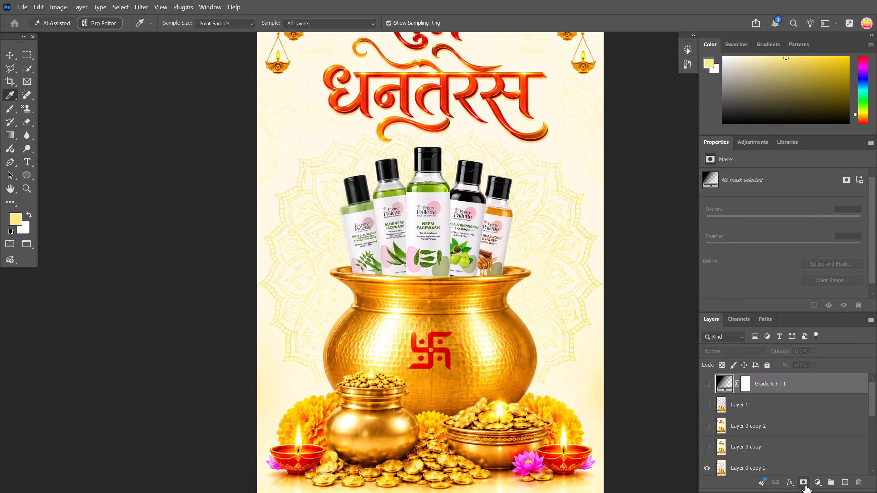
Add a light-yellow-to-transparent linear gradient fill layer at 90° and 178% scale, with the transparent stop moved to about 28%.
left_click(817, 481)
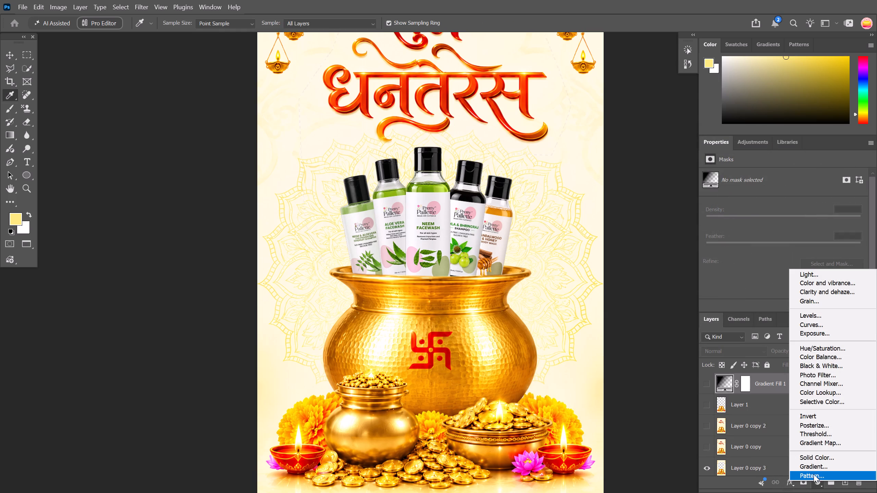
left_click(814, 464)
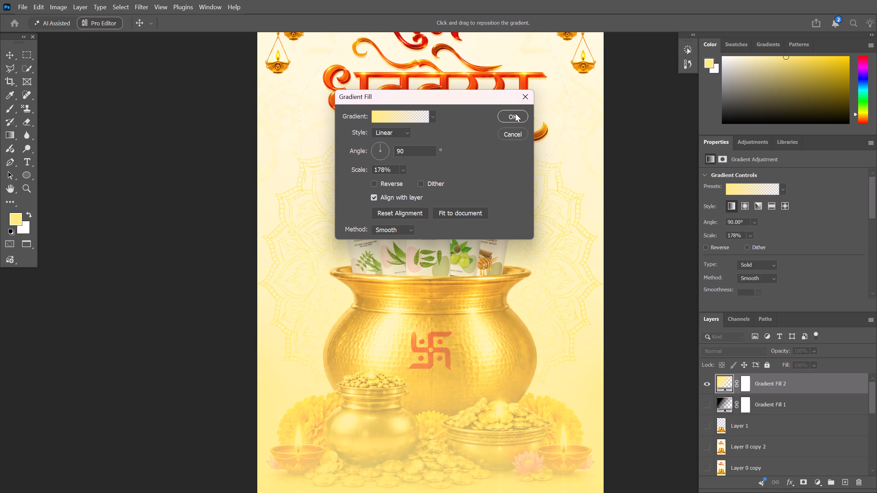
left_click(420, 117)
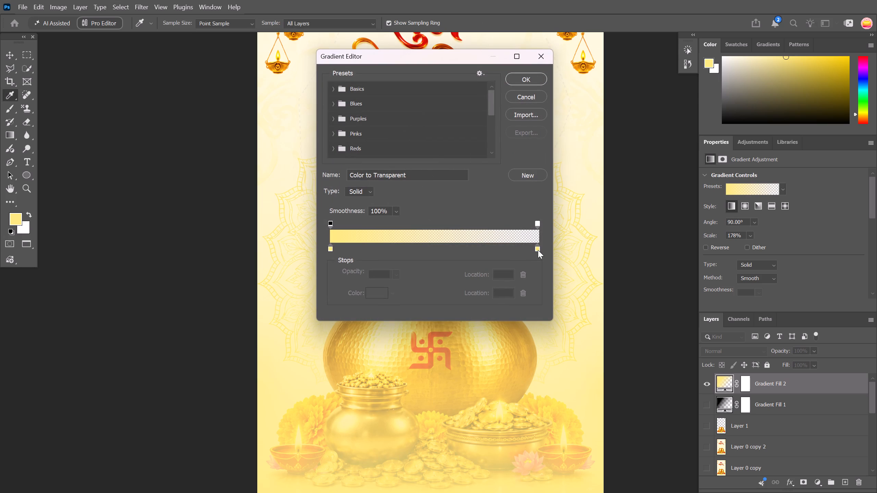
left_click_drag(538, 247, 402, 247)
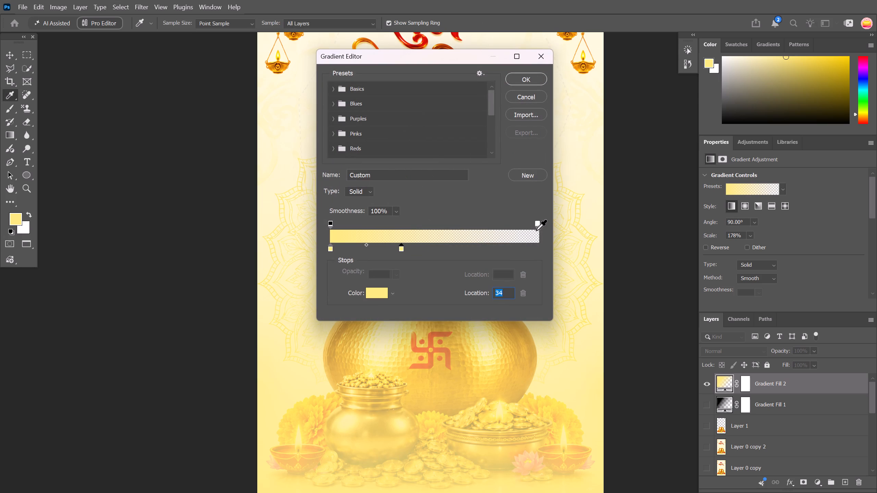
left_click_drag(538, 223, 411, 230)
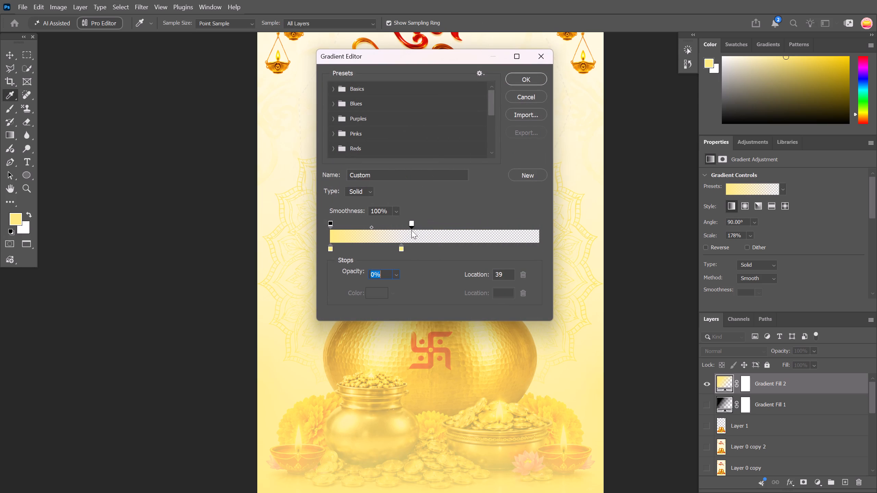
left_click_drag(411, 230, 398, 230)
left_click_drag(400, 249, 392, 247)
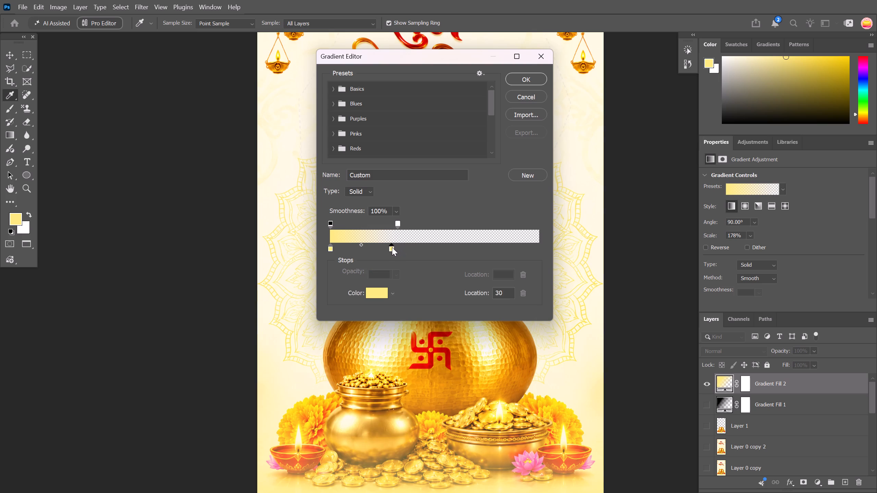
left_click_drag(392, 247, 387, 246)
left_click_drag(399, 222, 388, 222)
left_click(526, 79)
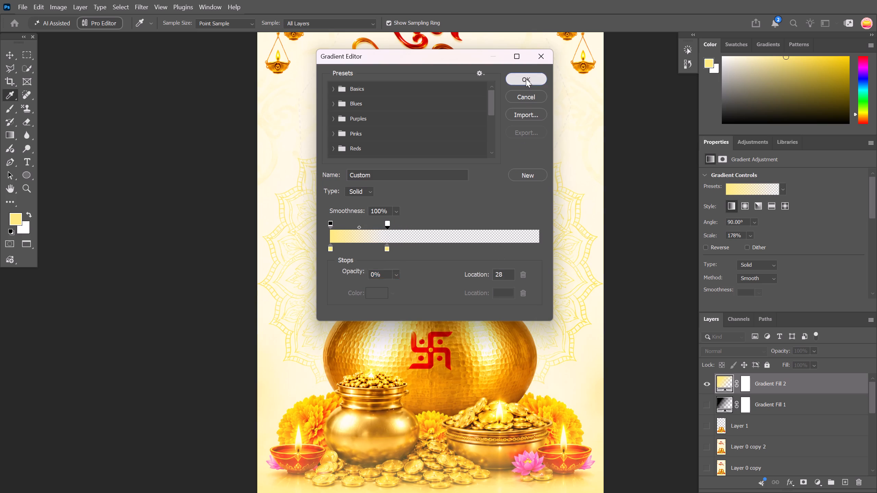
left_click(509, 104)
left_click(509, 110)
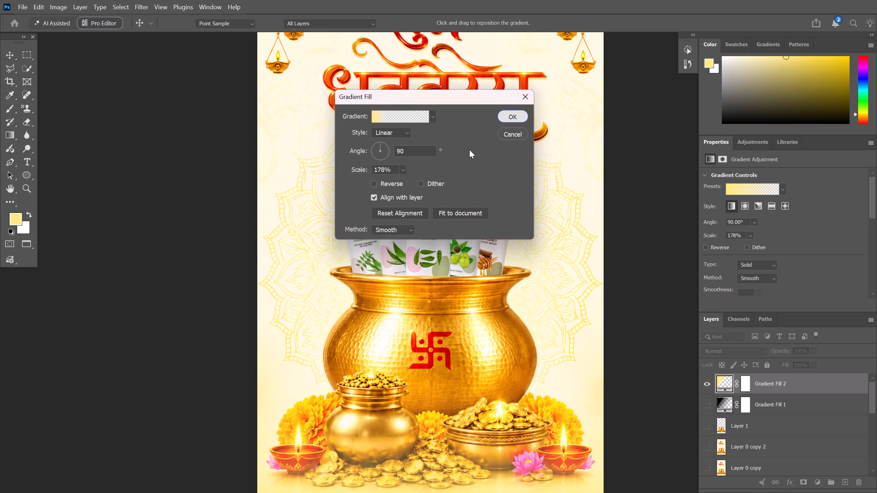
Sample the pale cream of the poster's background beside the title as the foreground colour.
scroll(174, 275, "down", 12)
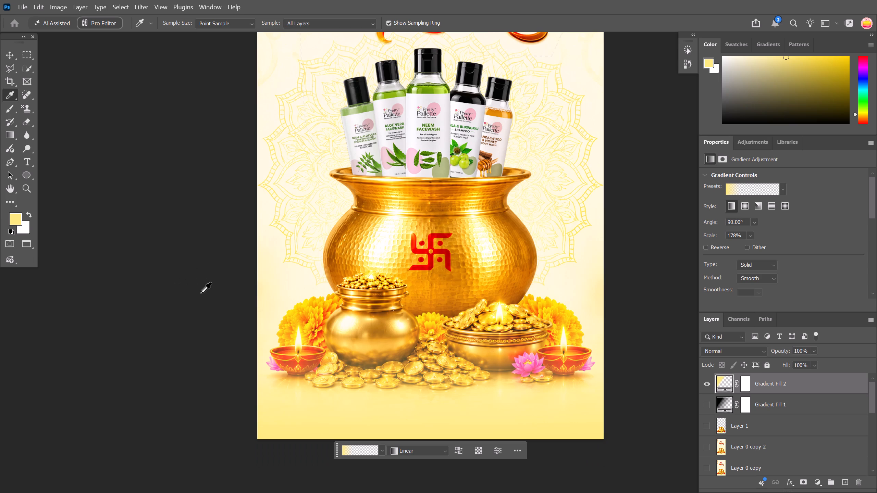
scroll(202, 295, "down", 7)
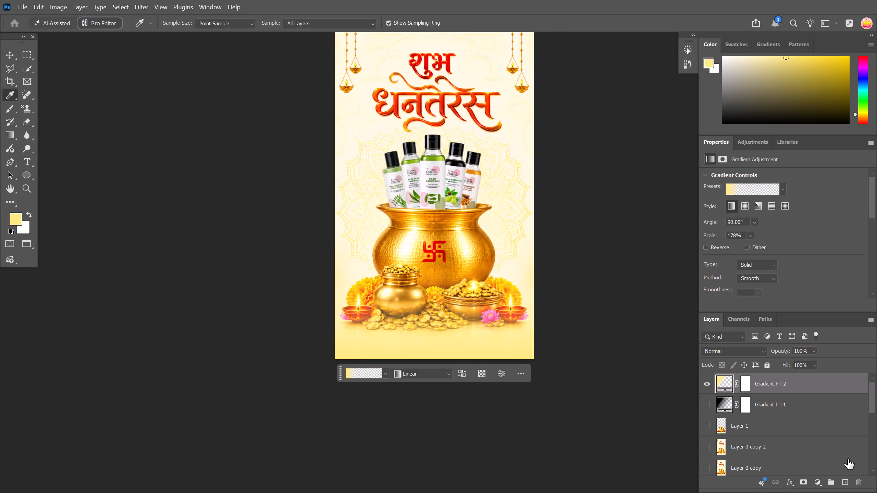
left_click(225, 326)
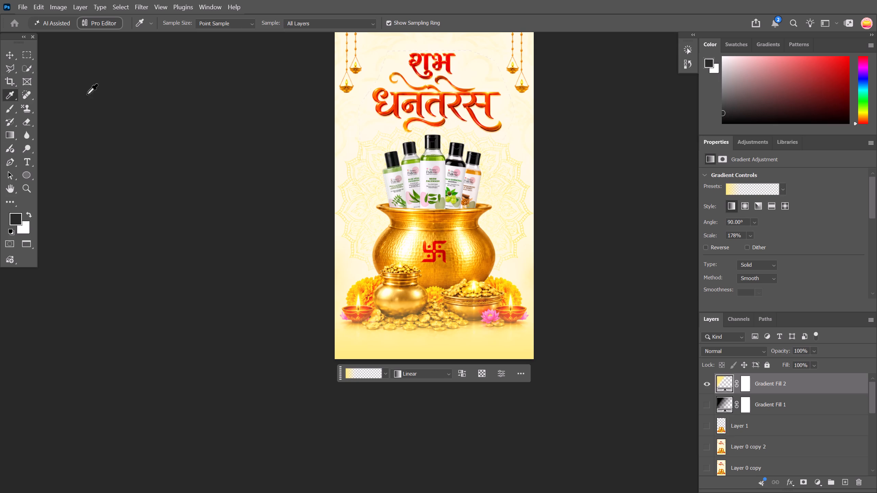
left_click(353, 103)
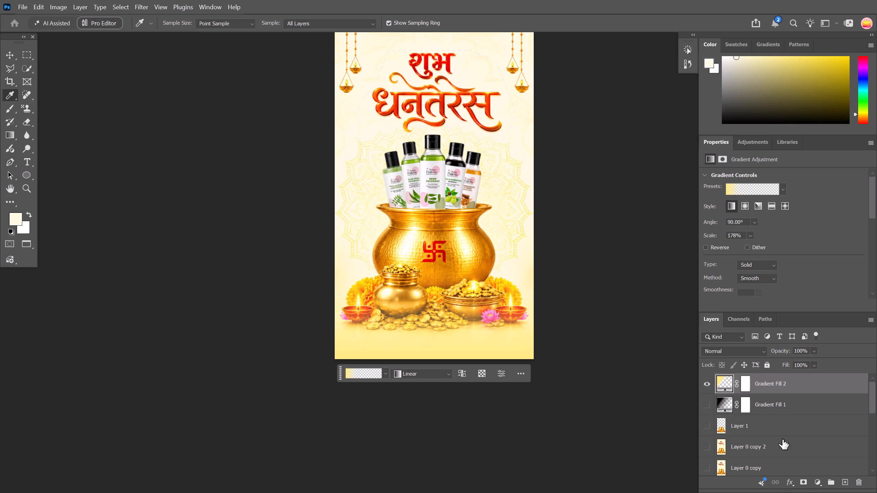
Add a cream-to-transparent linear gradient fill layer at 90° and 178% scale, with the transparent stop at 17% and the end colour stop near 25%.
left_click(817, 481)
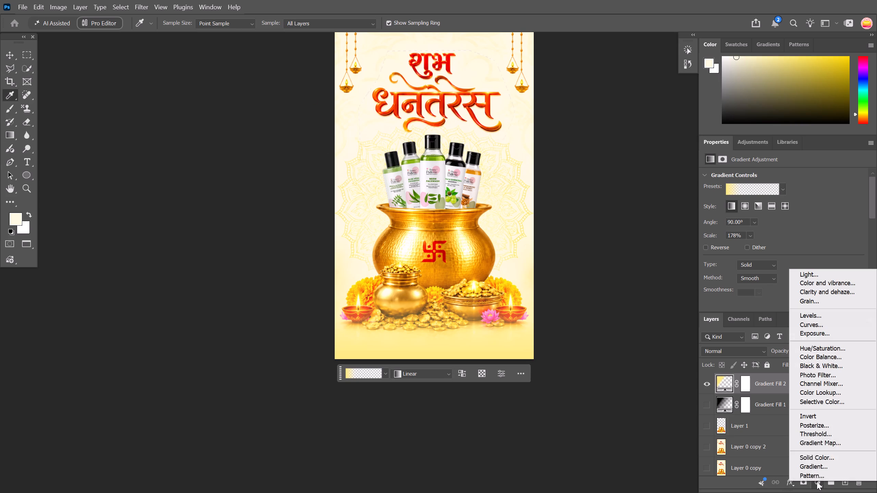
left_click(824, 463)
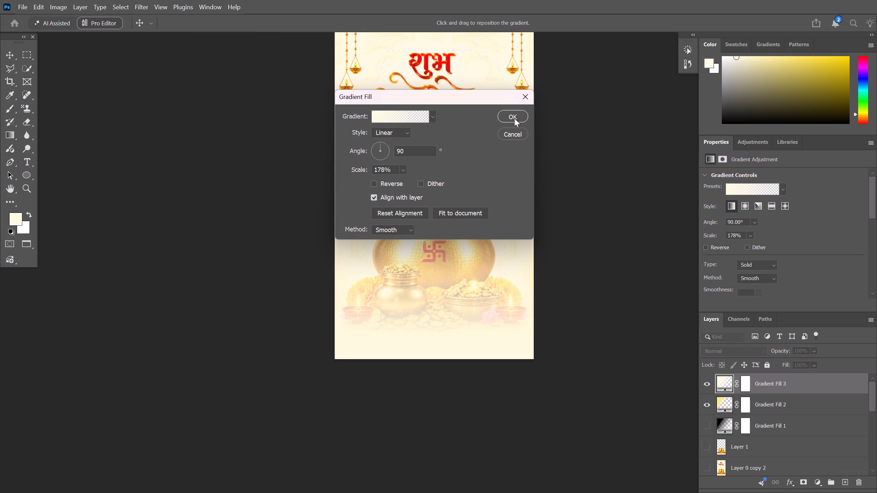
left_click(409, 114)
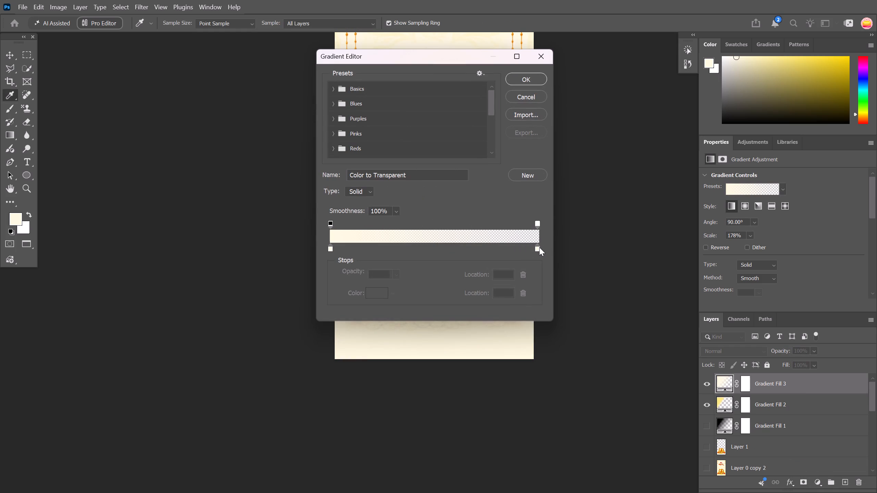
left_click_drag(539, 223, 385, 233)
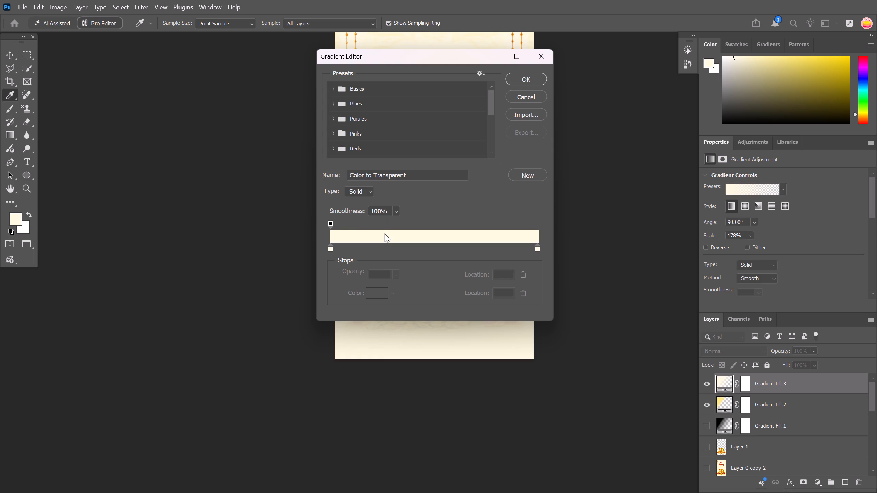
left_click_drag(385, 233, 367, 225)
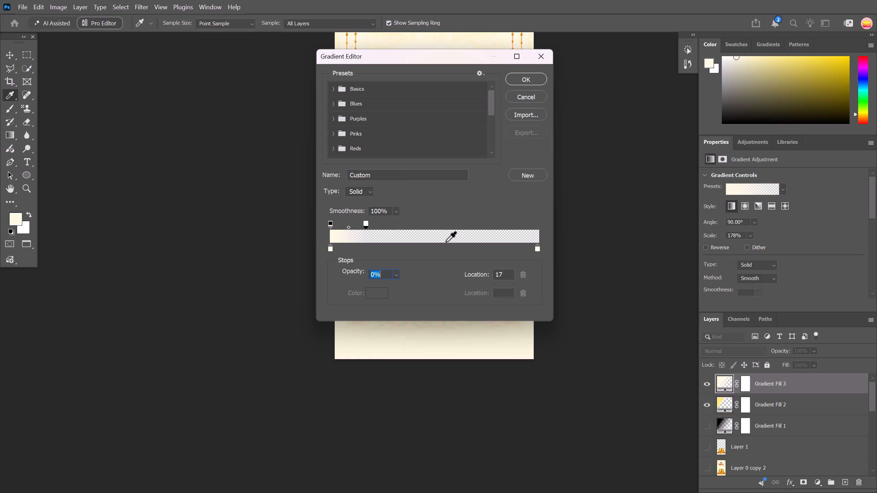
left_click_drag(538, 249, 383, 244)
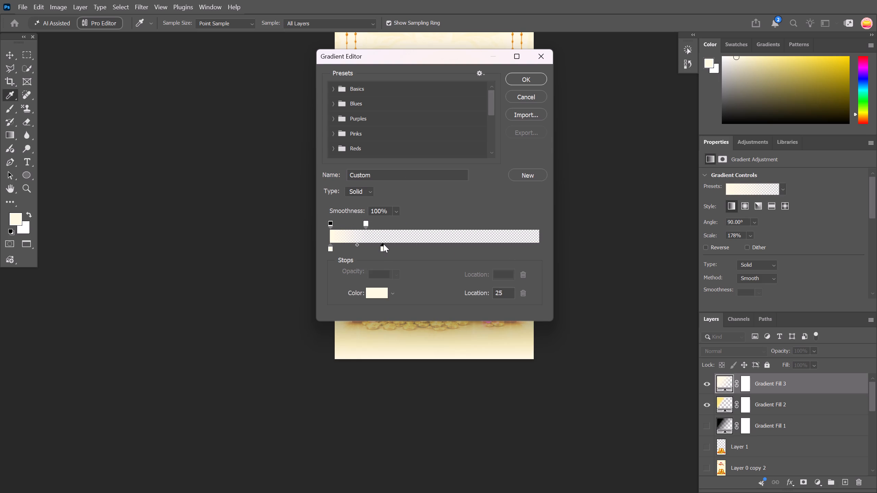
left_click_drag(383, 244, 379, 242)
left_click(539, 77)
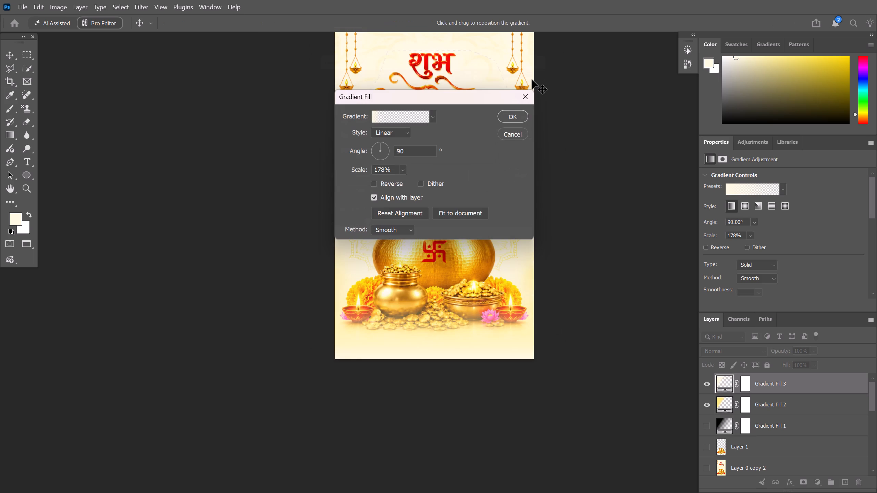
left_click_drag(520, 114, 513, 117)
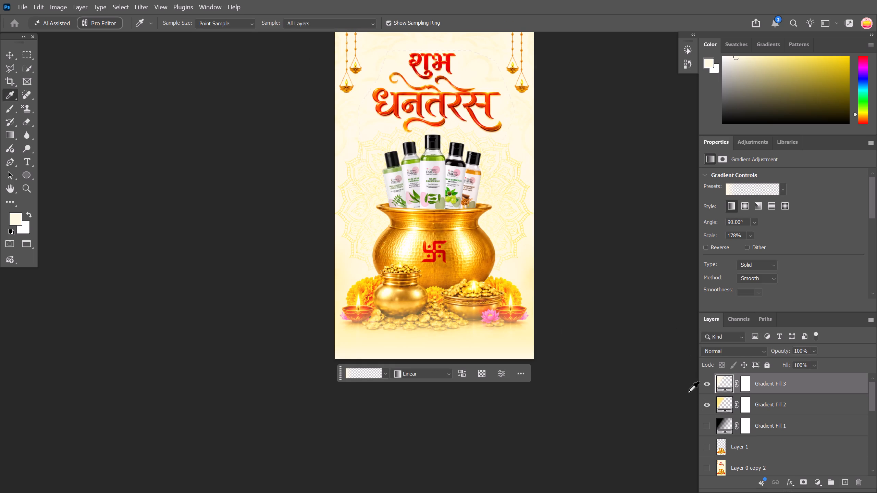
Hide the light yellow gradient fill layer beneath the cream one.
left_click(706, 401)
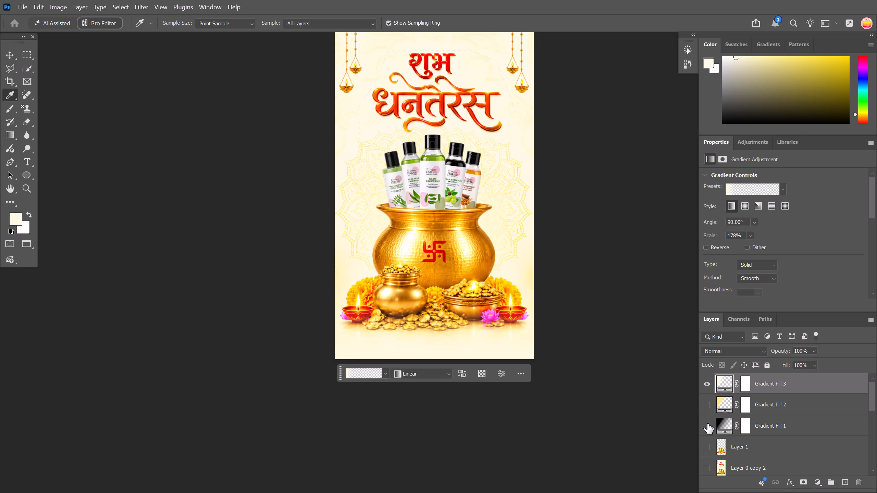
Set the foreground colour to black, 000000.
left_click(11, 219)
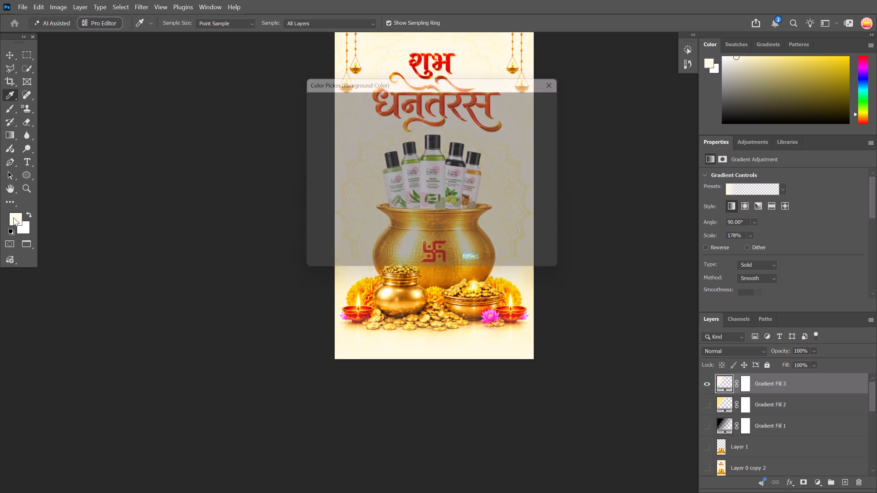
left_click_drag(330, 194, 704, 361)
left_click(535, 96)
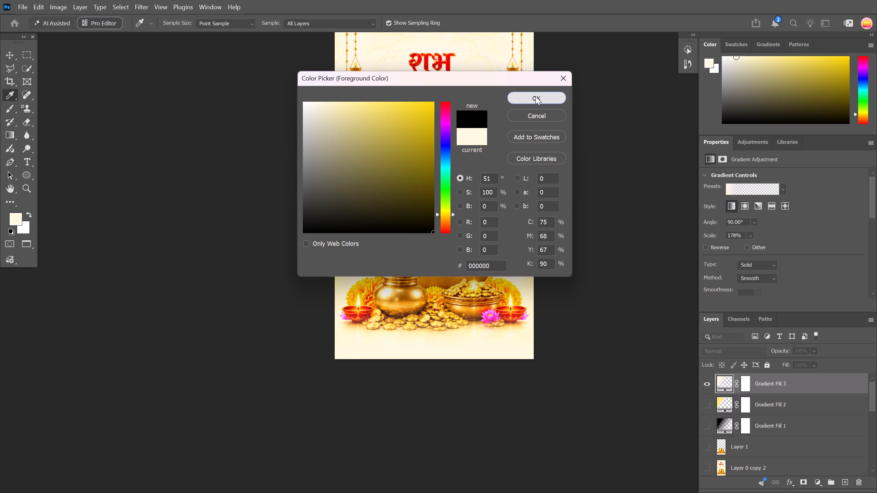
Add a black-to-transparent linear gradient fill layer at 90° and 178% scale, with the end colour stop at 24% and the transparent stop at 51%.
left_click(818, 486)
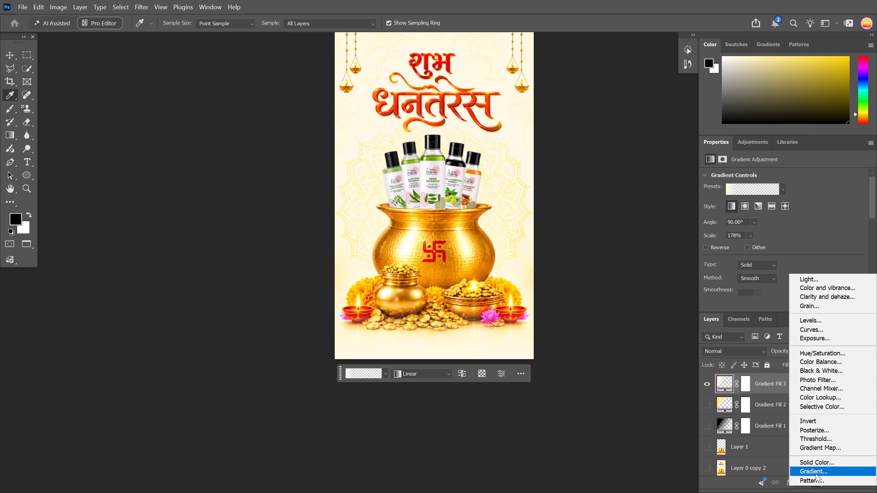
left_click(815, 472)
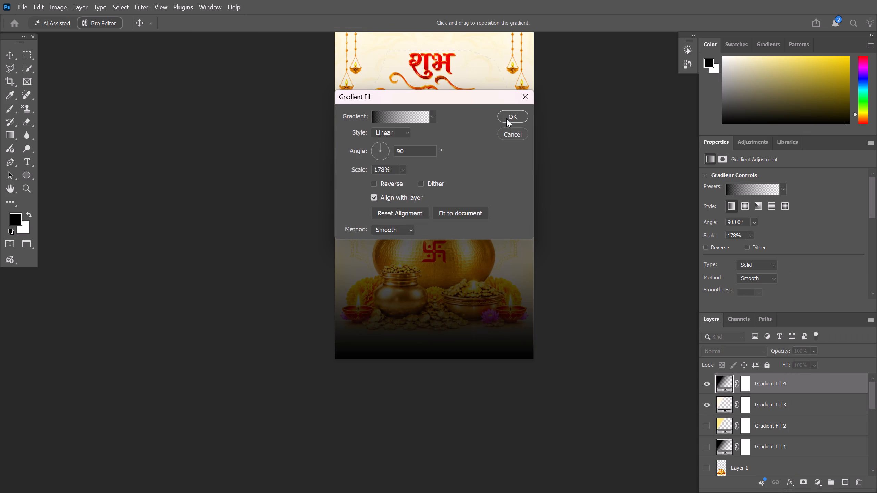
left_click(411, 114)
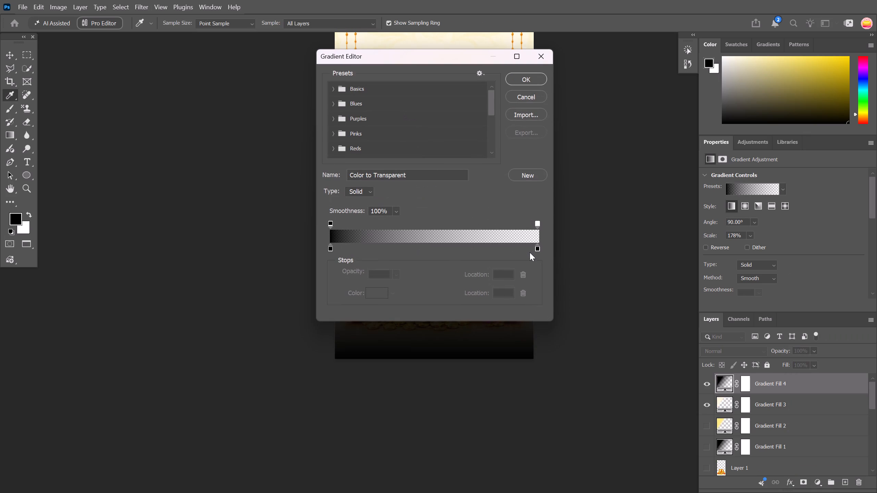
left_click_drag(536, 246, 391, 247)
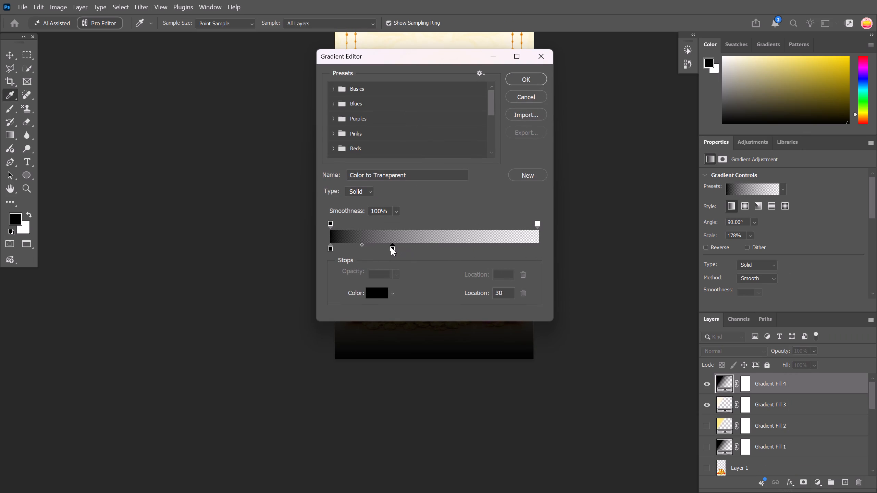
left_click_drag(391, 247, 380, 245)
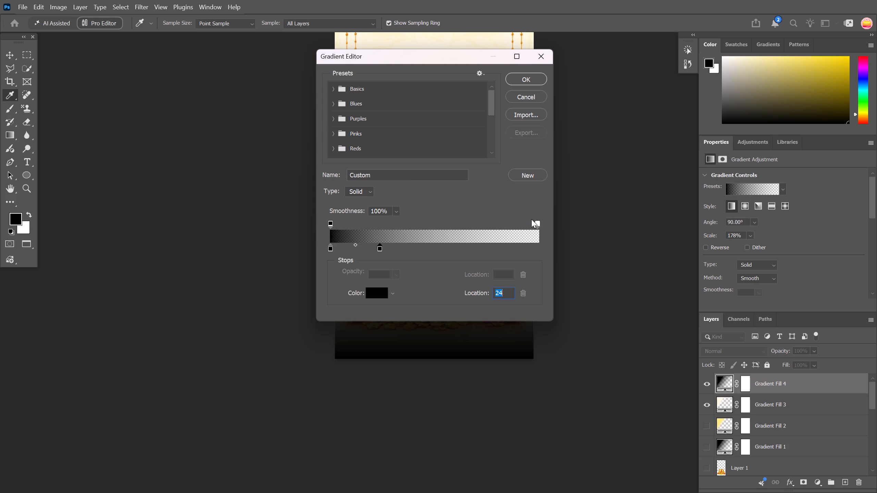
left_click_drag(527, 218, 507, 219)
left_click_drag(534, 222, 513, 225)
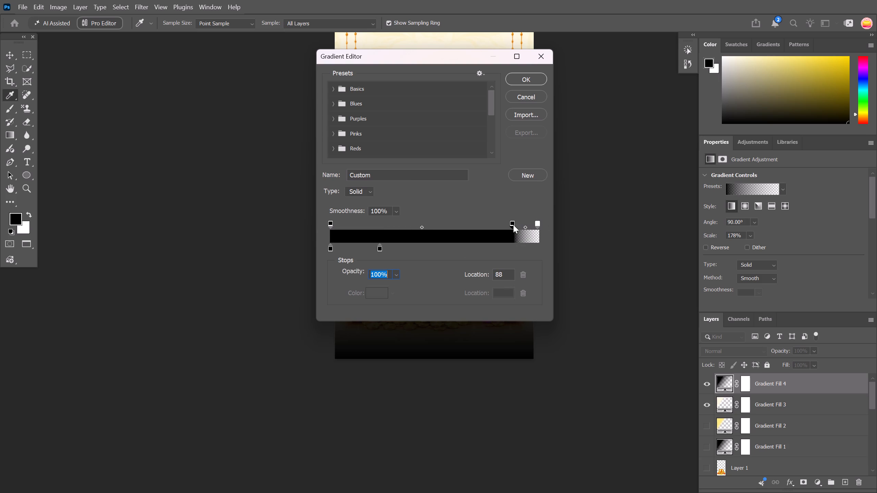
key("ctrl+z")
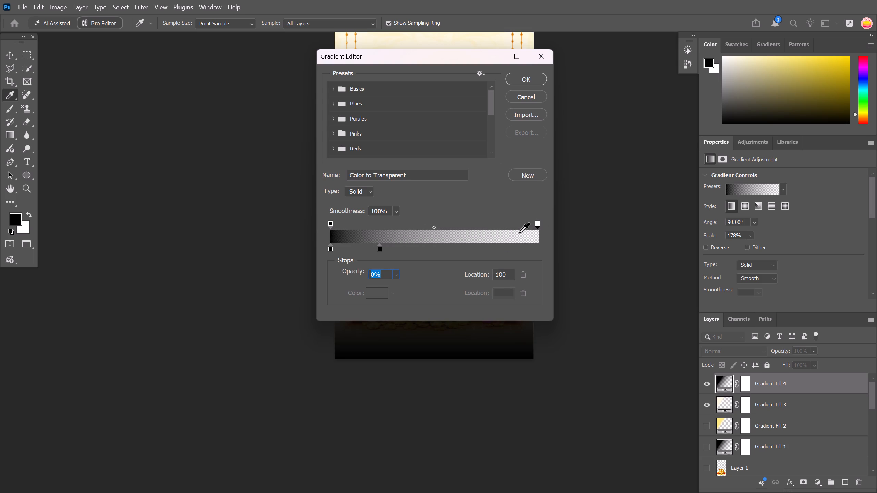
left_click_drag(536, 222, 440, 226)
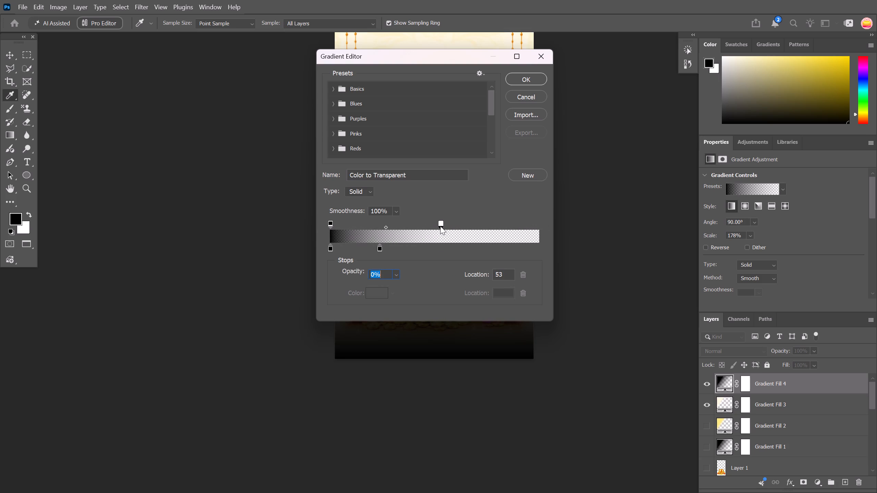
left_click_drag(440, 226, 442, 226)
left_click_drag(442, 226, 436, 227)
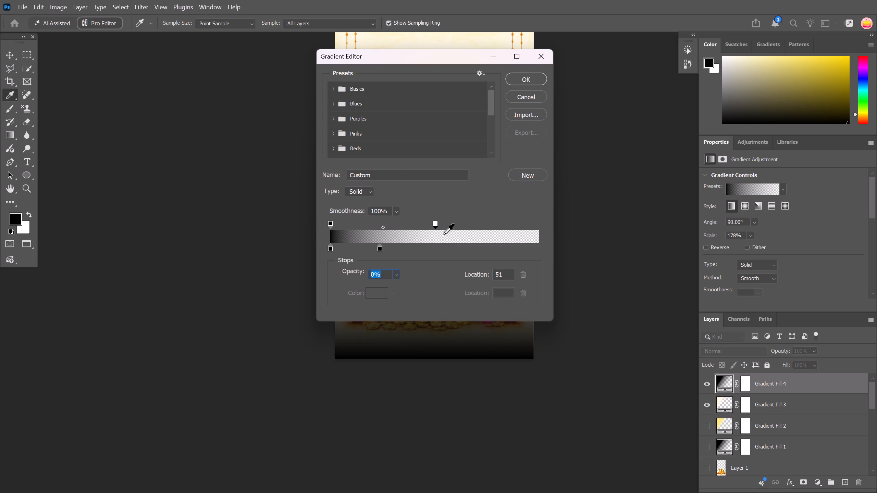
left_click(530, 80)
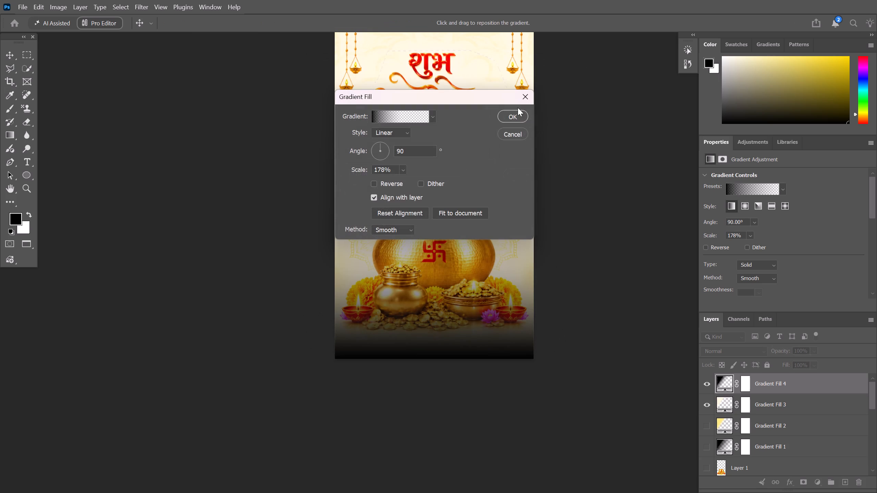
left_click_drag(515, 123, 512, 122)
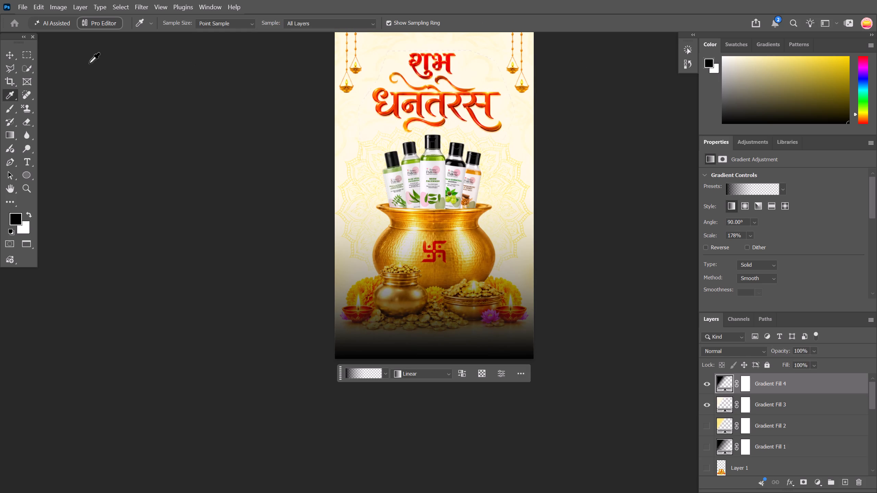
Hide the black gradient fill layer and show the light yellow gradient fill layer again.
left_click(8, 54)
left_click(118, 91)
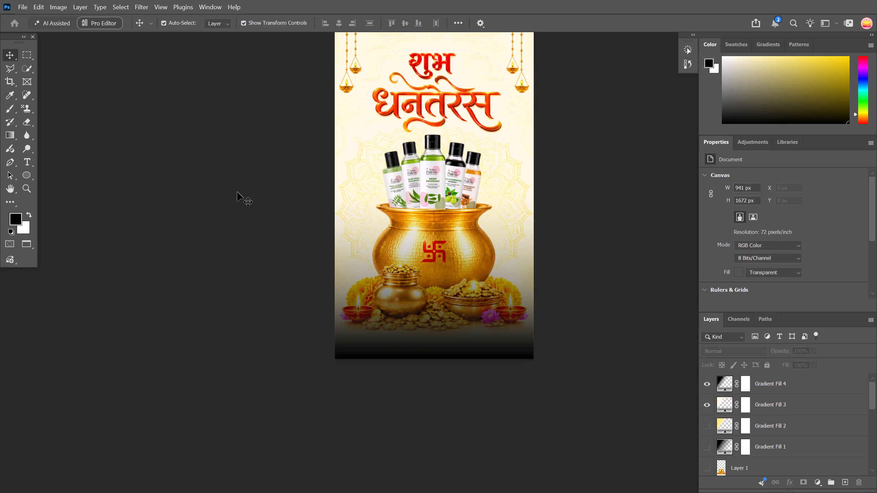
scroll(259, 207, "down", 6)
scroll(231, 297, "down", 6)
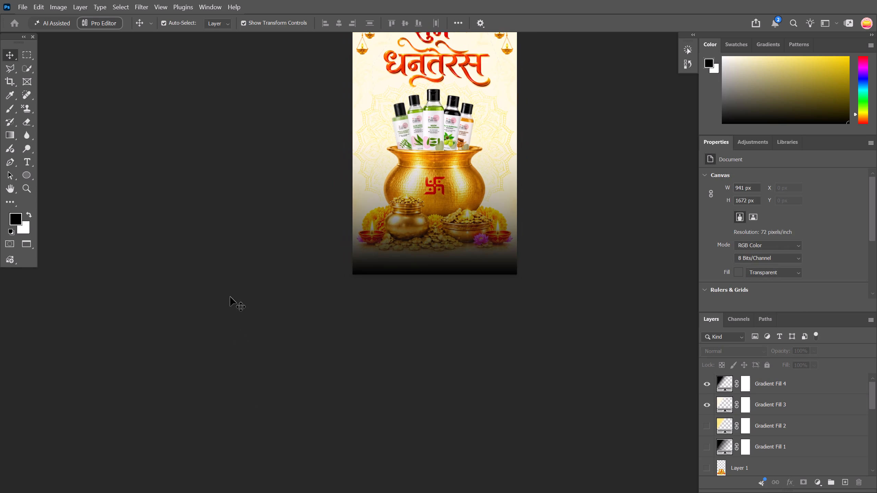
scroll(230, 297, "up", 6)
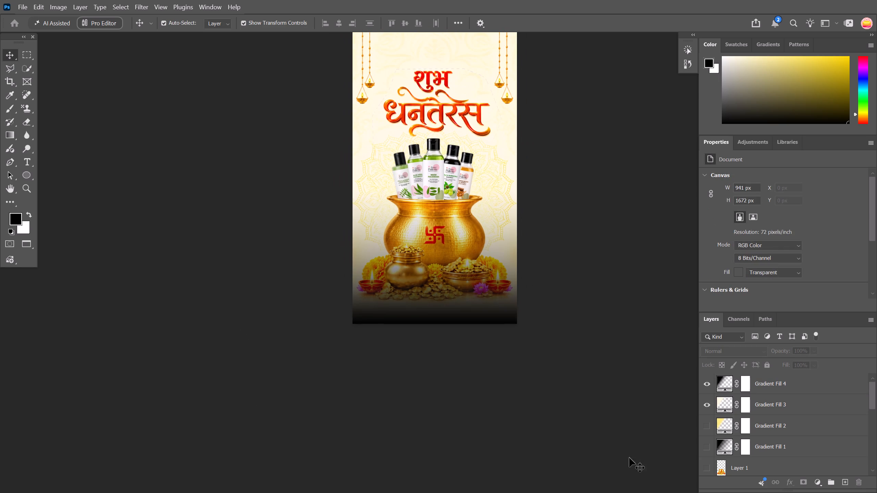
left_click(707, 379)
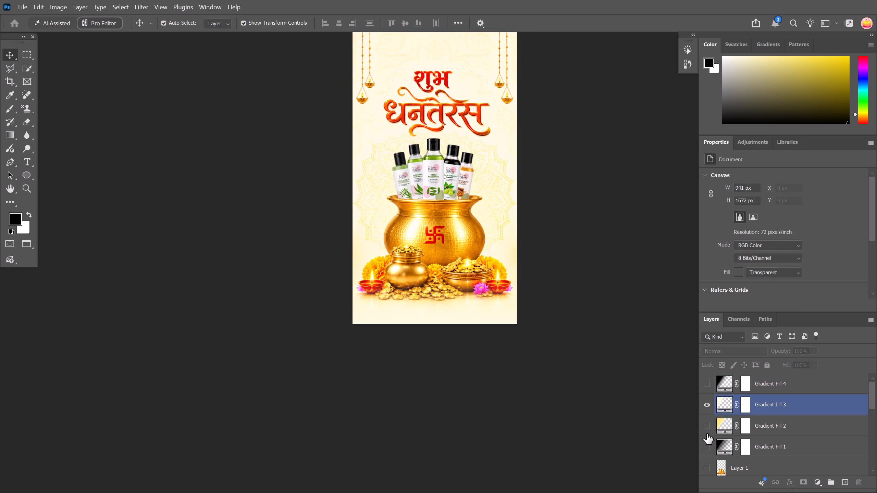
left_click(707, 426)
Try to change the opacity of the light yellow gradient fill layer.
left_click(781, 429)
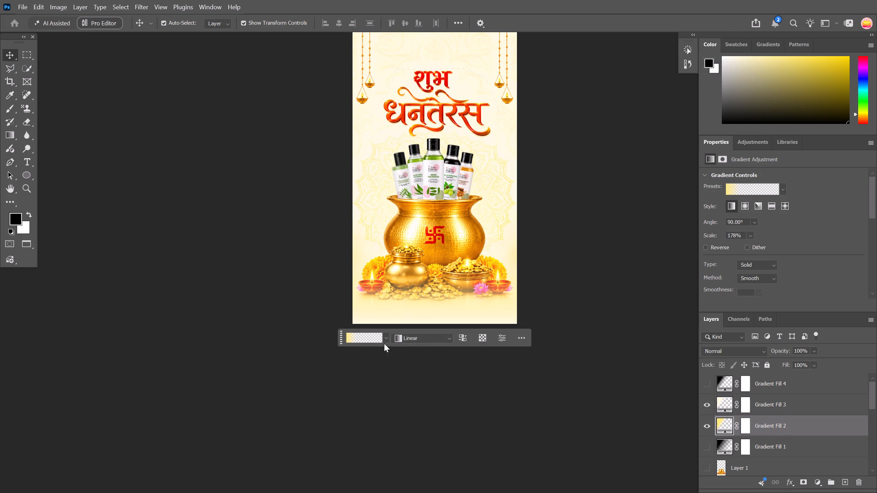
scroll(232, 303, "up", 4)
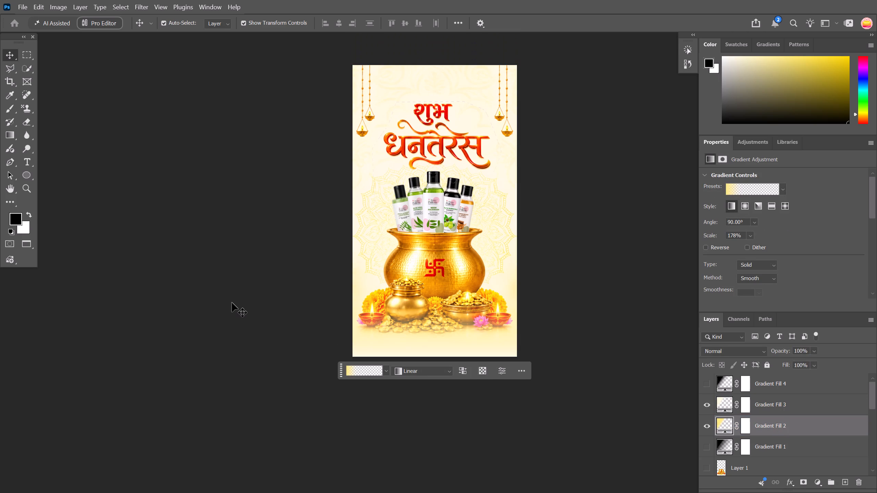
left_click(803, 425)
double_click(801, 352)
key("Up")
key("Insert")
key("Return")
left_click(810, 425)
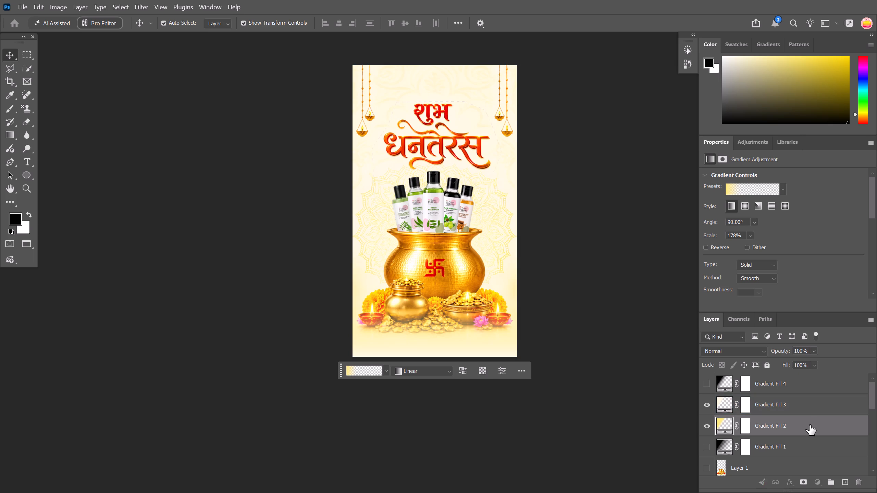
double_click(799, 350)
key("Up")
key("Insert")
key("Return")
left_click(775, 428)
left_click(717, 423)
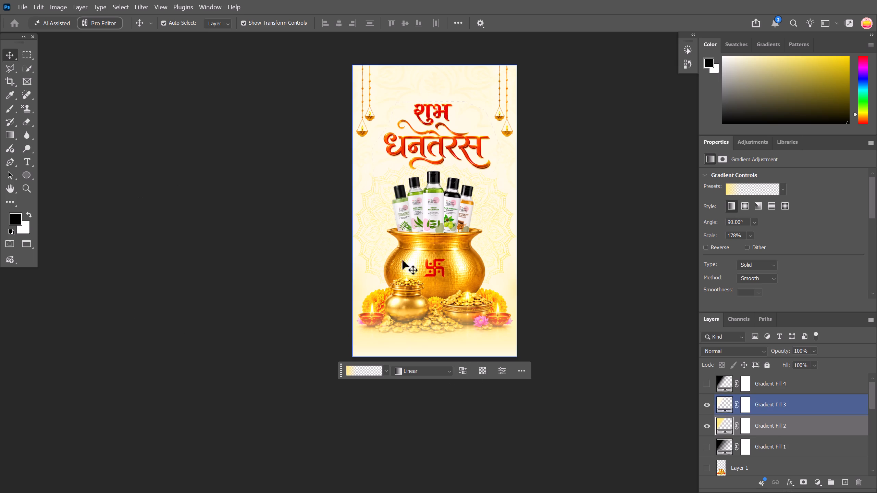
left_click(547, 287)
Set the opacity of the light yellow gradient fill layer to 78%.
left_click(803, 431)
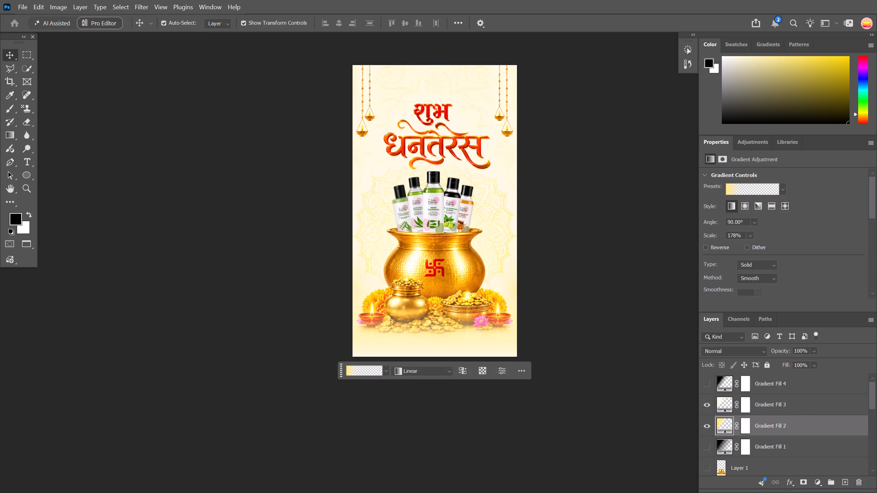
left_click_drag(787, 352, 747, 361)
left_click_drag(747, 361, 622, 377)
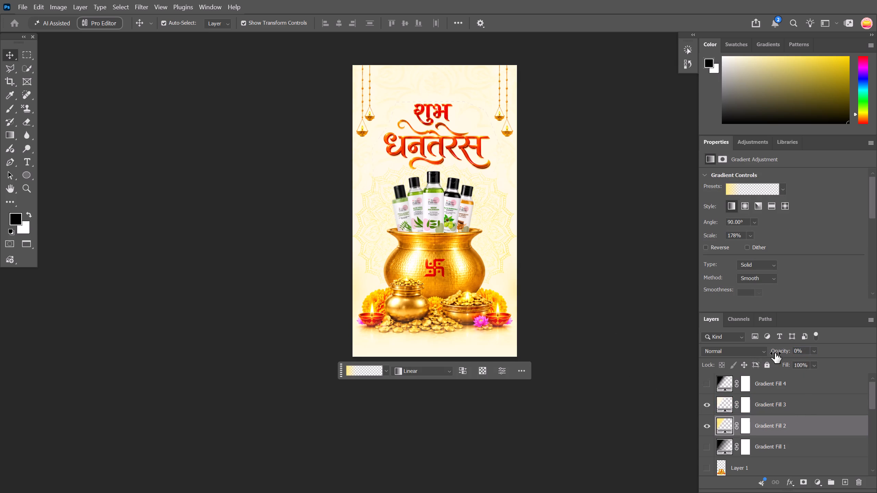
left_click_drag(784, 353, 800, 352)
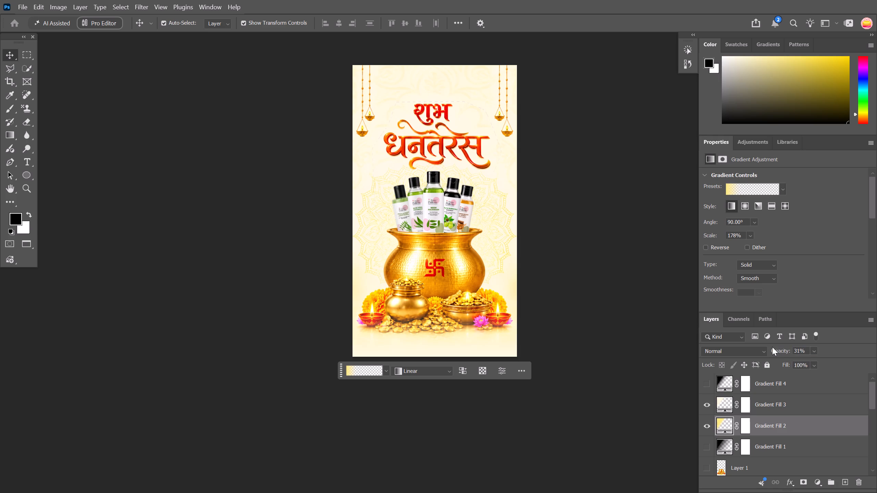
left_click_drag(779, 353, 813, 353)
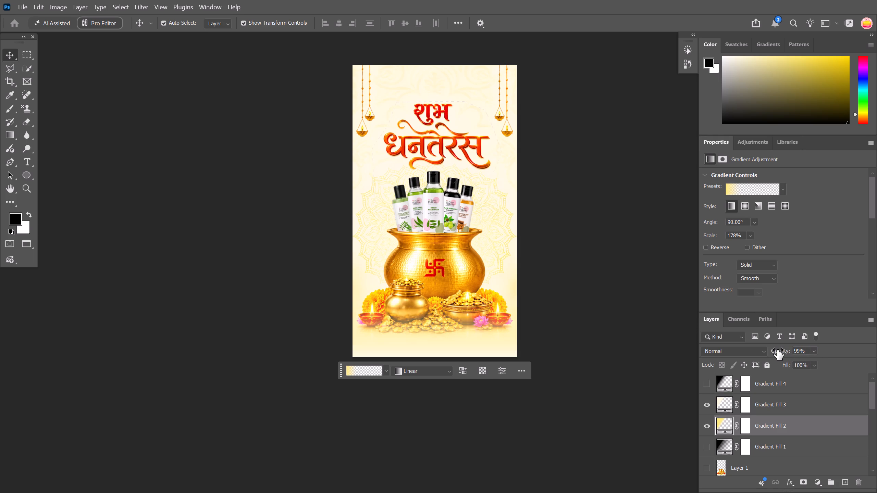
left_click_drag(780, 350, 770, 353)
Hide the cream gradient fill layer and compare the poster with and without the light yellow gradient, leaving the yellow one shown.
left_click(5, 55)
left_click(258, 130)
scroll(336, 304, "down", 4)
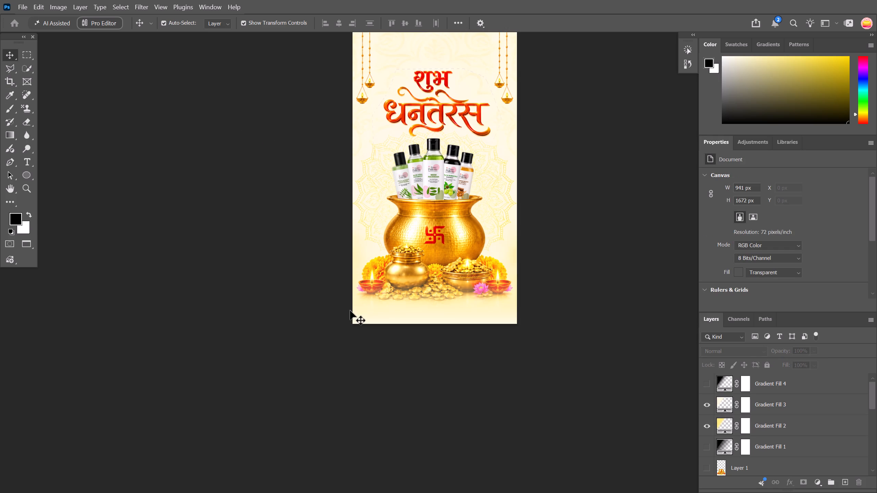
scroll(352, 310, "up", 7)
scroll(367, 428, "down", 1)
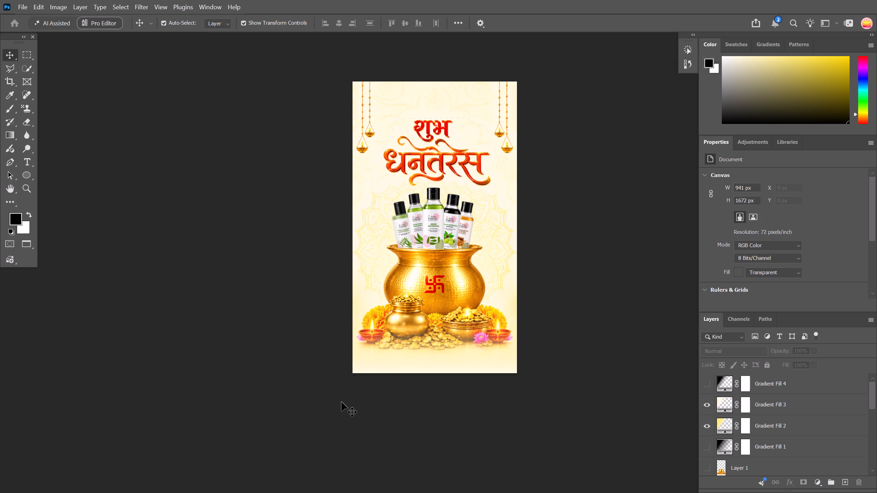
left_click(710, 404)
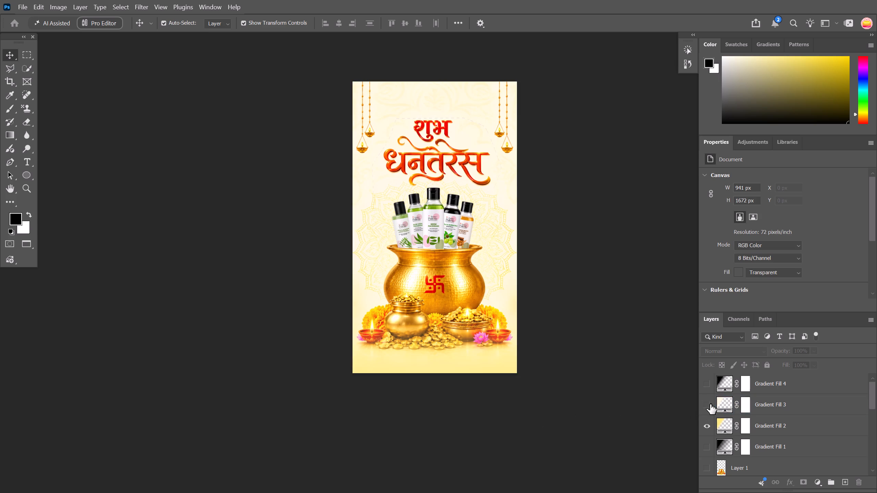
left_click(707, 429)
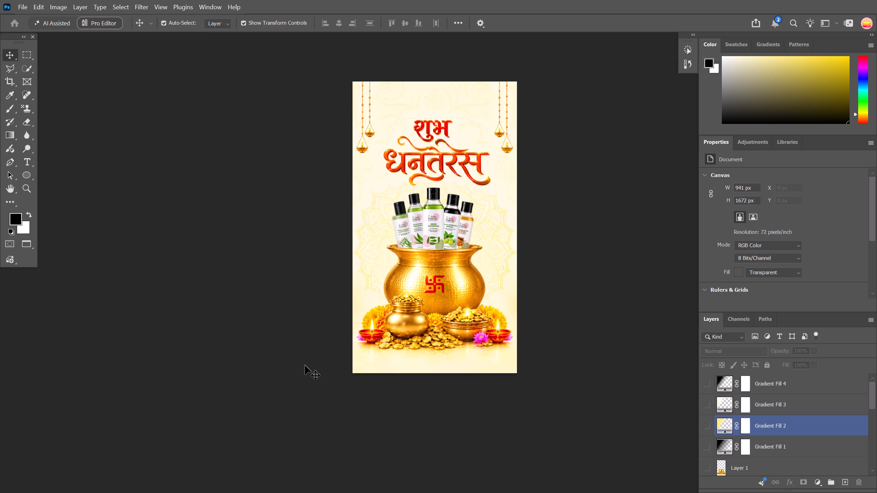
left_click(707, 426)
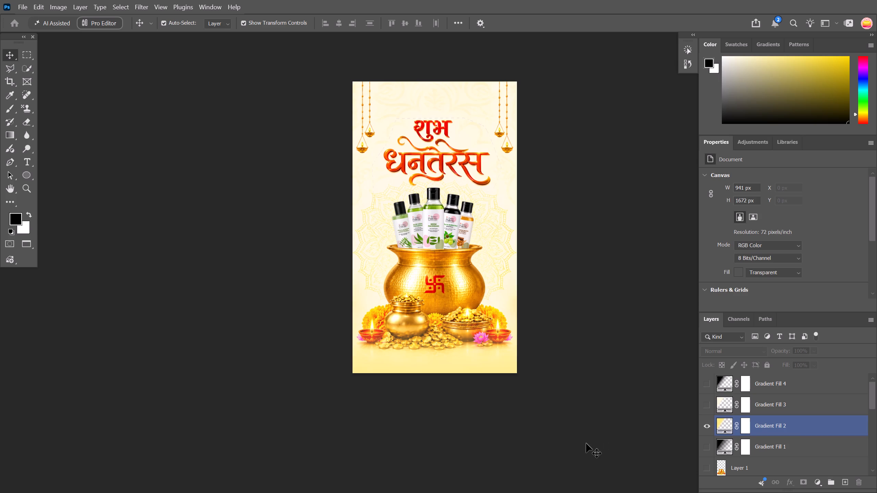
Paste the tagline "Glow & Prosper This Dhanteras with Pretty Pallette" as text below the coins, above the light yellow gradient layer.
left_click(803, 425)
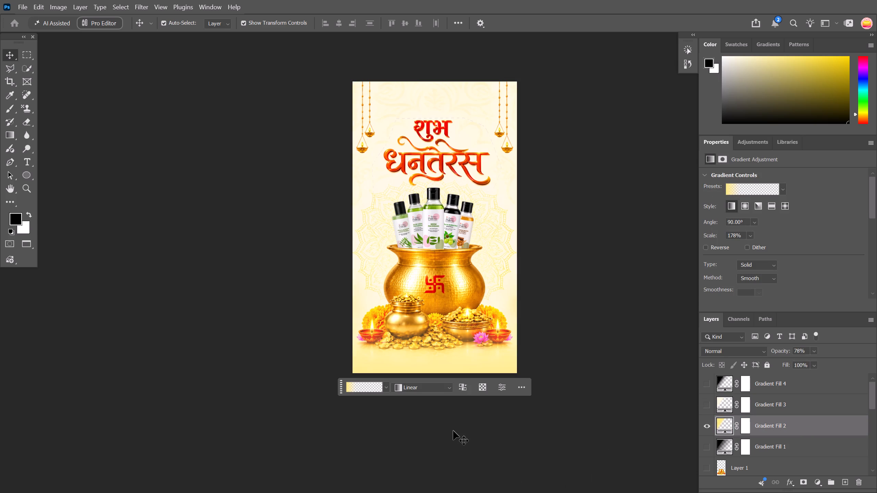
scroll(460, 424, "down", 6)
scroll(459, 424, "down", 3, "ctrl")
scroll(359, 362, "up", 7)
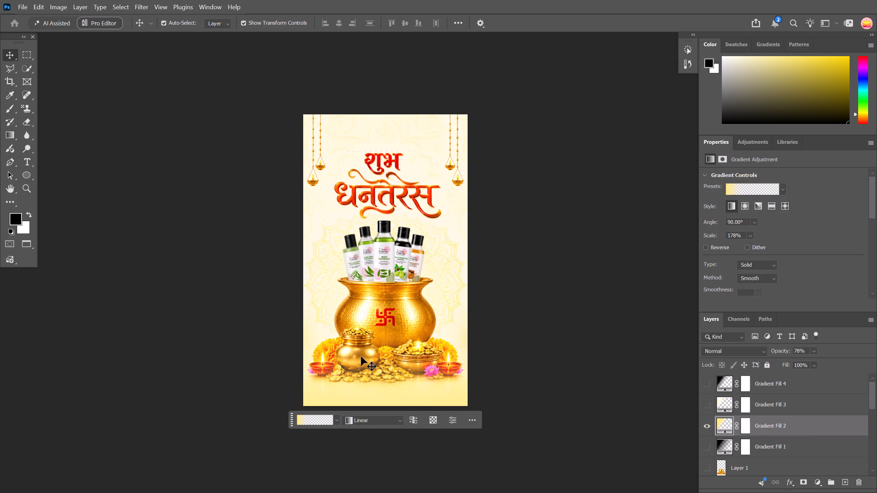
scroll(361, 356, "up", 4, "alt")
scroll(363, 368, "up", 5)
left_click(28, 162)
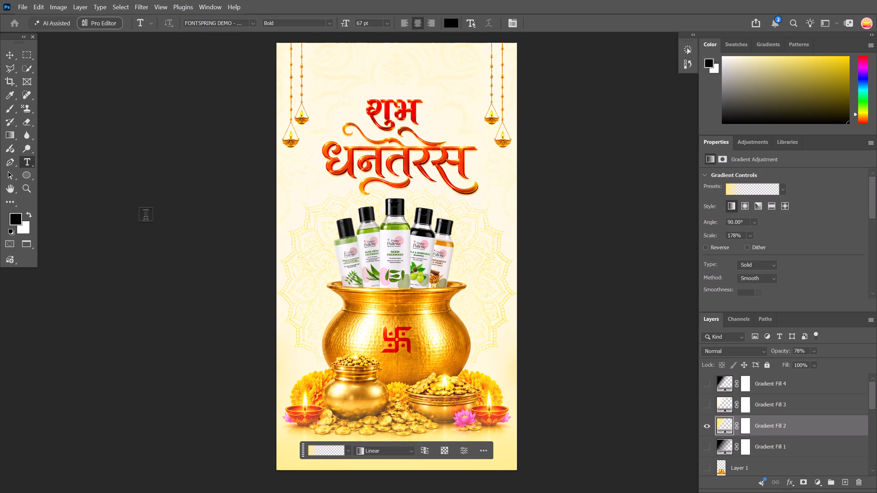
scroll(150, 222, "down", 14)
left_click(337, 331)
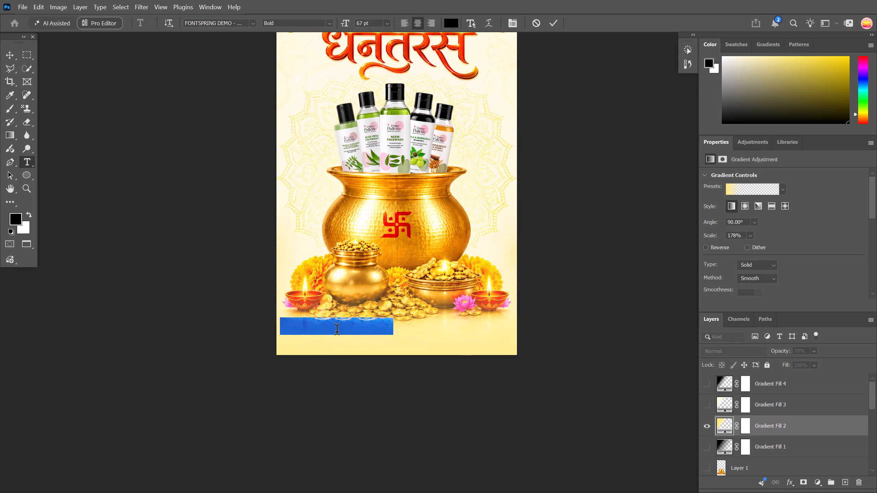
key("ctrl+v")
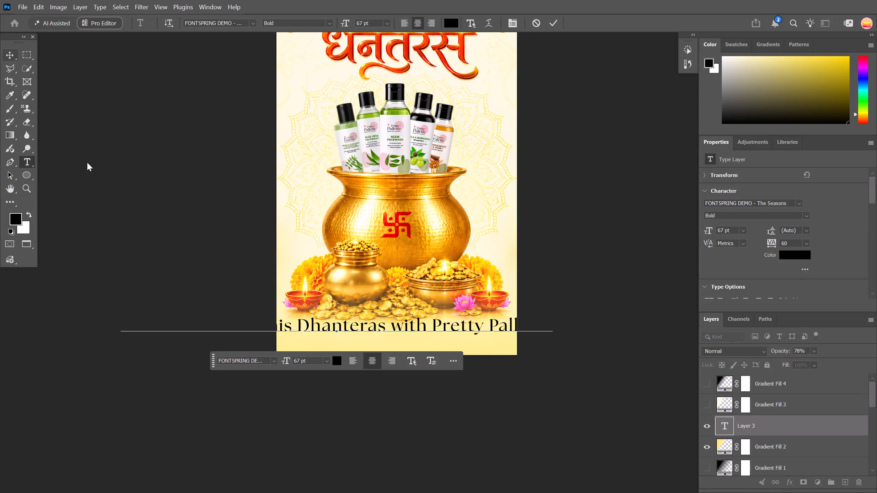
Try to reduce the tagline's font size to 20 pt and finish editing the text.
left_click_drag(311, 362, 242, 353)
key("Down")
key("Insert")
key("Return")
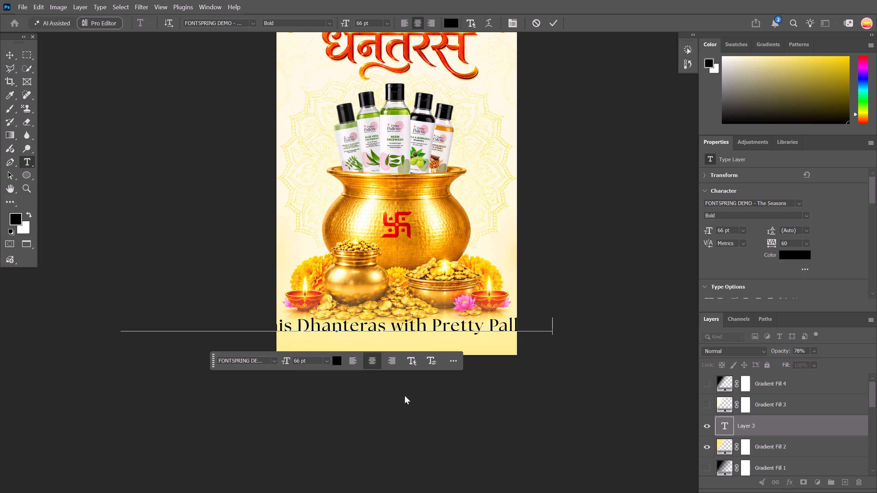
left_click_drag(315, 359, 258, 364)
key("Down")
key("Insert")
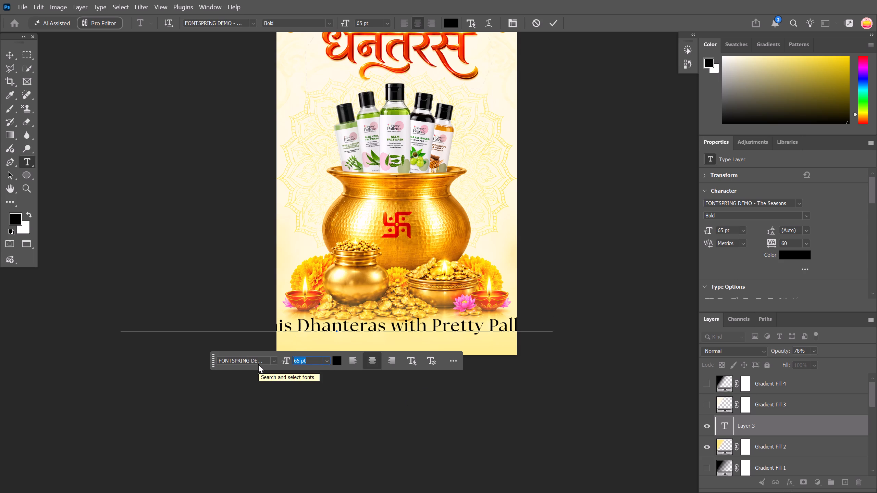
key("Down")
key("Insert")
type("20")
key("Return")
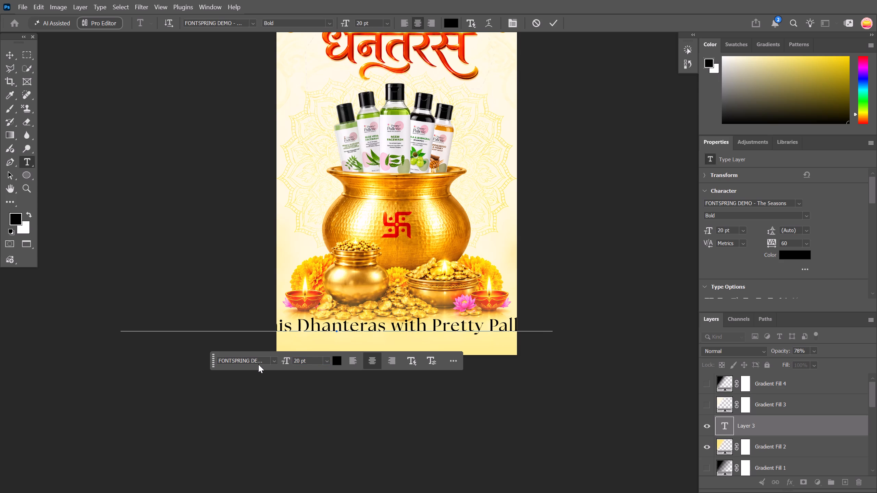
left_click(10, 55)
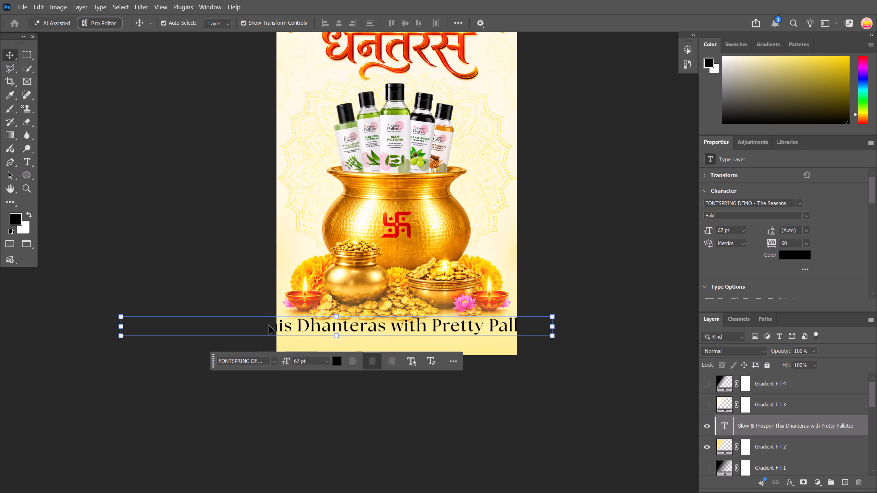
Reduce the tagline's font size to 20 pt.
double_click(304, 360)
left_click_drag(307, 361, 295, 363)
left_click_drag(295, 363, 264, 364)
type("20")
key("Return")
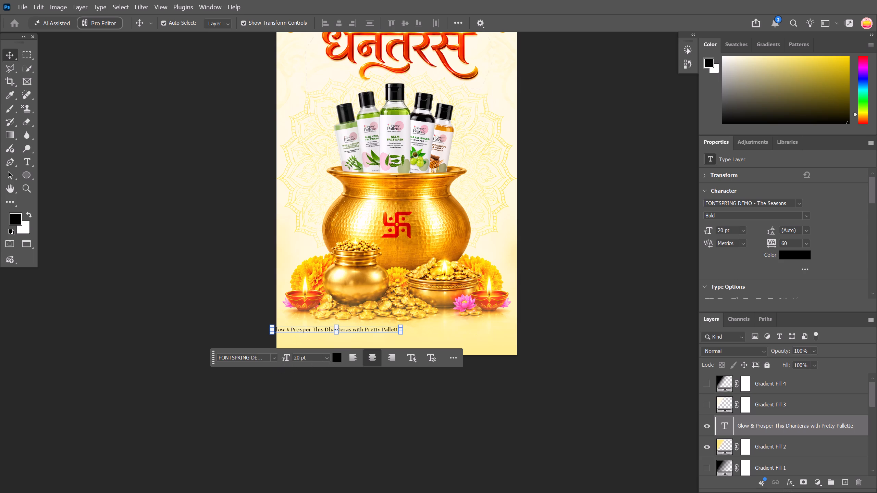
Set the tagline's font size to 30 pt.
left_click_drag(311, 357, 255, 357)
type("30")
key("Return")
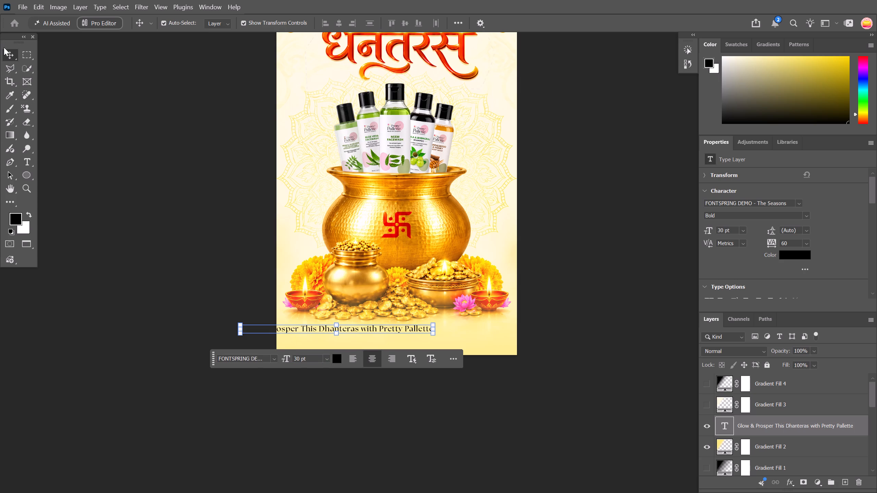
Move the tagline so it sits roughly centred across the poster, just below the coins, and apply the move.
left_click(4, 49)
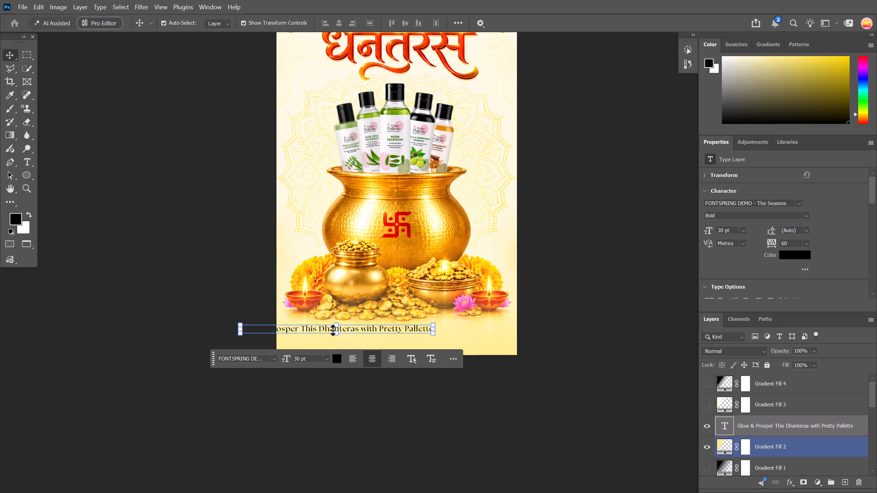
left_click(333, 330)
left_click_drag(317, 330, 372, 336)
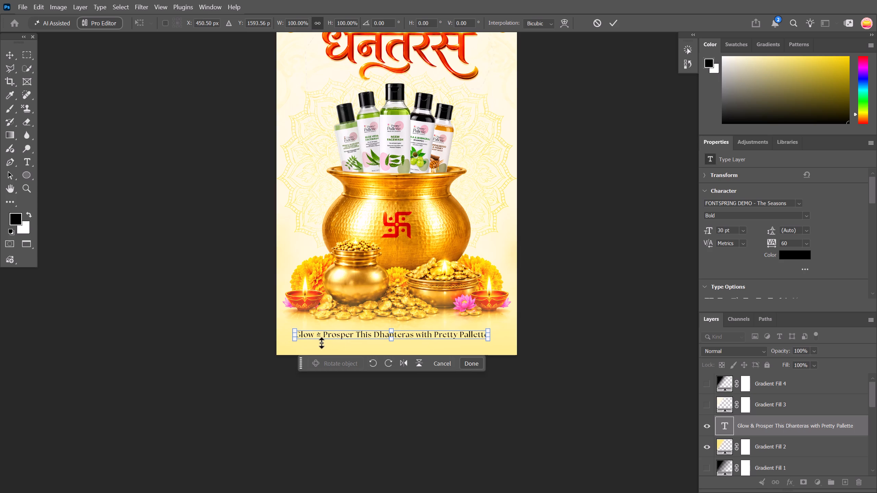
scroll(321, 343, "up", 10)
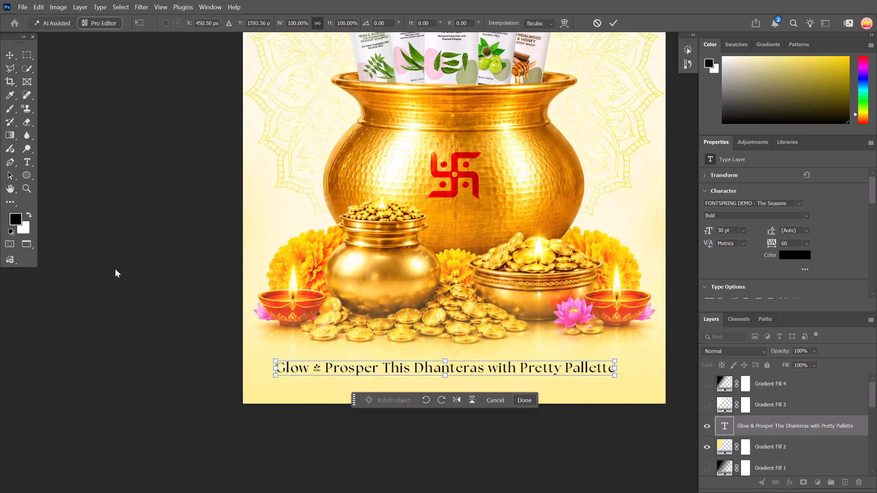
left_click(30, 165)
Break the tagline before "This" so that "Glow & Prosper" stands on its own first line.
scroll(313, 328, "down", 7)
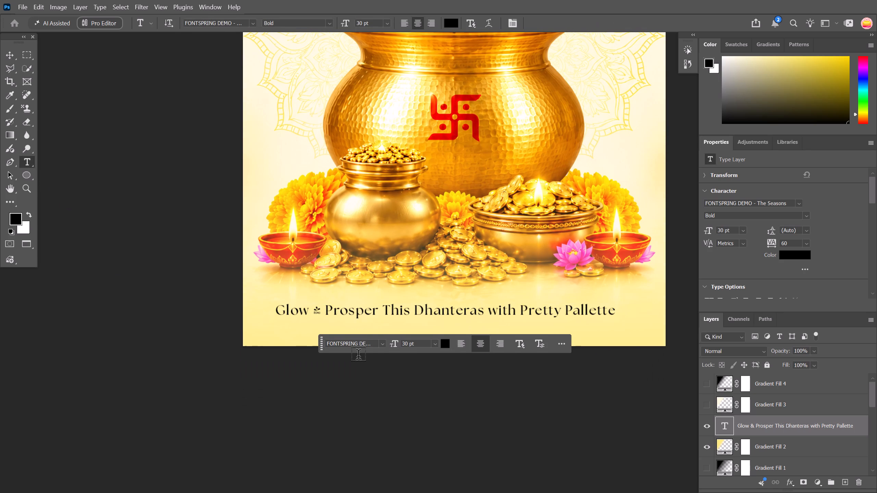
left_click(9, 54)
scroll(99, 130, "down", 5)
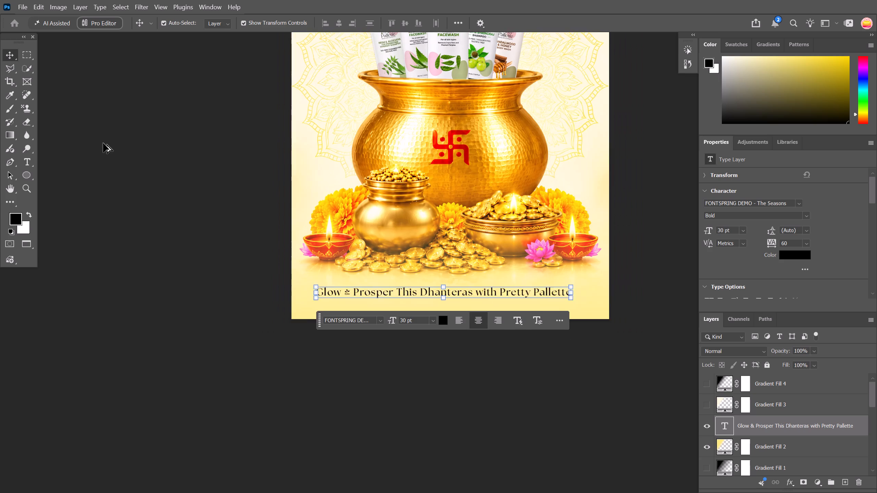
scroll(103, 143, "down", 1)
scroll(140, 161, "down", 6)
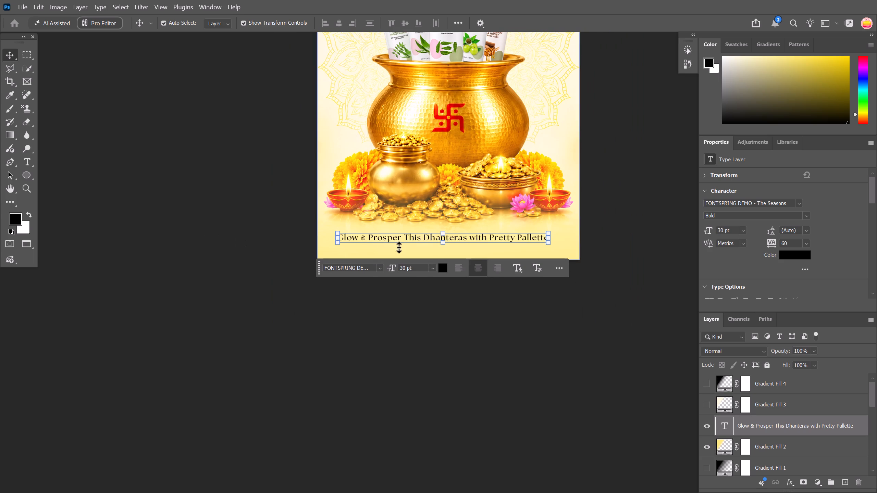
left_click(417, 239)
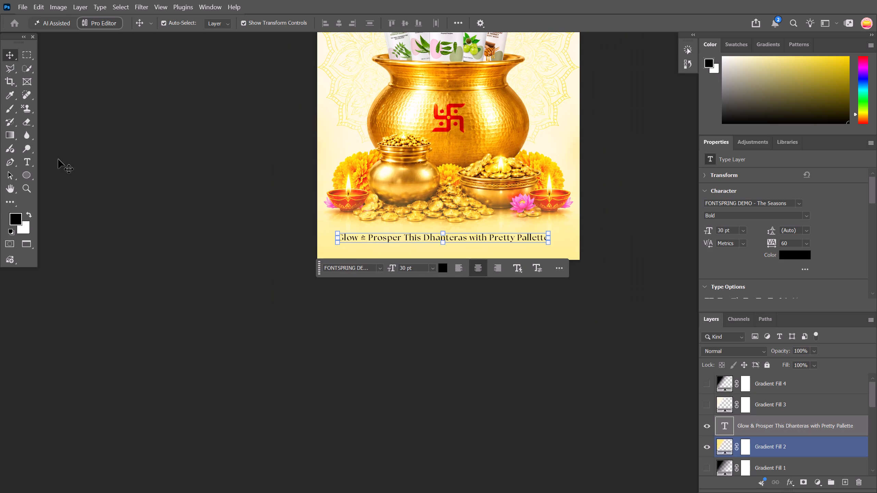
left_click(31, 162)
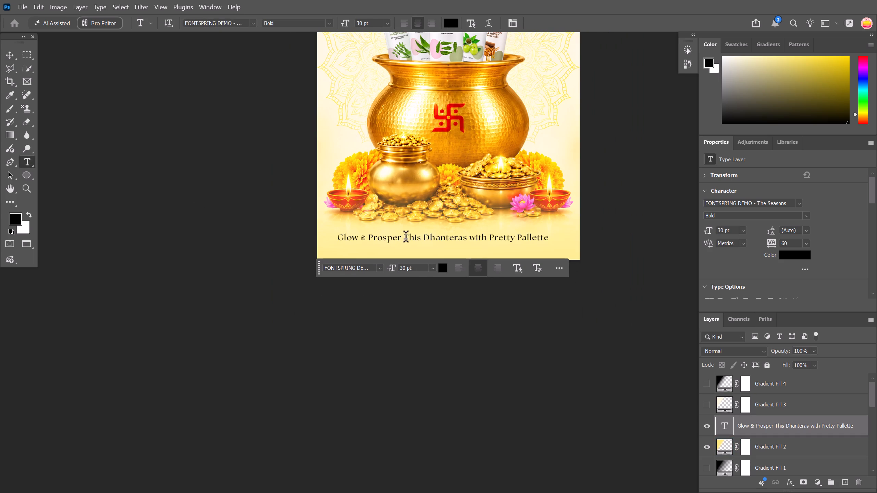
left_click(405, 239)
key("BackSpace")
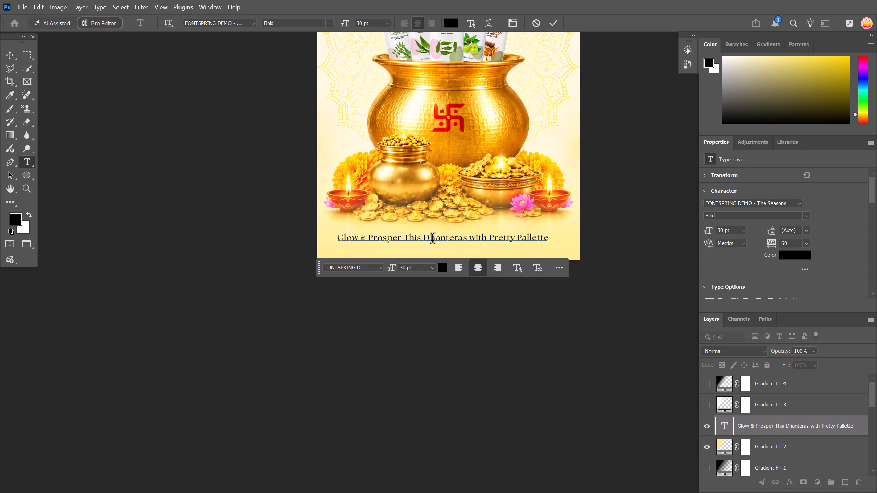
key("Return")
scroll(443, 240, "down", 8)
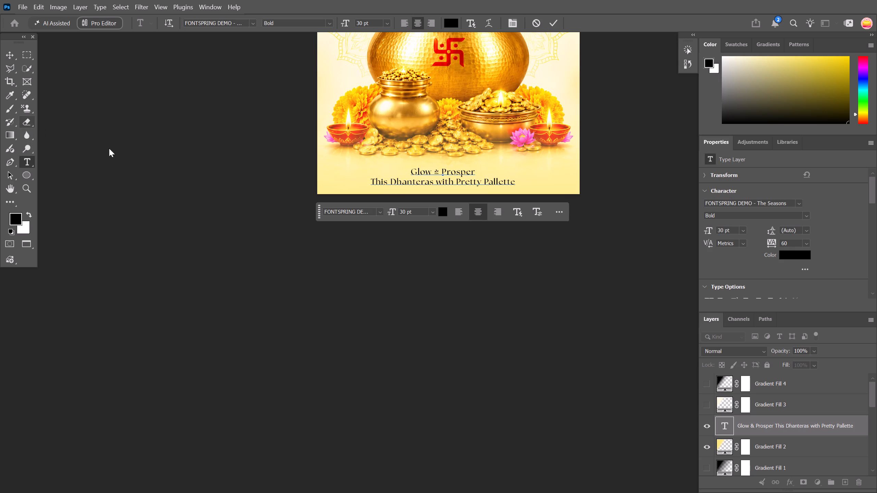
left_click(8, 56)
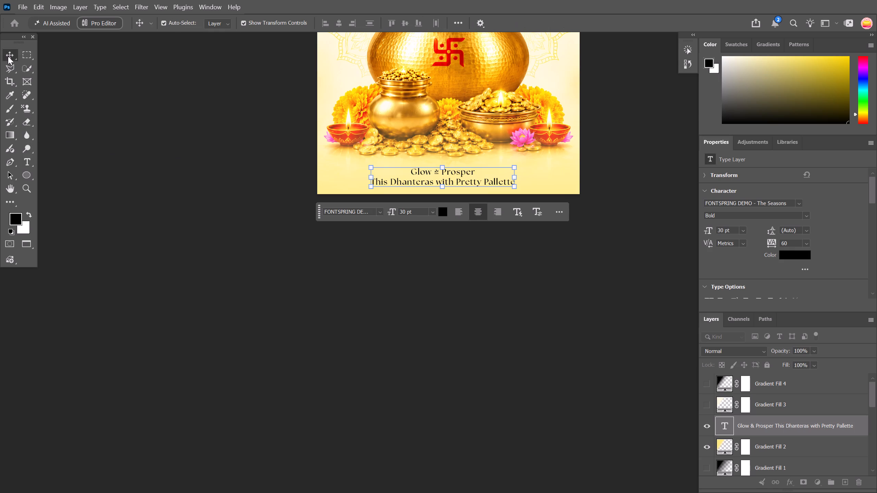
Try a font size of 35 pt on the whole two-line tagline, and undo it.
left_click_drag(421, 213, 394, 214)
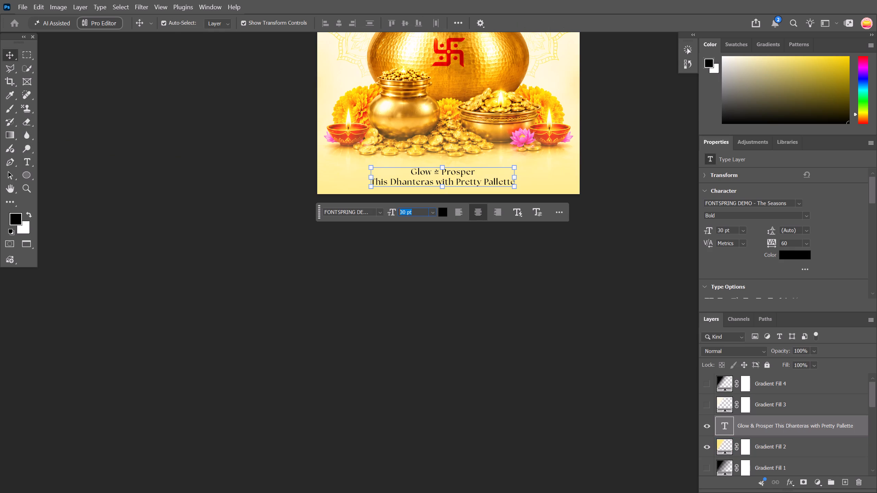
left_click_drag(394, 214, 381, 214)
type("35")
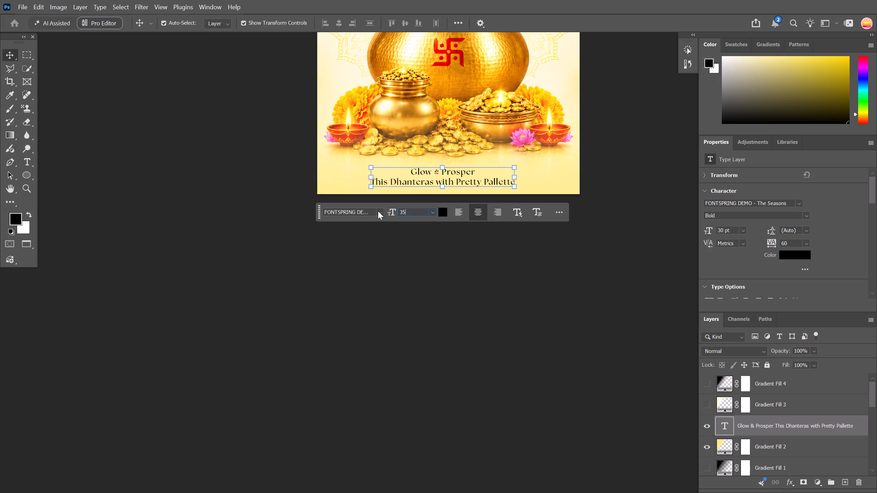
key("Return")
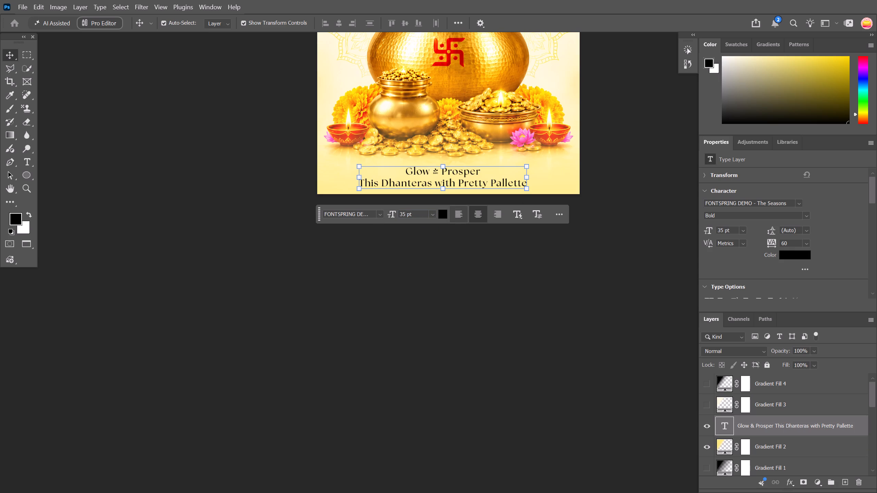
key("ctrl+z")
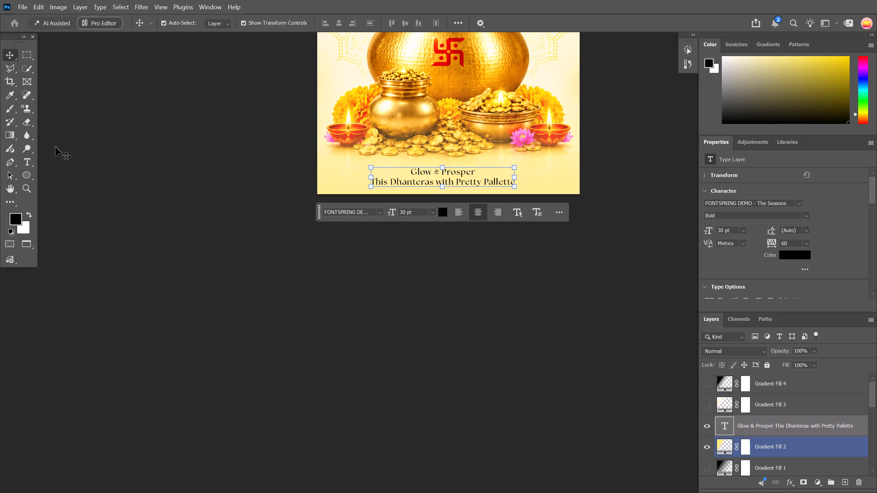
Set the font size of only the "Glow & Prosper" line to 40 pt and finish editing the text.
left_click(27, 163)
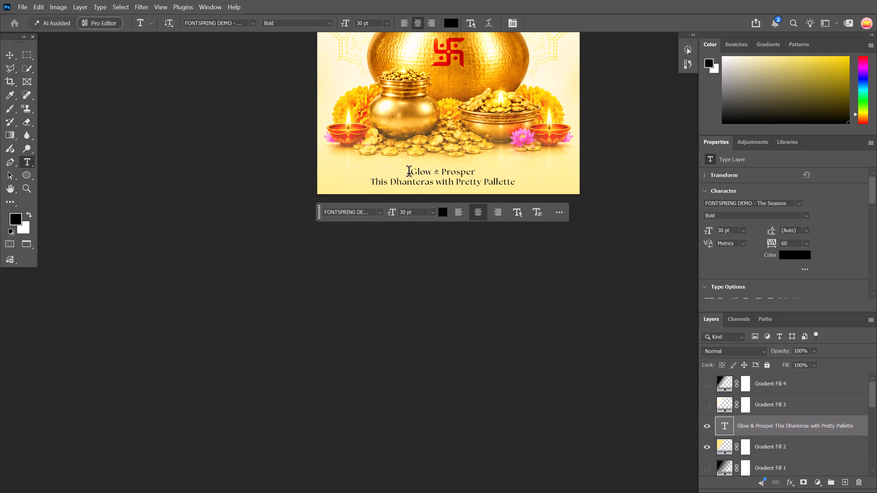
left_click_drag(413, 175, 477, 174)
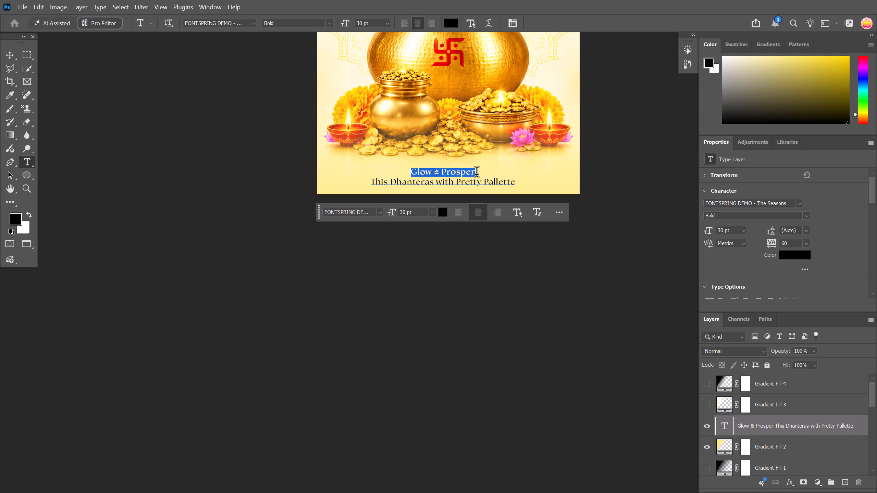
left_click_drag(477, 174, 477, 172)
left_click_drag(424, 213, 374, 215)
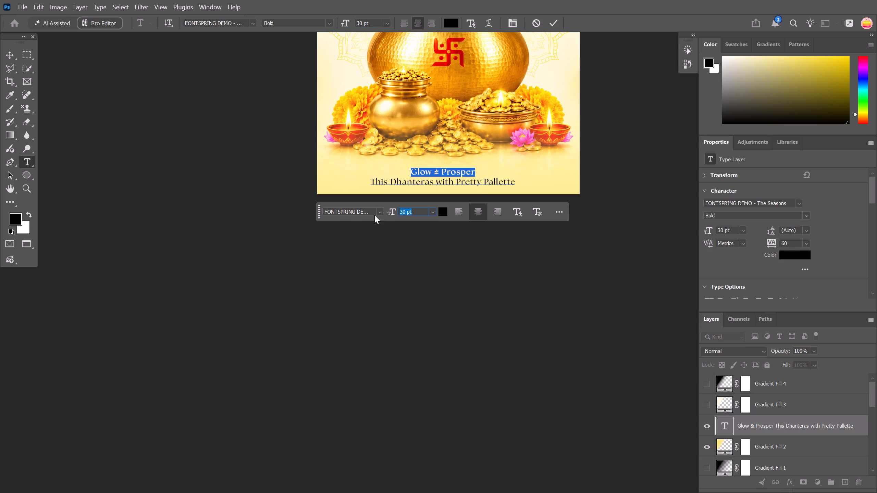
left_click_drag(374, 215, 372, 216)
type("40")
key("Return")
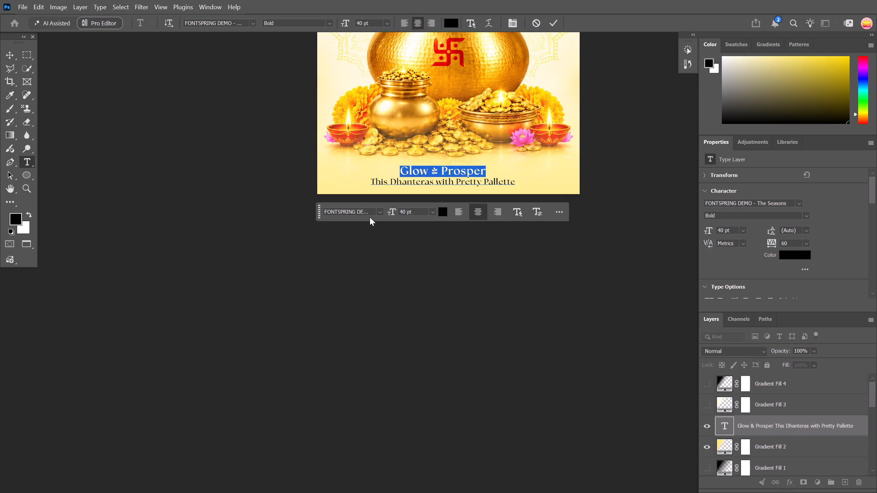
left_click(4, 50)
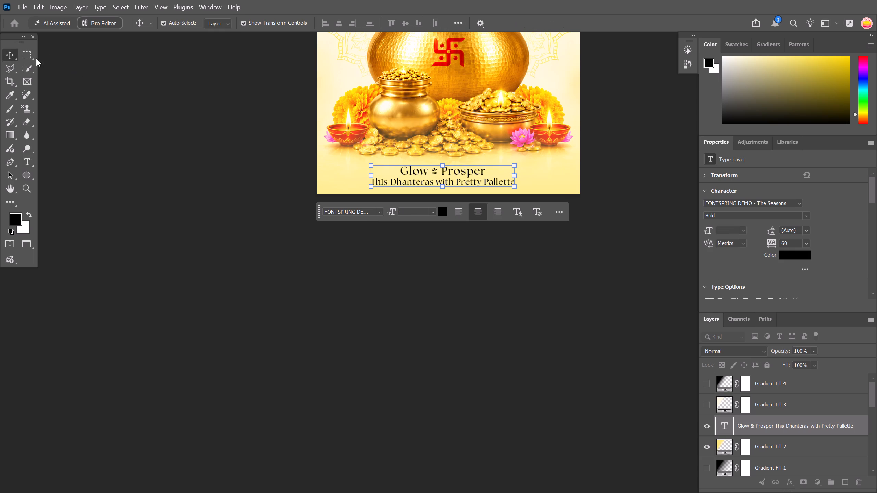
left_click(105, 78)
Recolour the "Glow & Prosper" line from black to a bright, fully saturated yellow and finish editing the text.
left_click(20, 159)
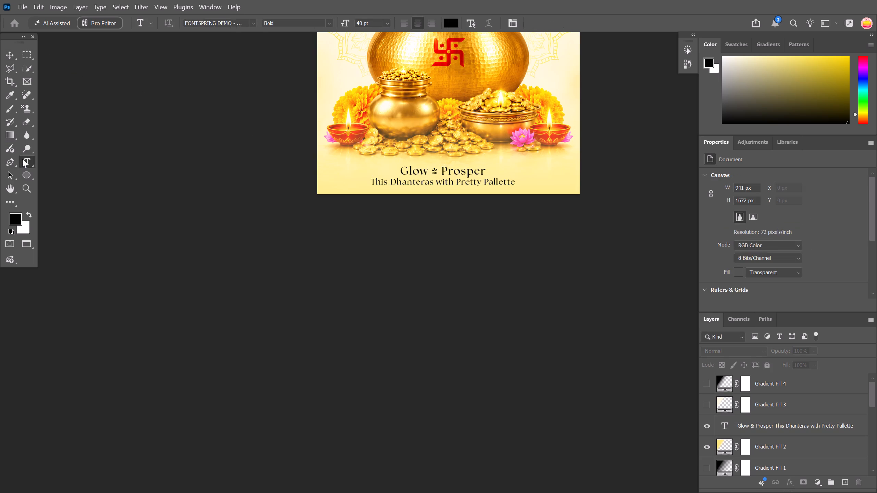
left_click_drag(403, 171, 499, 175)
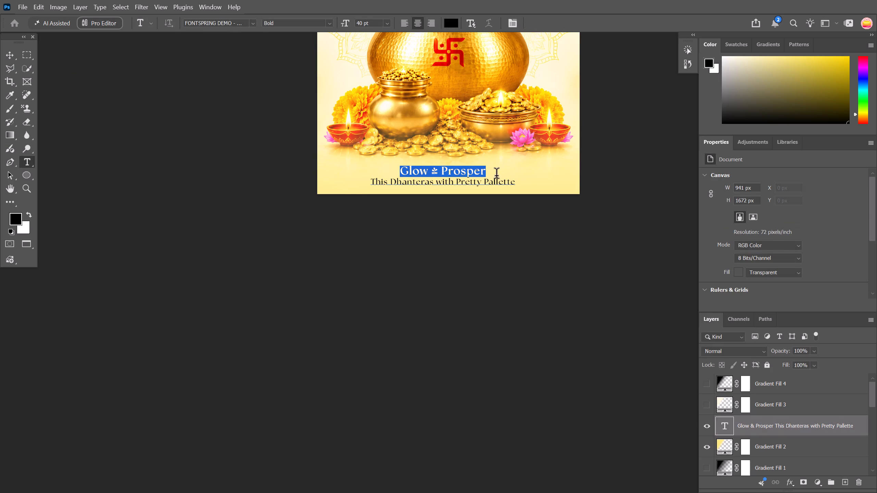
left_click(15, 224)
left_click_drag(362, 197, 364, 195)
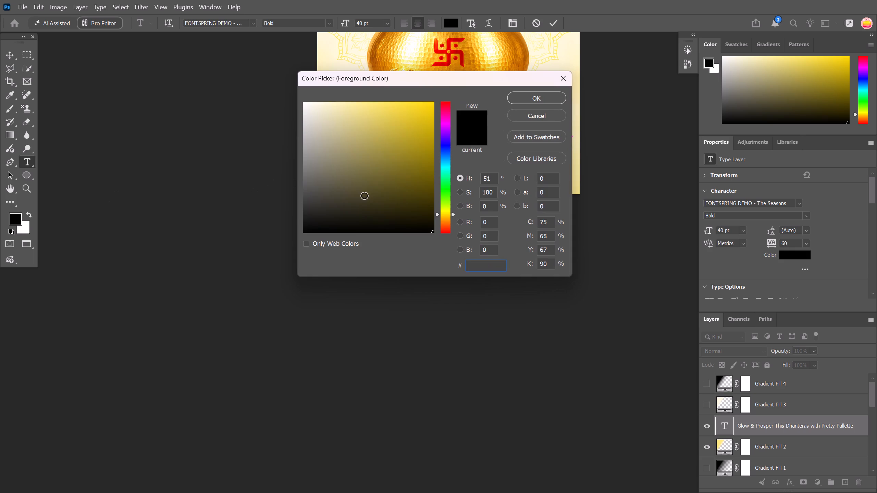
left_click_drag(364, 195, 540, 43)
left_click(547, 100)
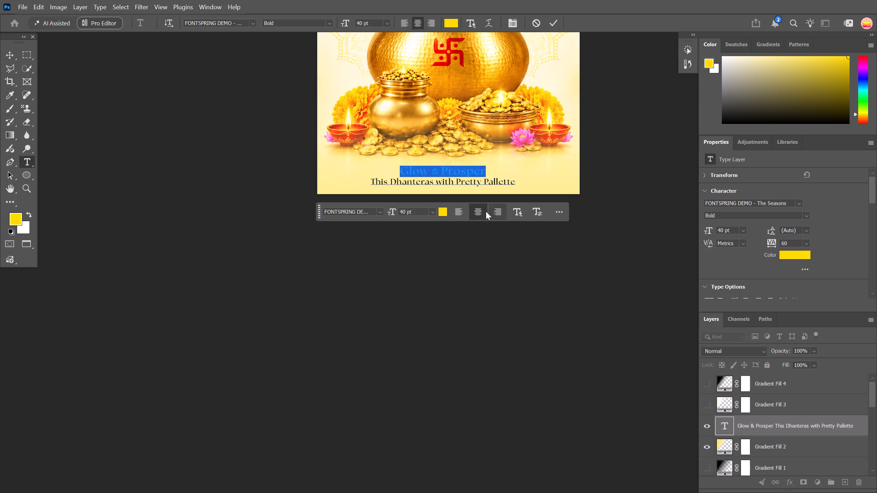
left_click(2, 53)
left_click(103, 81)
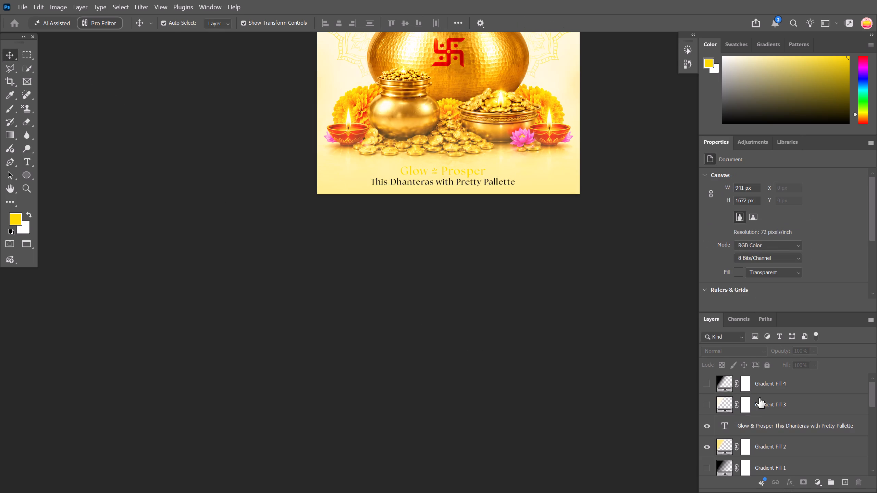
Show the black gradient layer Gradient Fill 4 and move it beneath the tagline and the light yellow Gradient Fill 2.
left_click(705, 382)
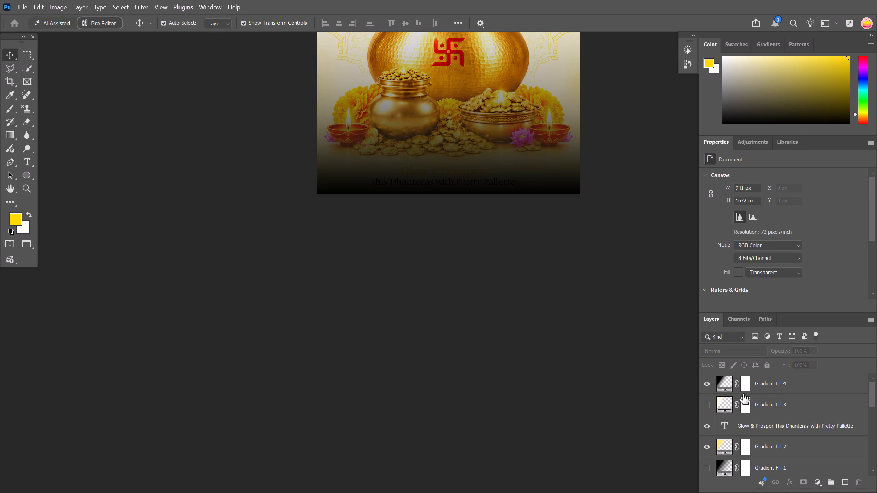
scroll(770, 422, "down", 3)
scroll(777, 405, "up", 1)
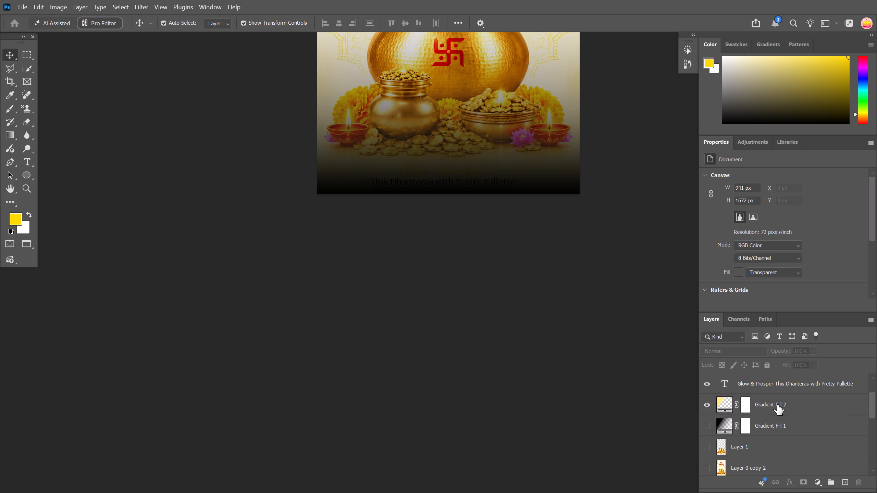
scroll(777, 405, "up", 4)
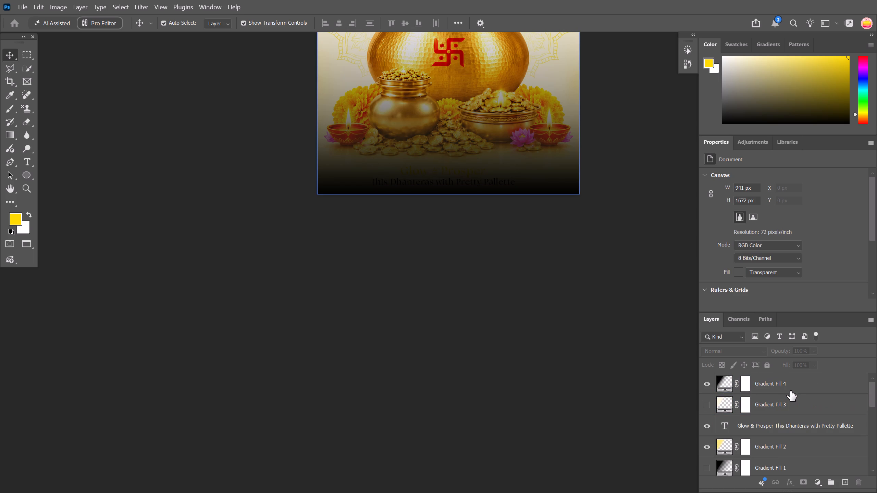
left_click_drag(790, 386, 801, 466)
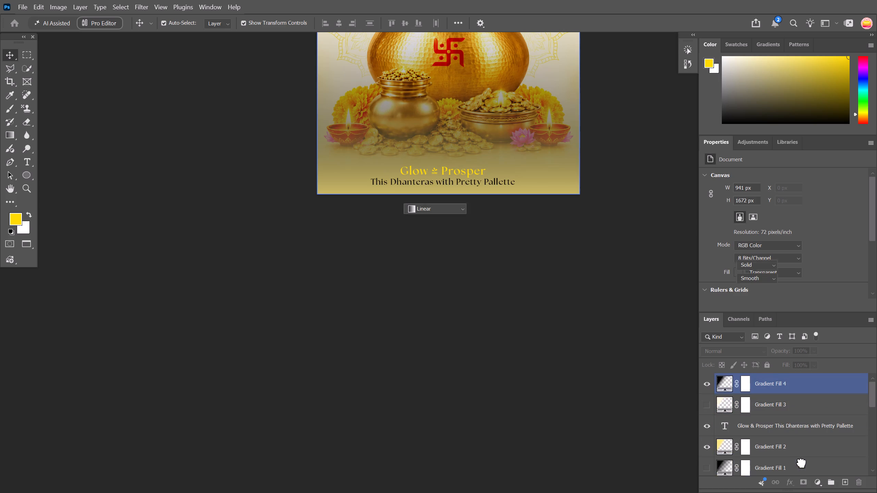
Show the other black gradient layer, Gradient Fill 1, beneath Gradient Fill 4.
scroll(800, 458, "down", 3)
left_click(706, 406)
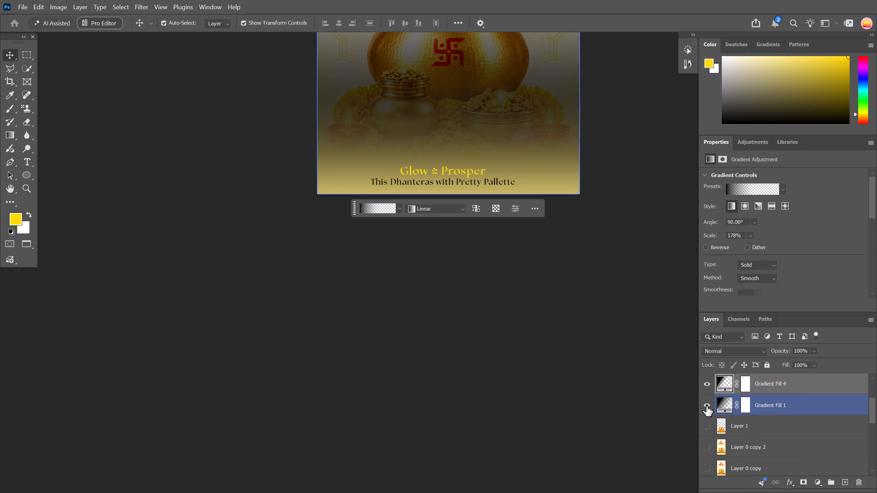
Hide the black Gradient Fill 4 and the light yellow Gradient Fill 2, keeping only Gradient Fill 1 behind the tagline.
scroll(708, 404, "up", 1)
left_click(708, 402)
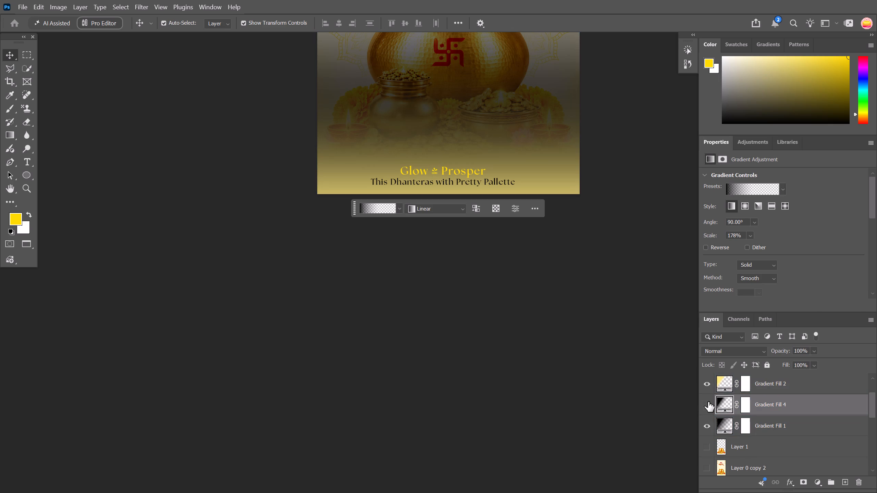
left_click(707, 384)
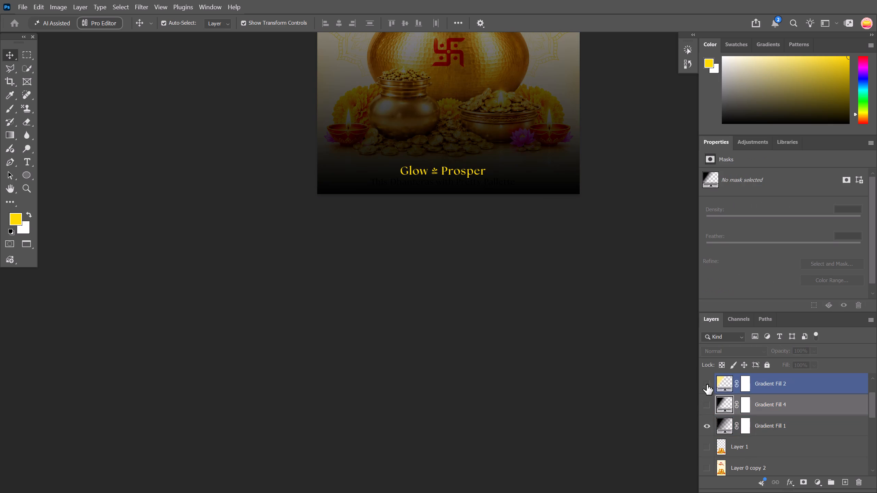
scroll(410, 334, "up", 9)
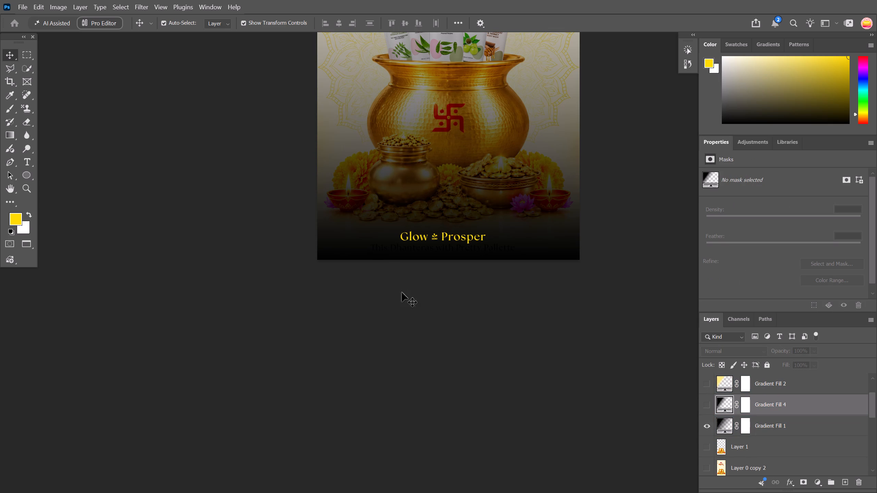
scroll(403, 298, "down", 7)
scroll(403, 299, "up", 5)
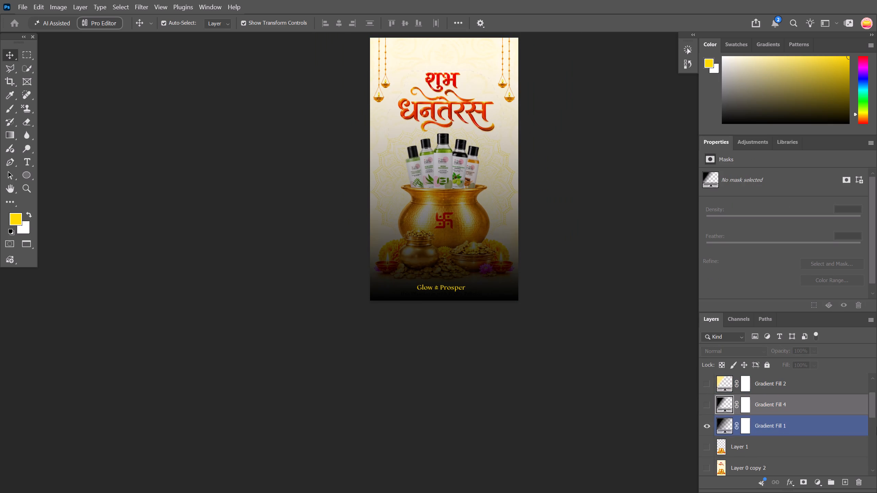
Set the opacity of the black Gradient Fill 1 layer to 50%.
left_click(794, 426)
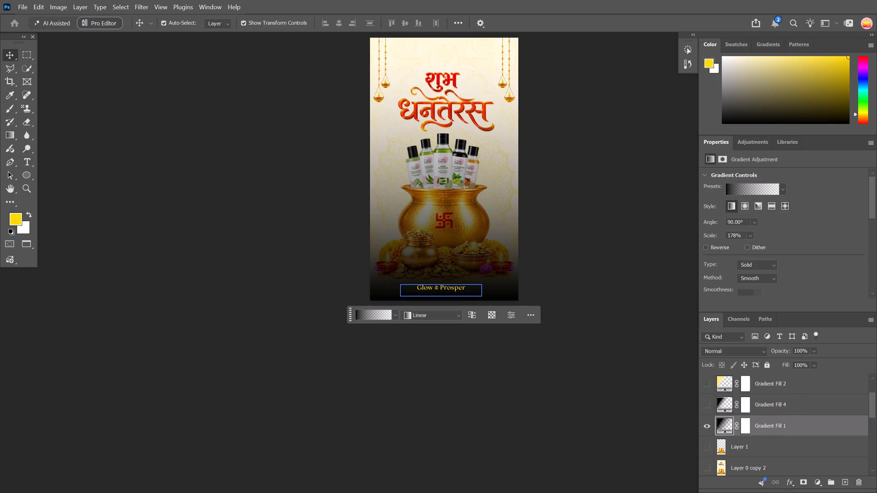
double_click(805, 352)
type("50")
key("Return")
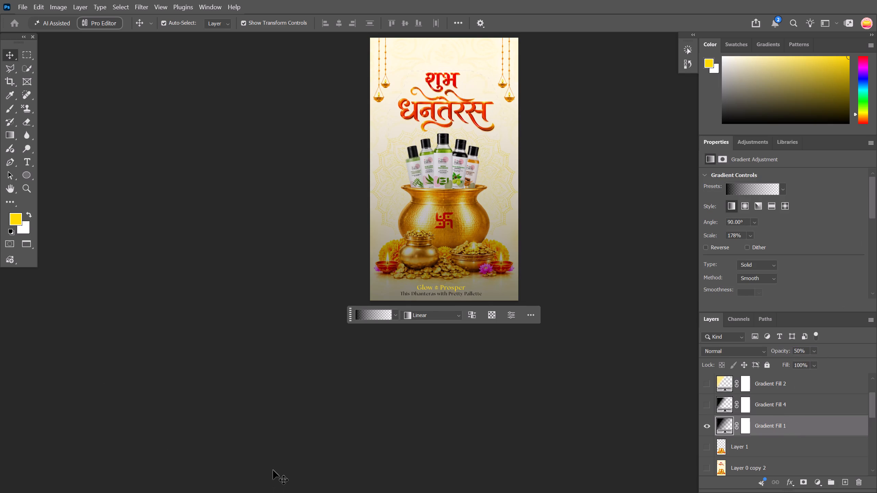
Examine the whole poster and the tagline area up close with the softened bottom gradient.
scroll(319, 431, "down", 7, "ctrl")
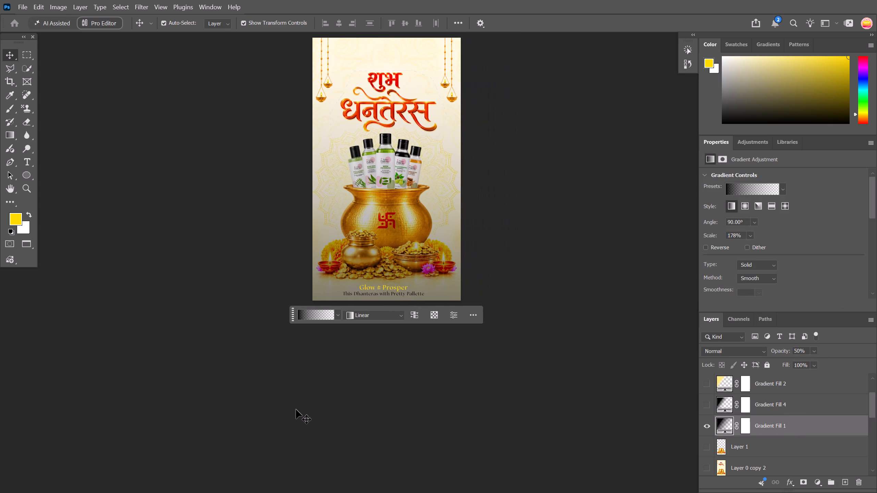
scroll(296, 409, "up", 7, "alt")
scroll(295, 408, "down", 4)
scroll(111, 307, "down", 3, "alt")
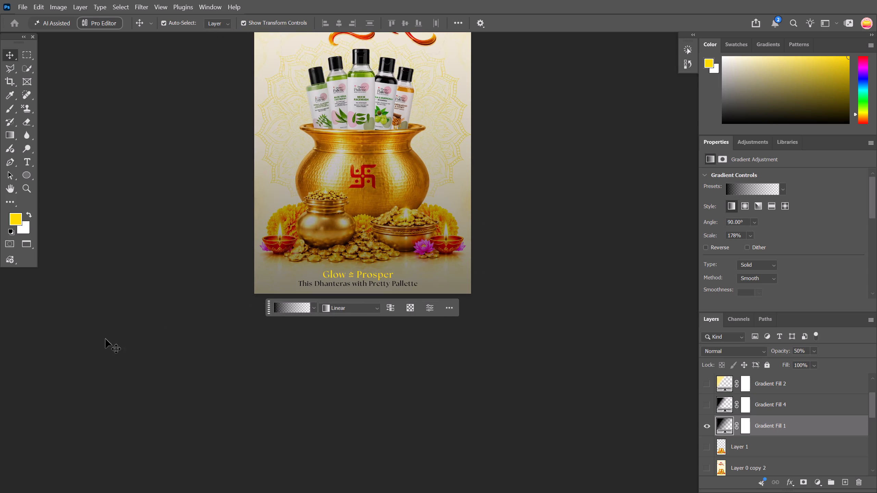
scroll(106, 348, "down", 5)
scroll(112, 347, "down", 7, "alt")
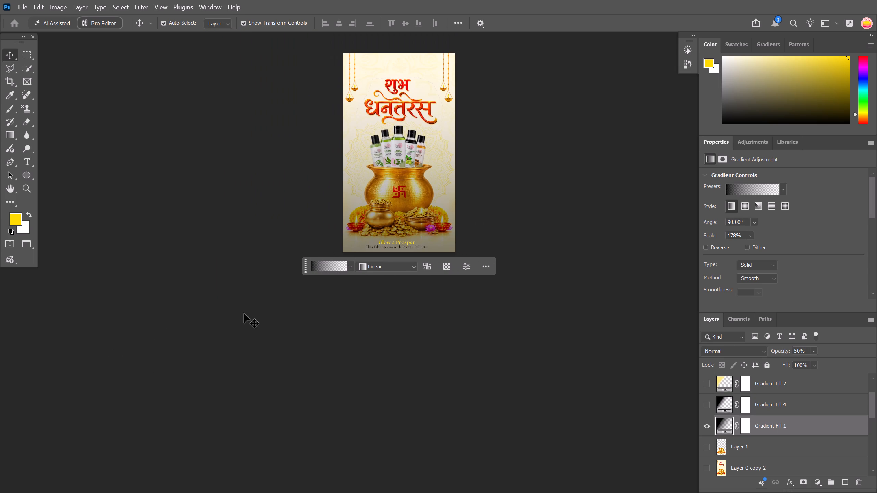
scroll(293, 293, "up", 7, "alt")
scroll(230, 287, "up", 3)
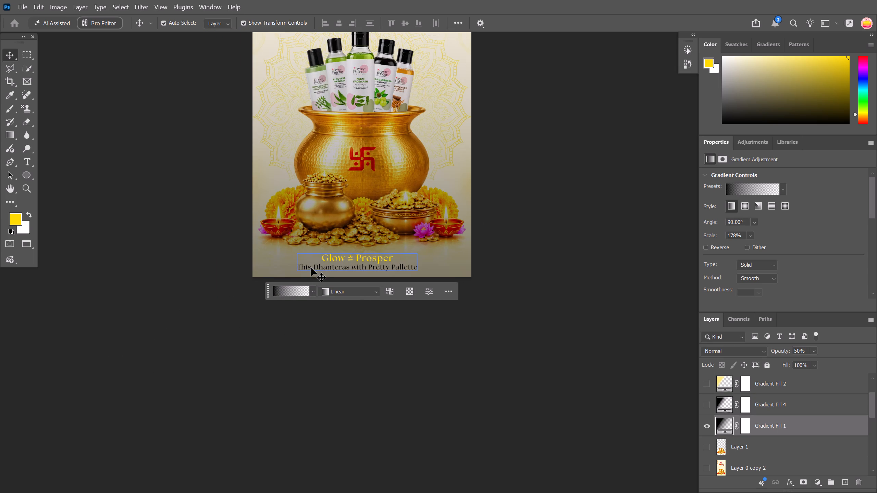
Recolour only the "This Dhanteras with Pretty Pallette" line of the tagline white, finish editing and deselect the text.
left_click(311, 267)
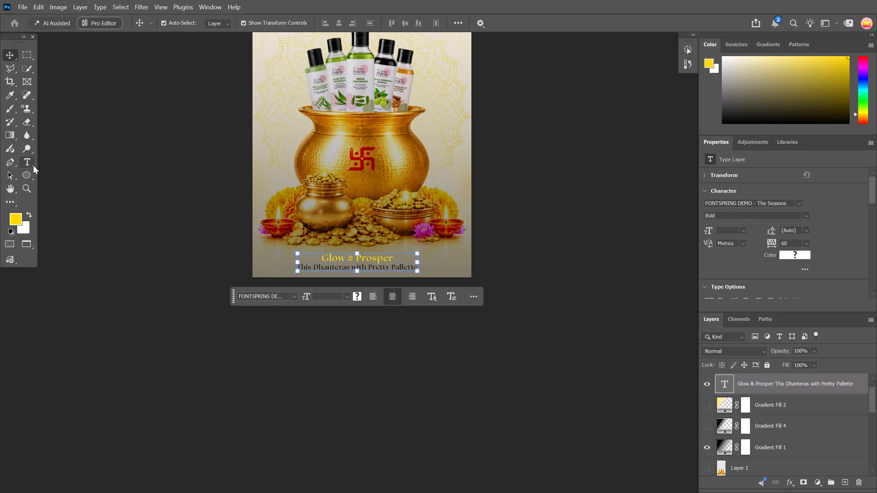
left_click(33, 165)
left_click_drag(299, 267, 441, 273)
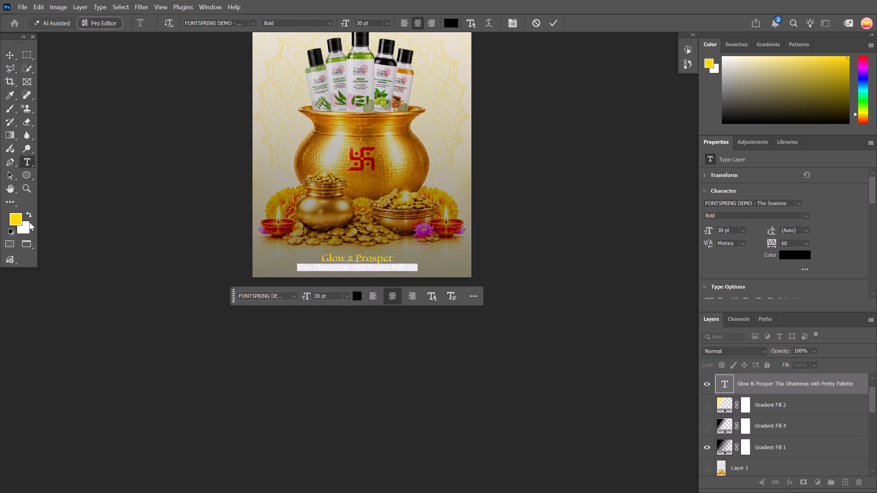
left_click(29, 214)
key("ctrl+BackSpace")
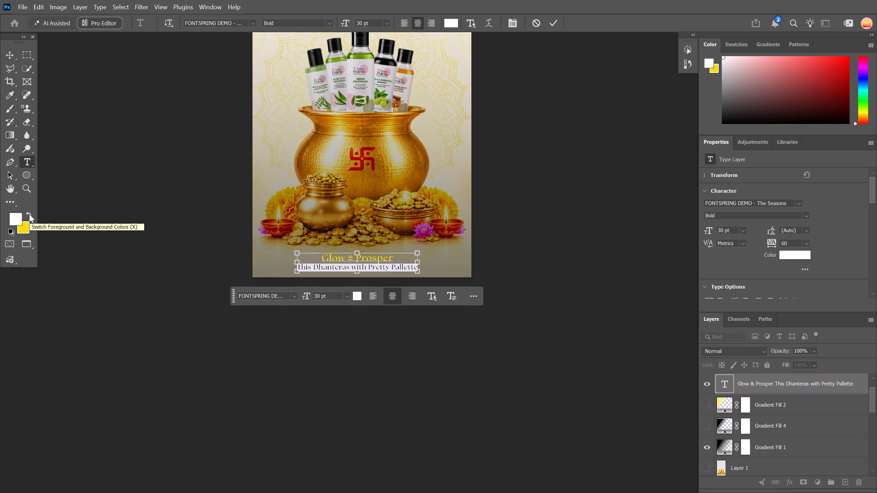
key("ctrl+z")
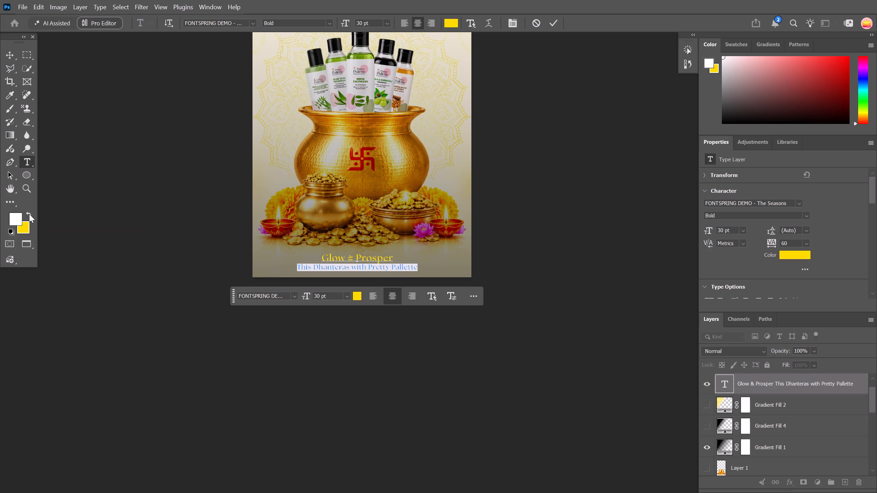
left_click(7, 55)
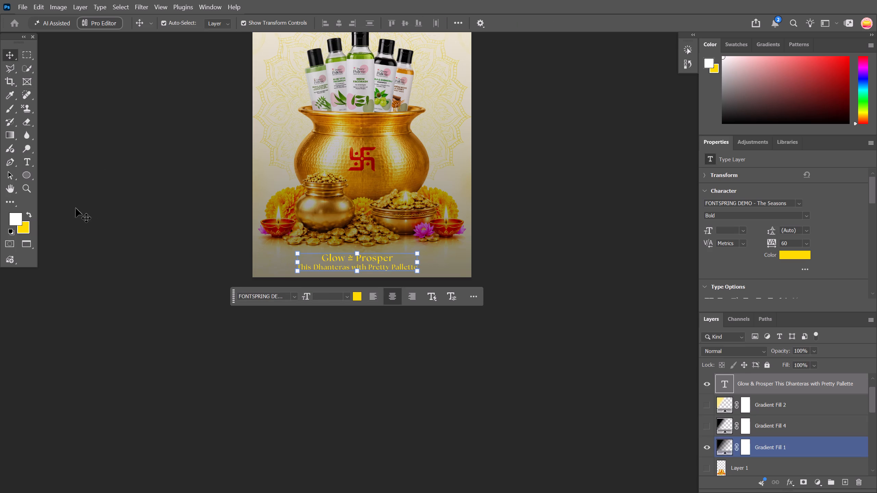
left_click(30, 165)
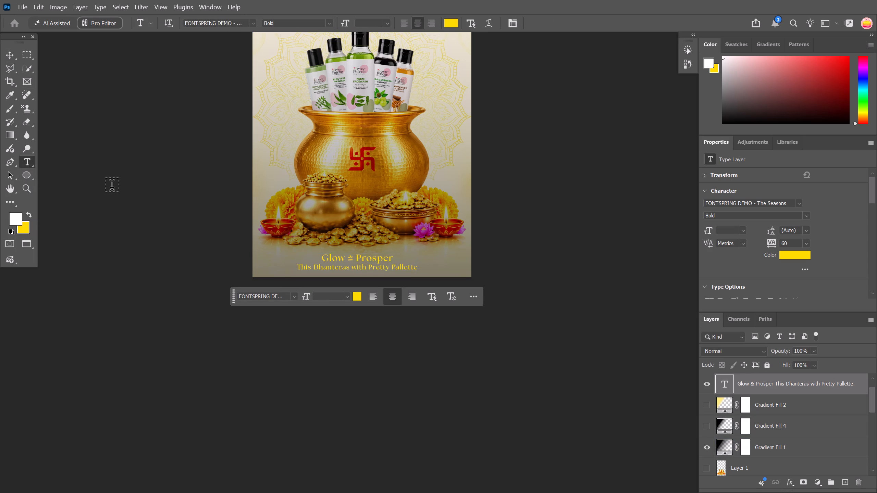
left_click_drag(298, 270, 402, 276)
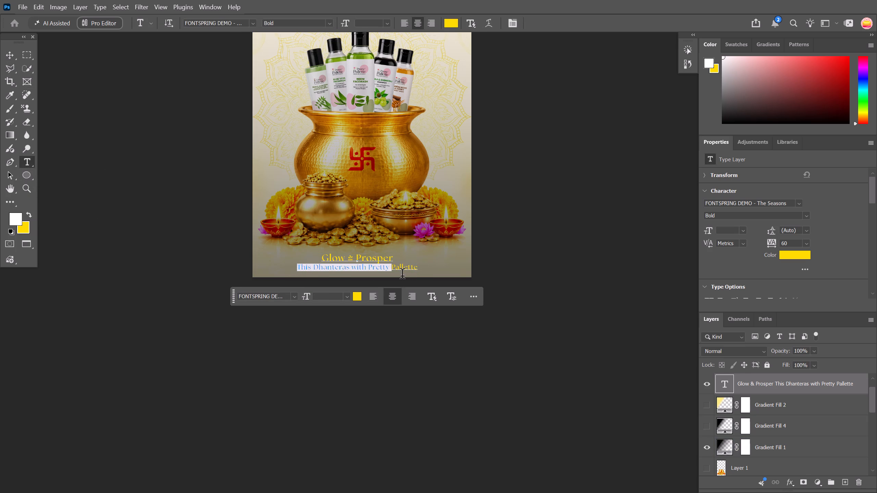
left_click_drag(402, 276, 428, 271)
key("alt+BackSpace")
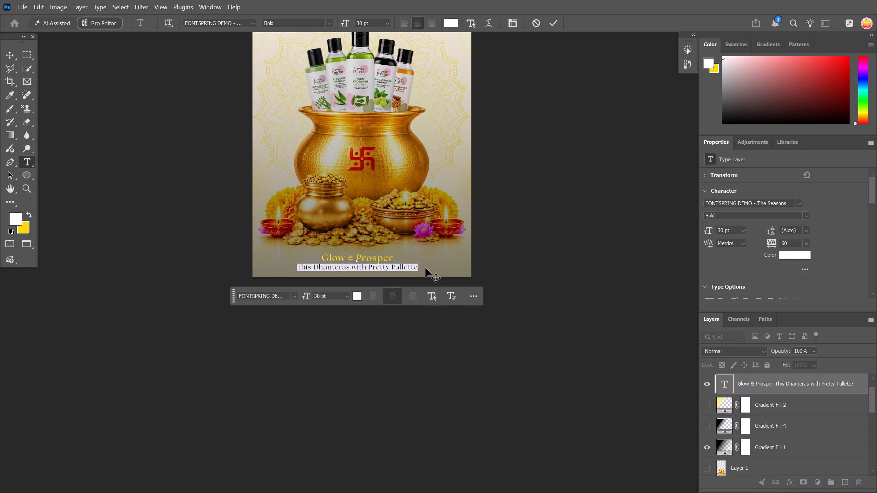
left_click(9, 54)
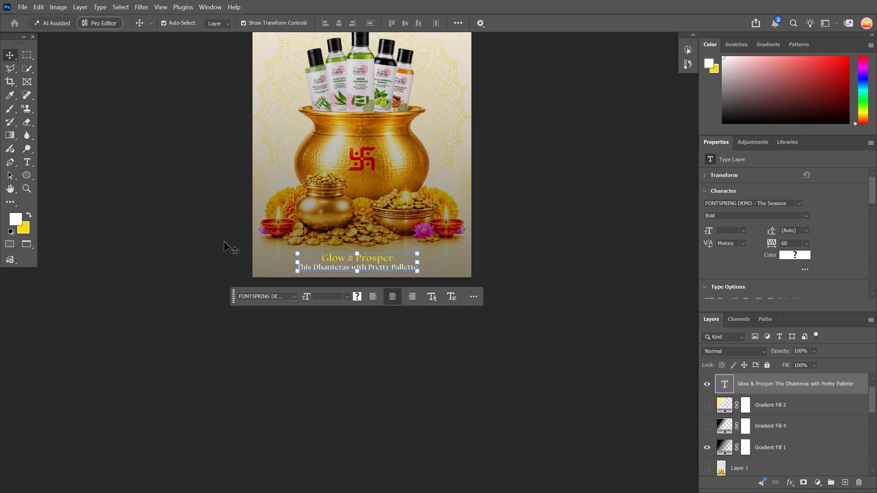
left_click(201, 237)
Change the font of the "This Dhanteras with Pretty Pallette" line to Outfit Regular and finish editing the text.
scroll(260, 278, "up", 4, "alt")
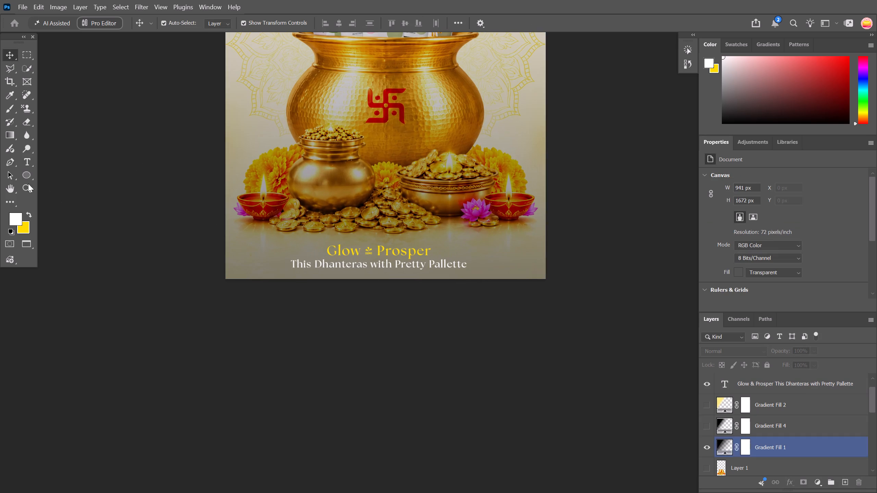
left_click(25, 161)
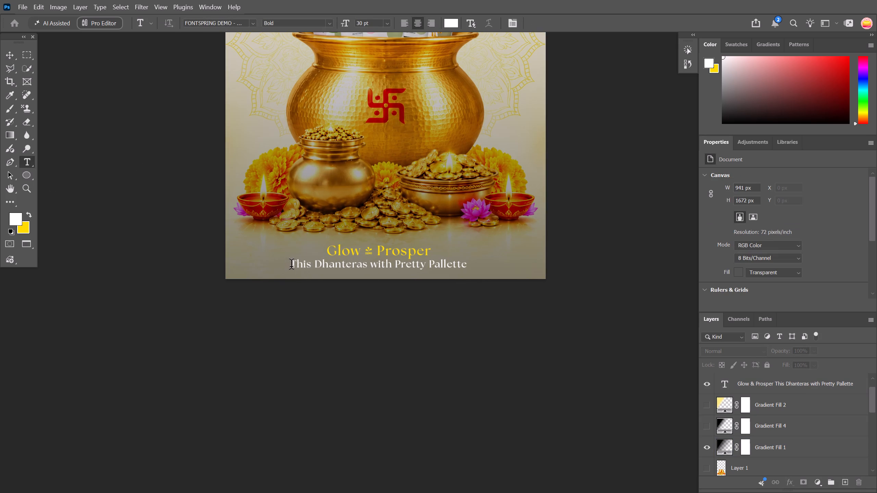
left_click_drag(293, 266, 487, 266)
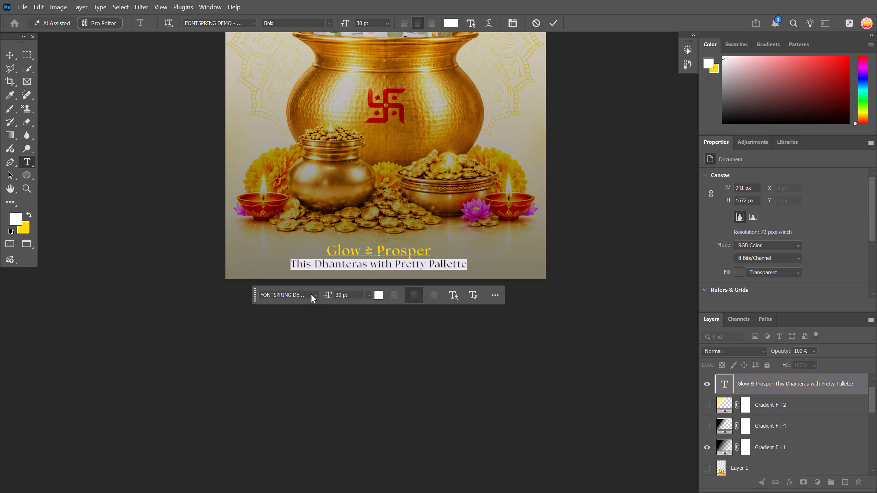
left_click(314, 296)
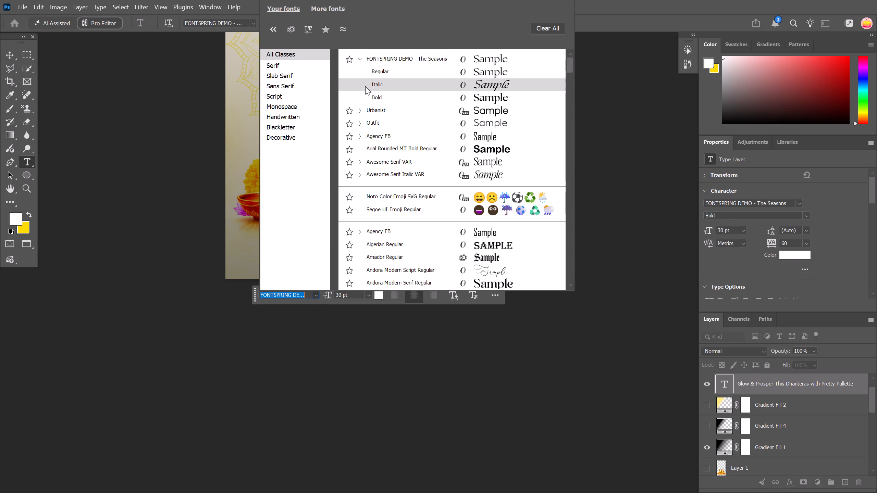
left_click(360, 110)
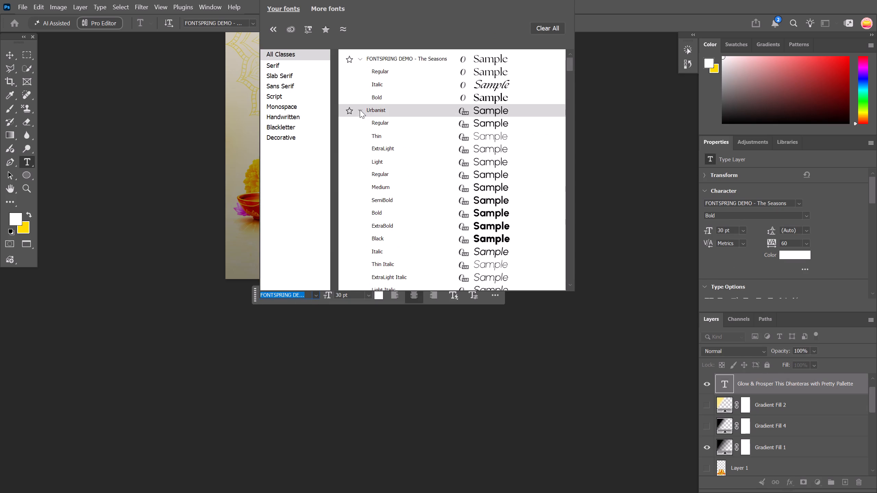
scroll(362, 126, "down", 6)
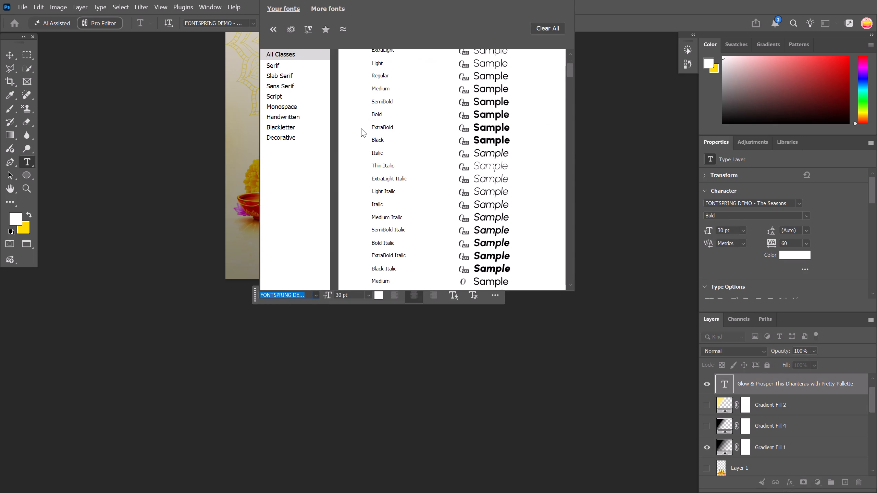
scroll(361, 128, "down", 10)
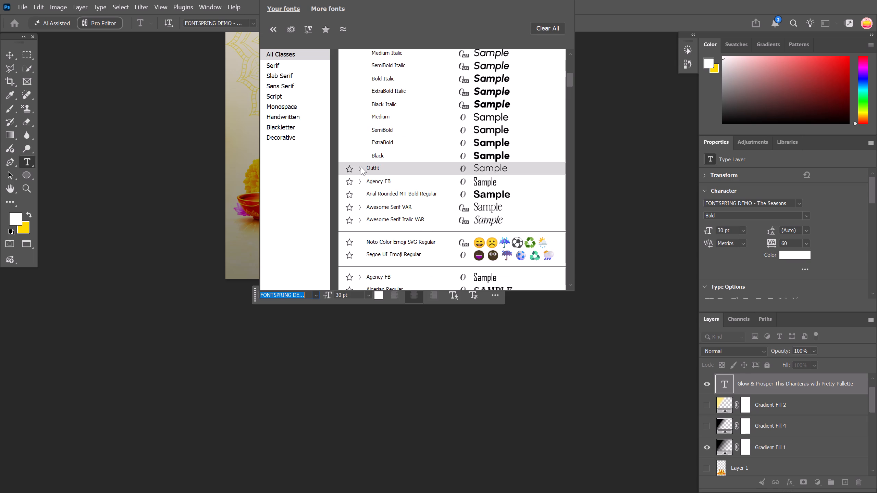
left_click(361, 166)
left_click(454, 219)
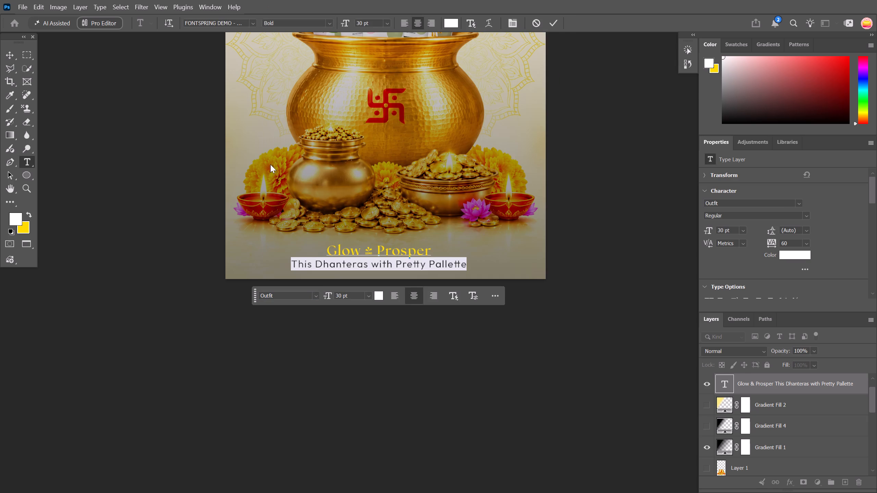
left_click(10, 52)
Change the font of only the ampersand in "Glow & Prosper" to Outfit Medium and finish editing the text.
scroll(213, 163, "down", 3)
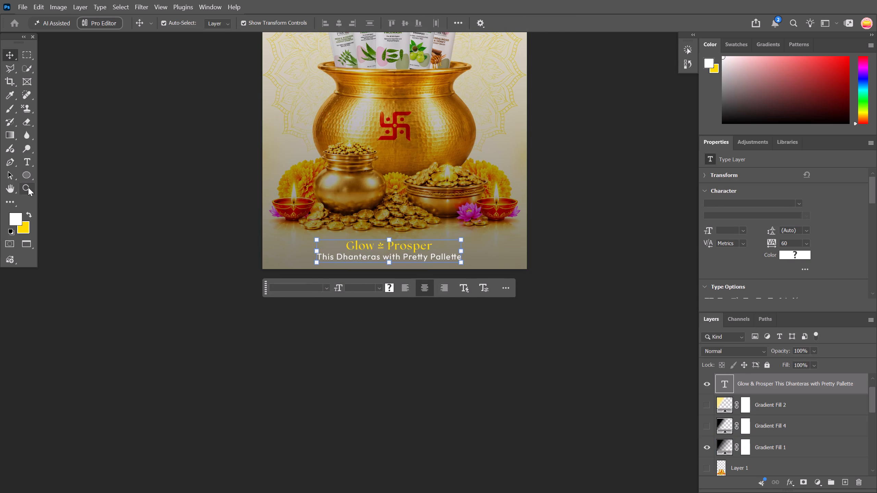
left_click(26, 161)
scroll(366, 247, "up", 6, "alt")
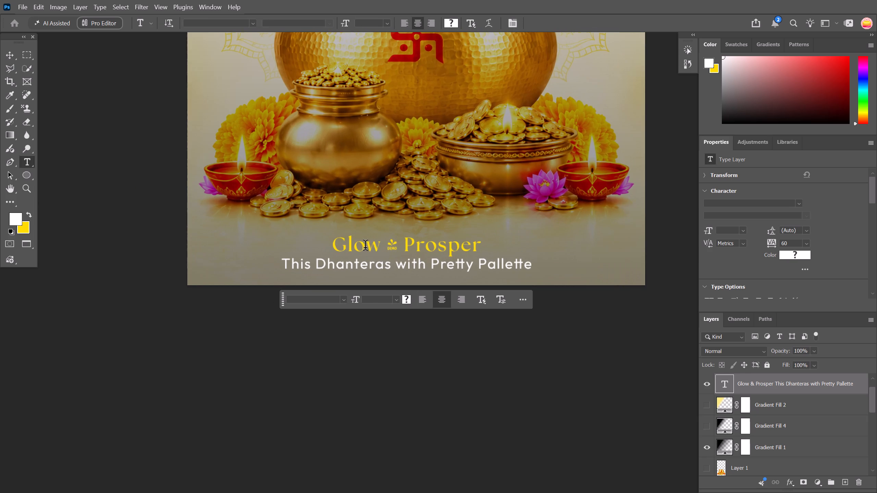
left_click_drag(389, 247, 401, 246)
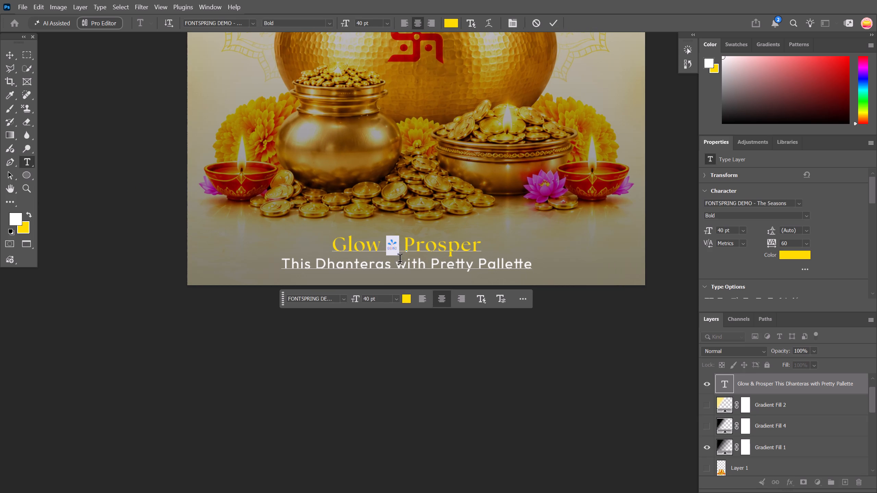
left_click(344, 301)
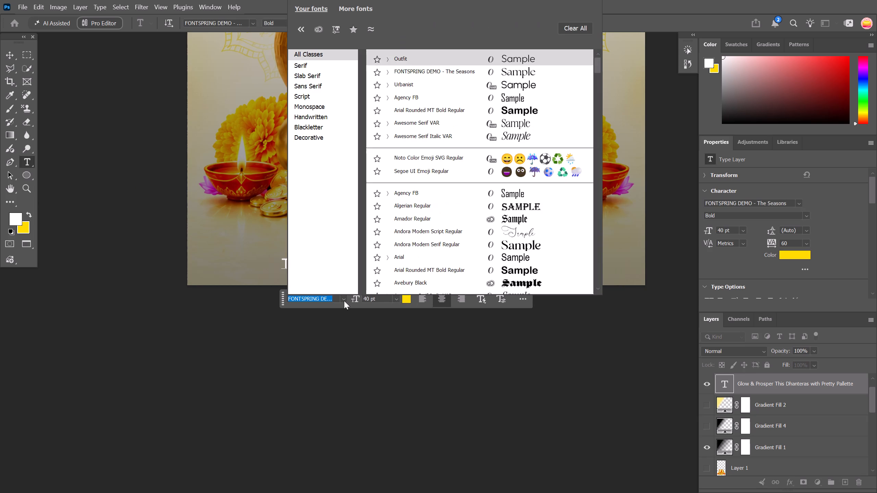
scroll(396, 141, "up", 4)
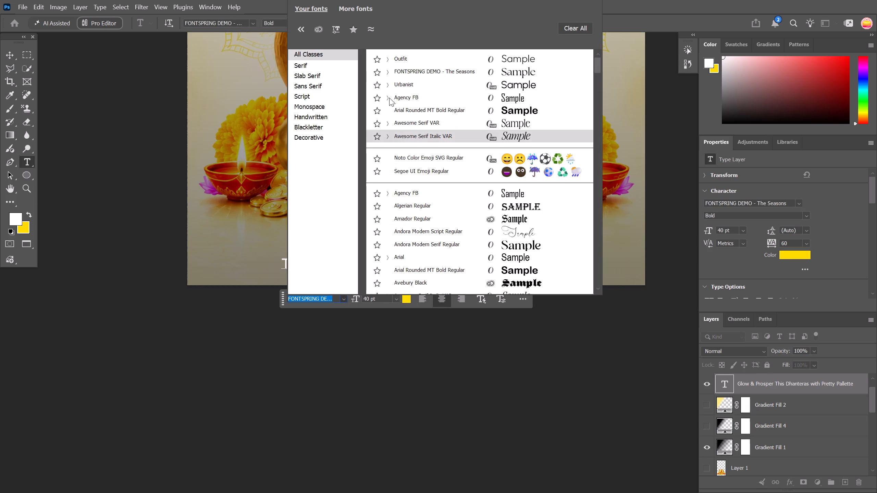
left_click(391, 62)
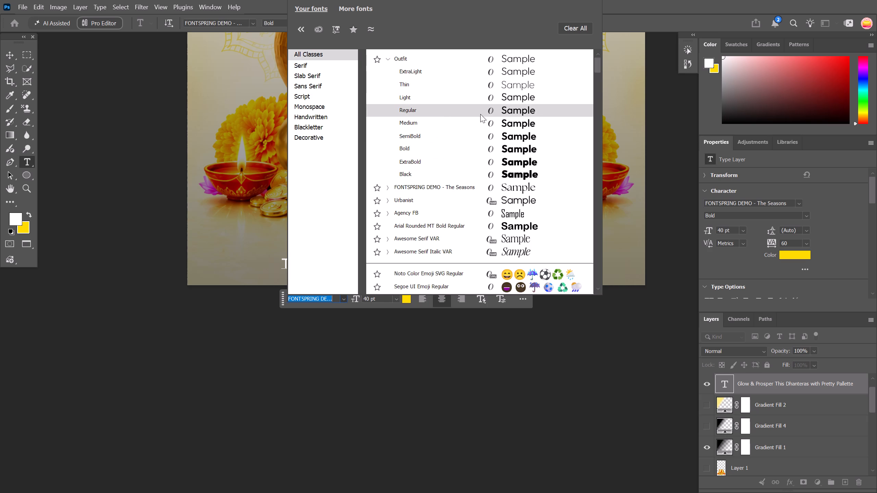
left_click(481, 122)
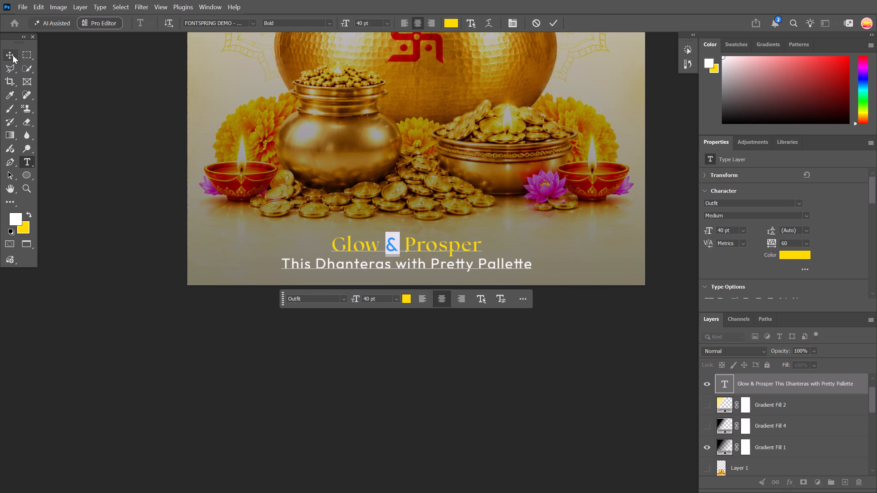
left_click(13, 55)
scroll(163, 127, "down", 5, "alt")
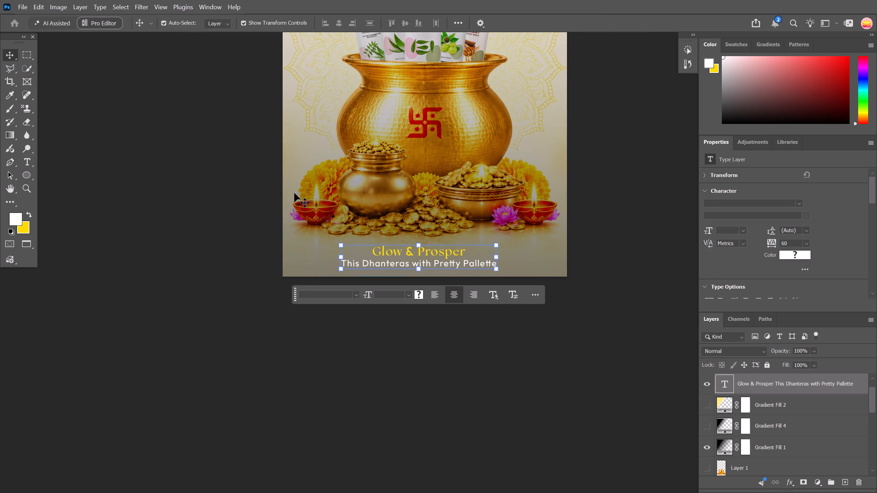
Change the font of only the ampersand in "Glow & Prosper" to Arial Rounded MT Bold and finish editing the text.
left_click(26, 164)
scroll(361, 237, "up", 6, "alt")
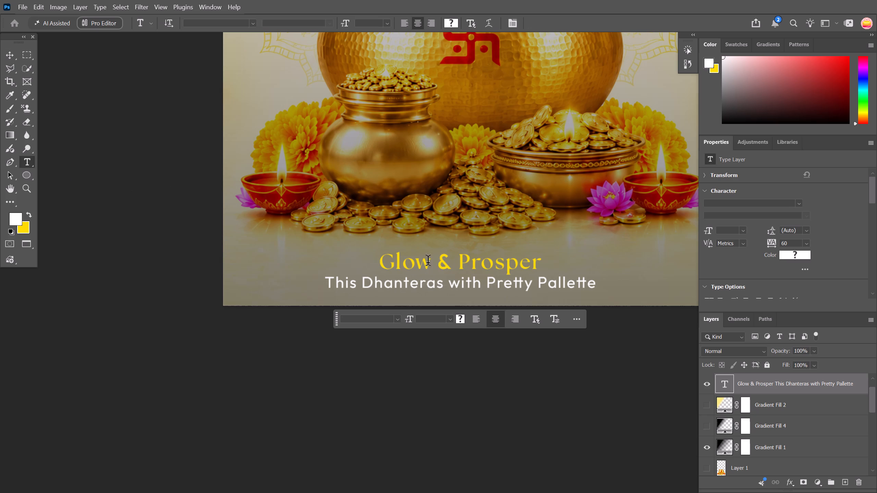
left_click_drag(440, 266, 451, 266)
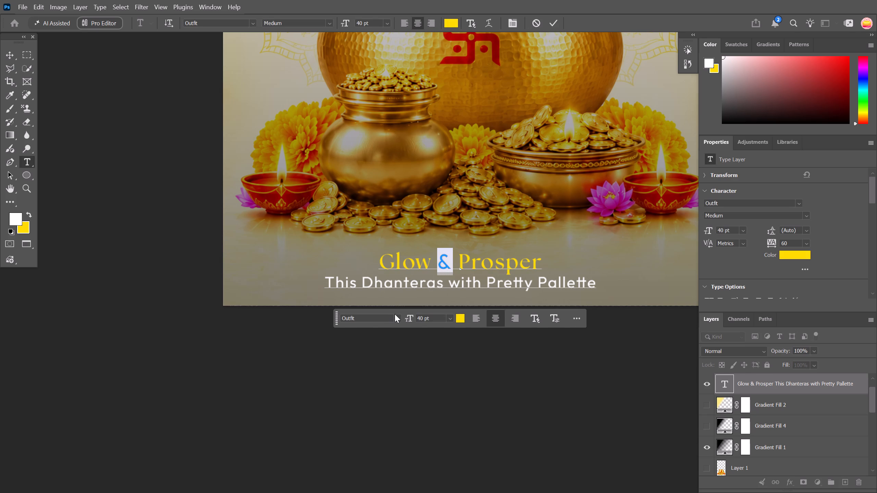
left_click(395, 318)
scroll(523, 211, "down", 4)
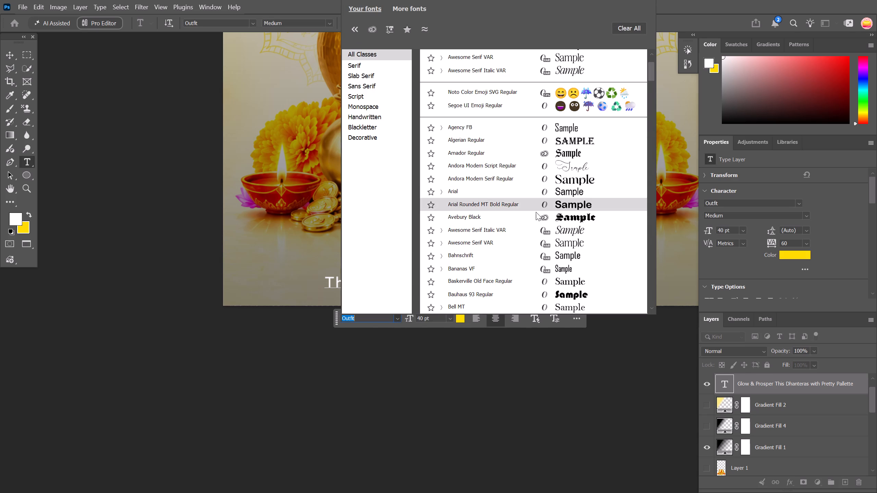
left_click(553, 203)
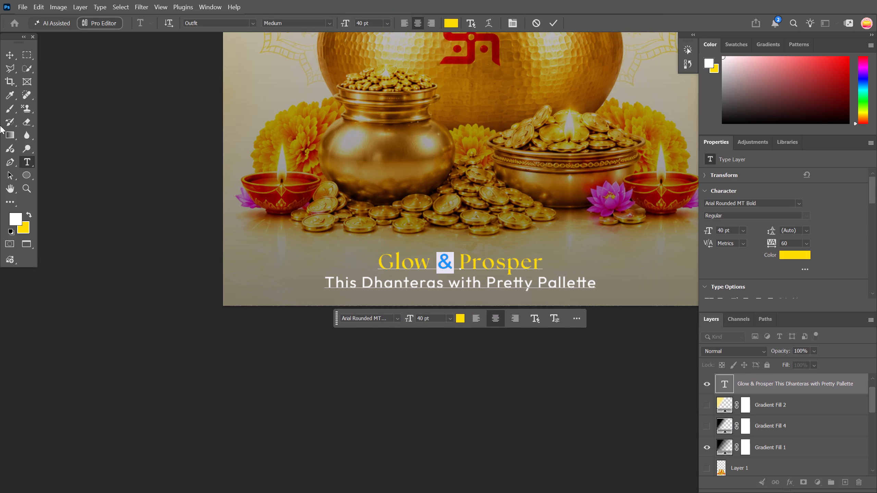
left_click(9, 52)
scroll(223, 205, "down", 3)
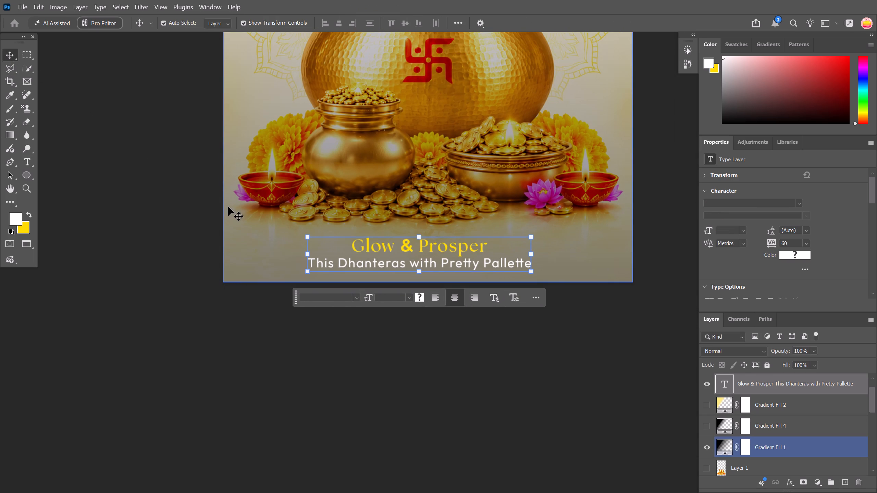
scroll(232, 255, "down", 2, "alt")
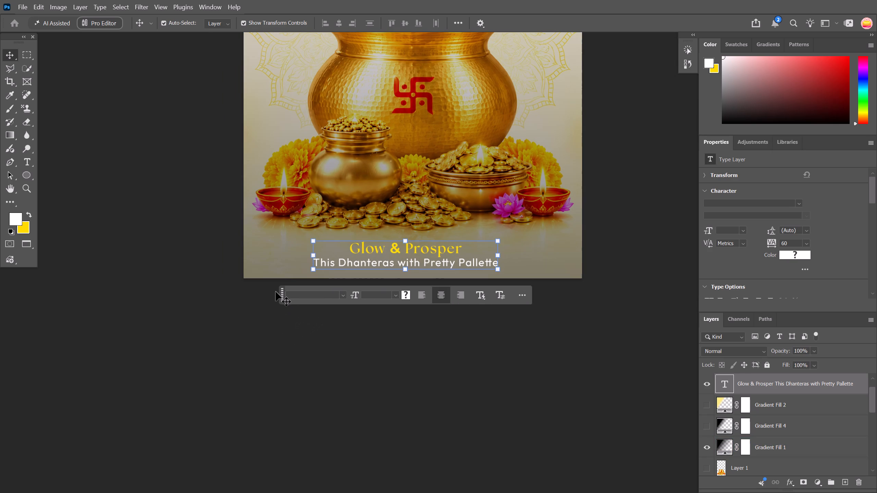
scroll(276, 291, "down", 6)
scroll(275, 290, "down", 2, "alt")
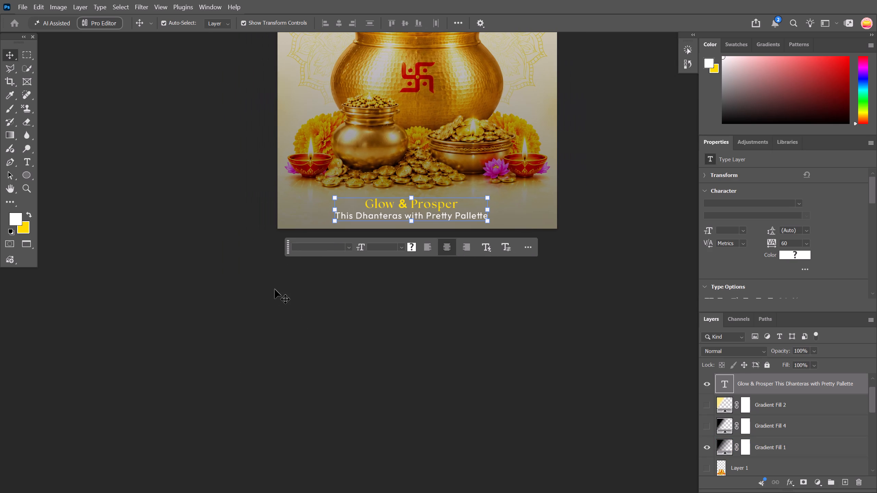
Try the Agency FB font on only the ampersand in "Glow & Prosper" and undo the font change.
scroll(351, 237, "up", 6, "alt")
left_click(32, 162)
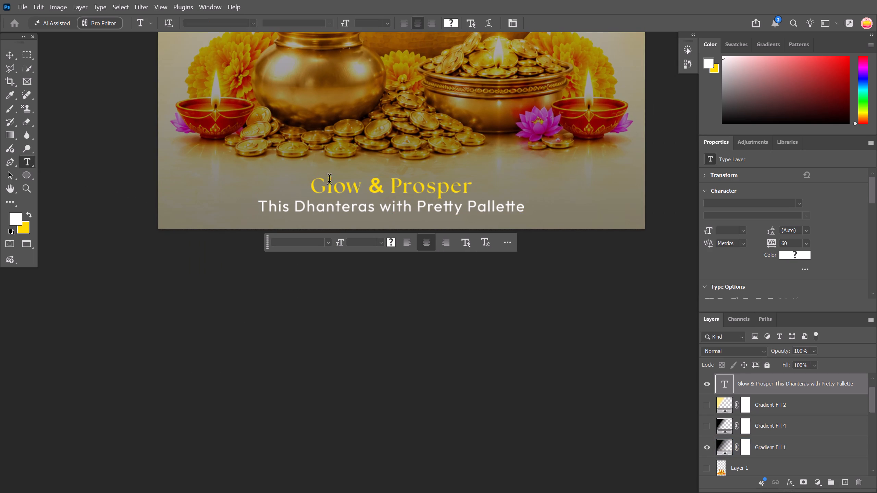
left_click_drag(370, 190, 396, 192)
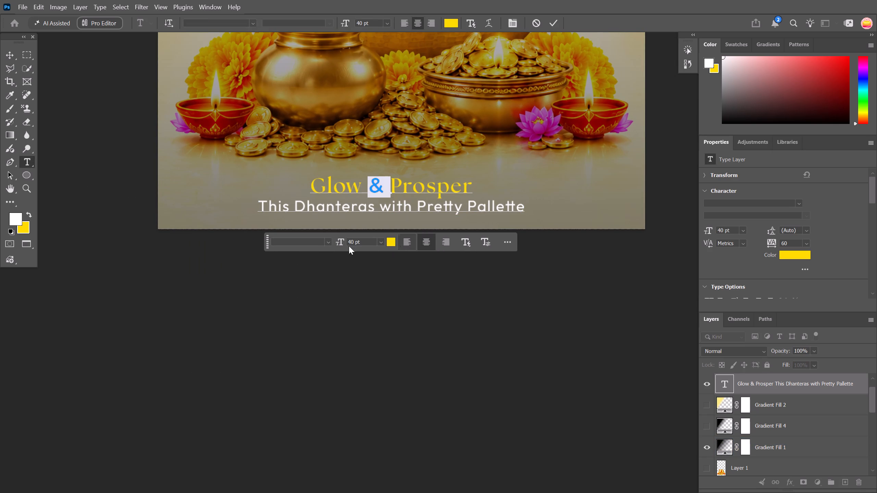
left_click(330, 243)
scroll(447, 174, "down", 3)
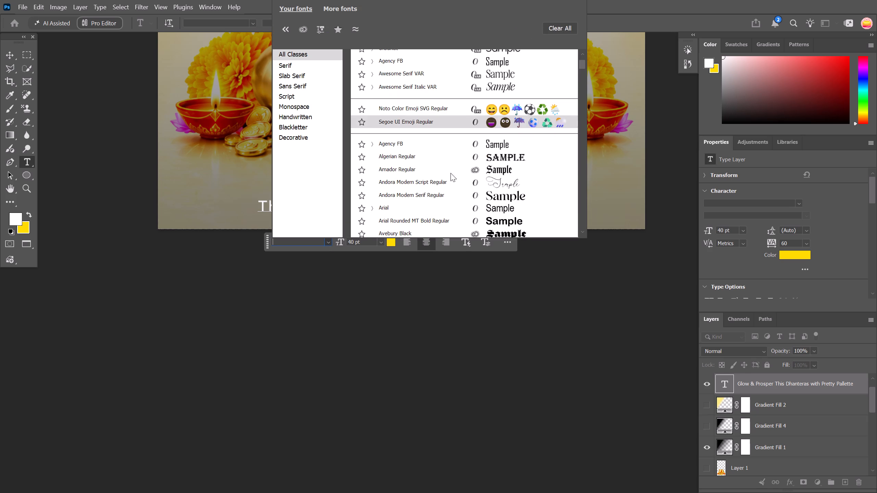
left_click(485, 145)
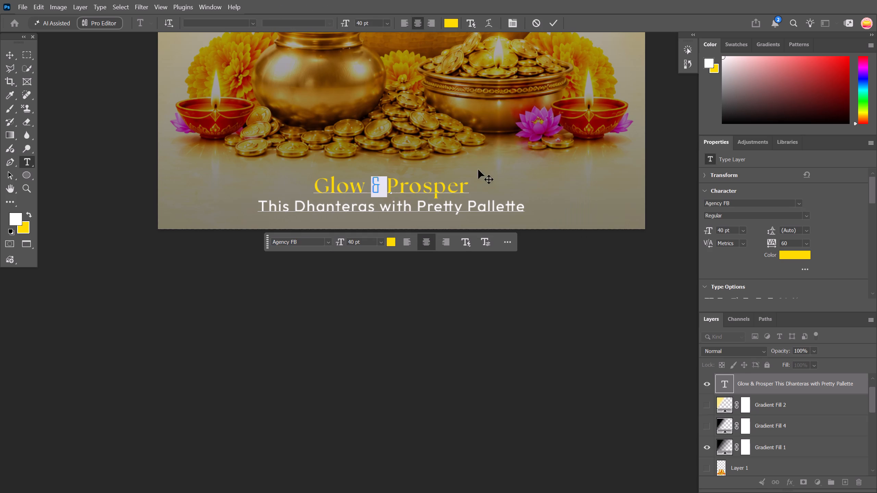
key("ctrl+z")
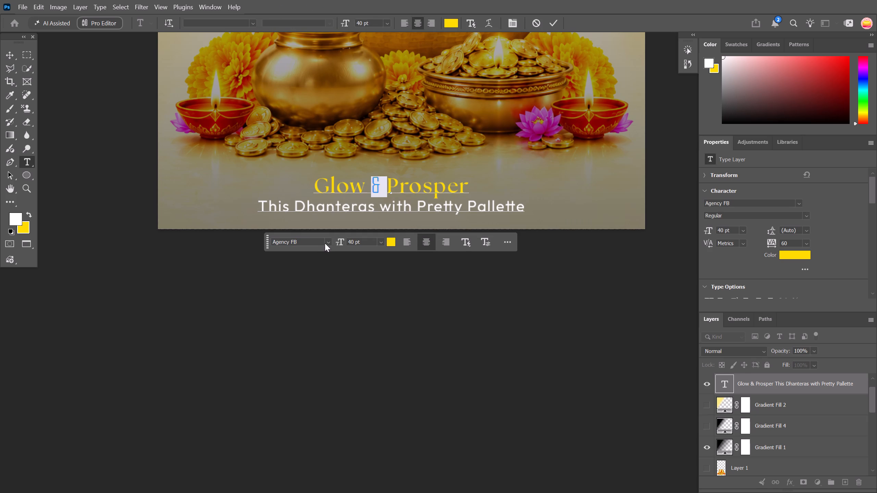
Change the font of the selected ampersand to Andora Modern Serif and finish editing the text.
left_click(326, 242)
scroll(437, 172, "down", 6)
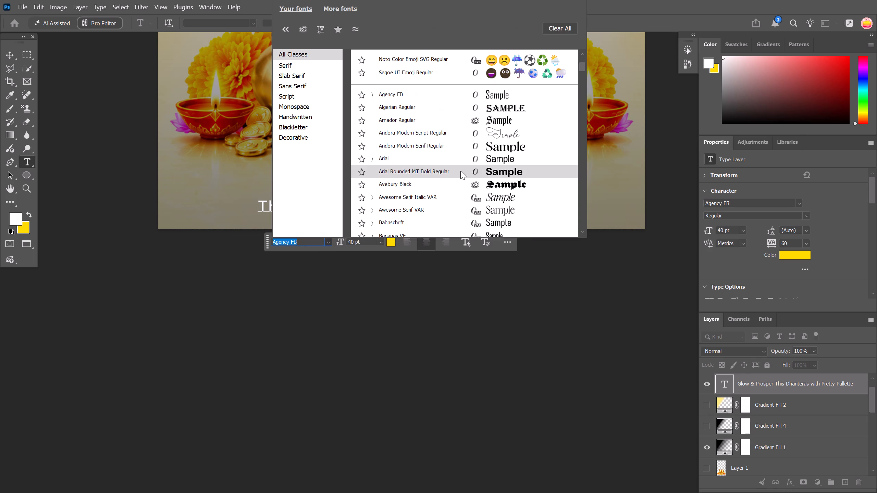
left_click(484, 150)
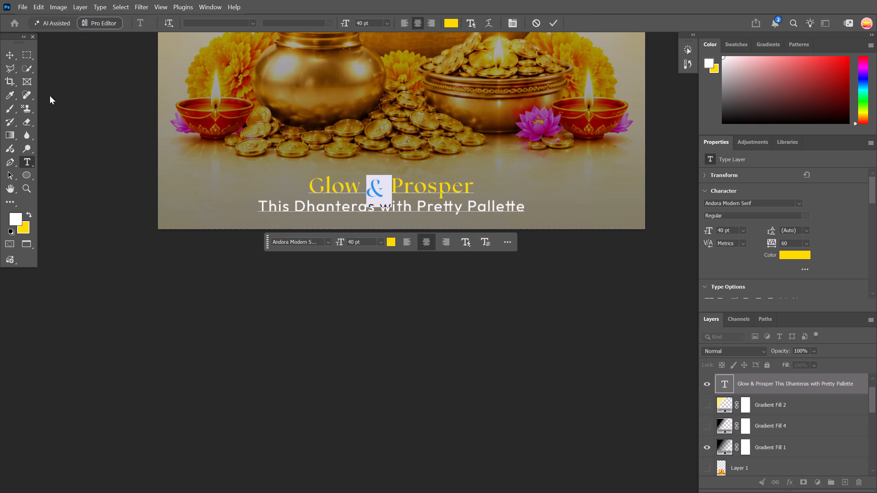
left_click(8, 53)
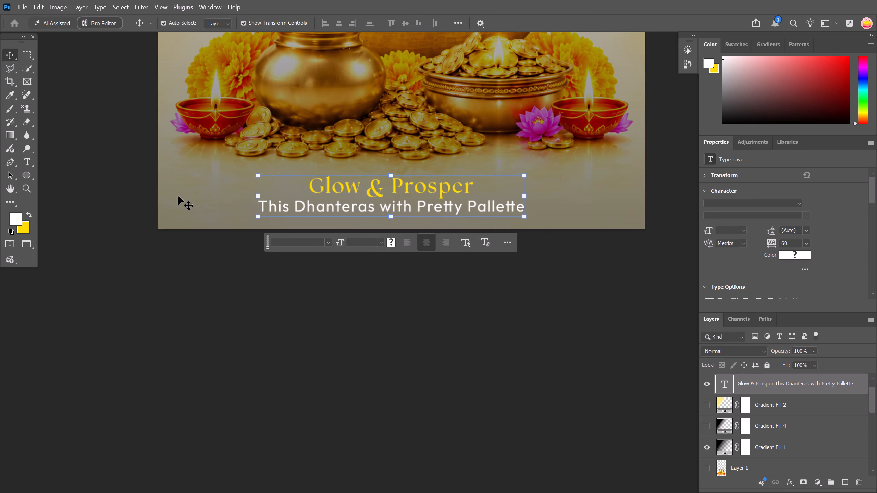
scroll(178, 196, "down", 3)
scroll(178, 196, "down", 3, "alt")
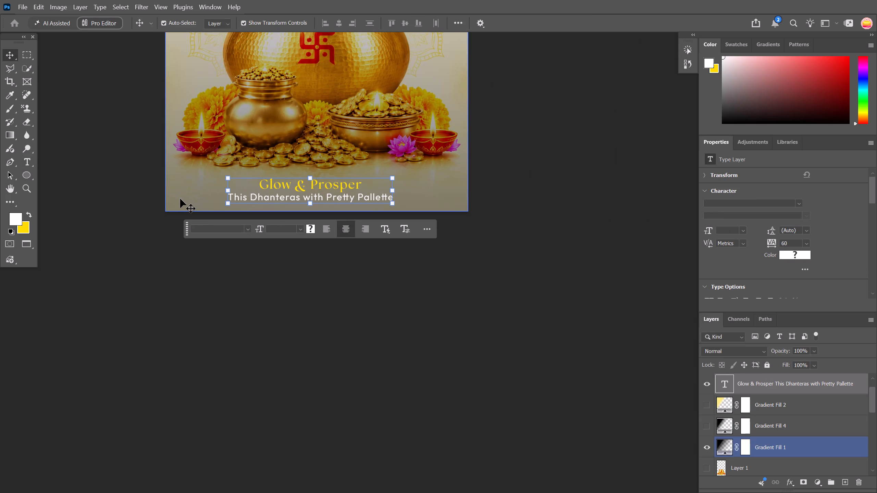
Change the font of only the ampersand in "Glow & Prosper" to Bahnschrift, finish editing and deselect the text.
left_click(29, 163)
left_click_drag(298, 187, 307, 188)
left_click(301, 228)
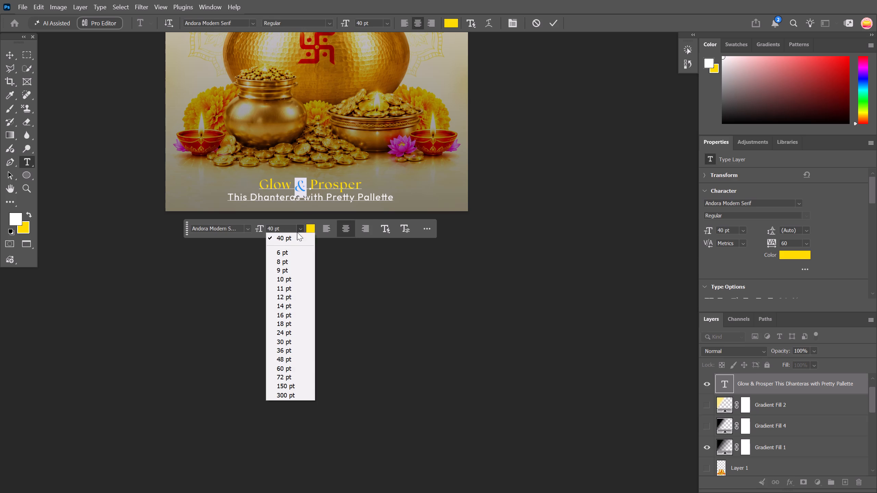
left_click(297, 226)
left_click(247, 231)
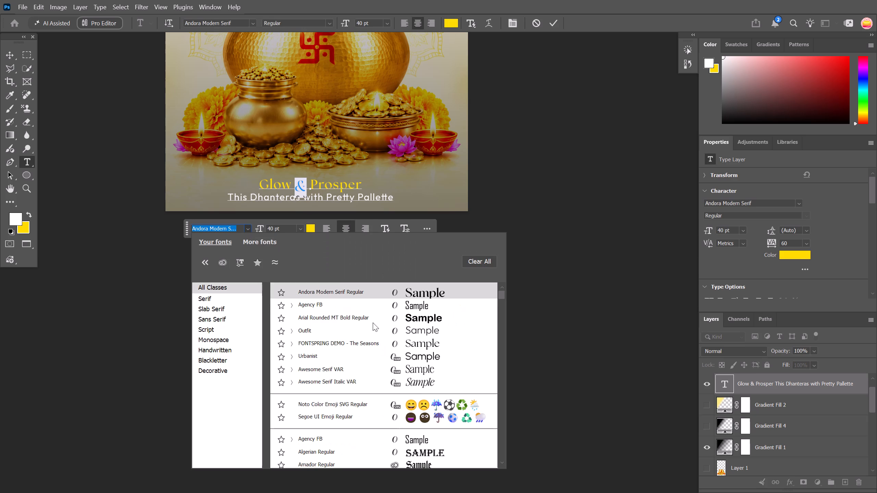
scroll(397, 342, "down", 11)
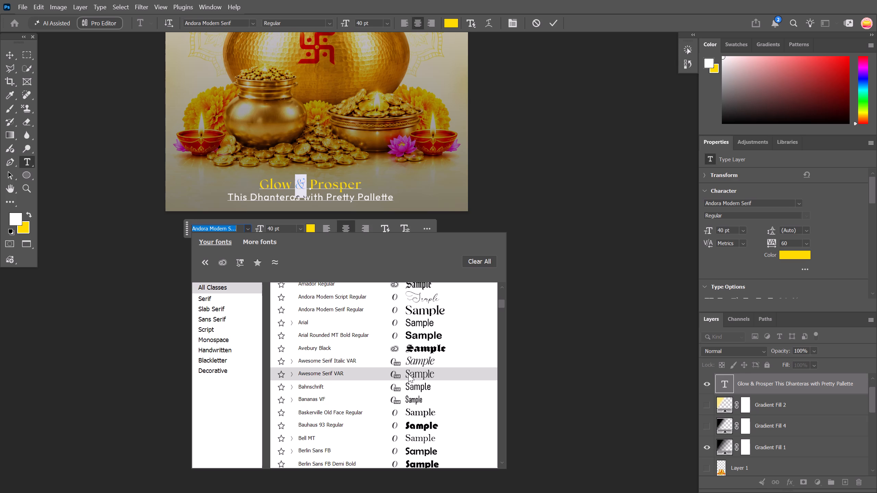
scroll(408, 374, "down", 1)
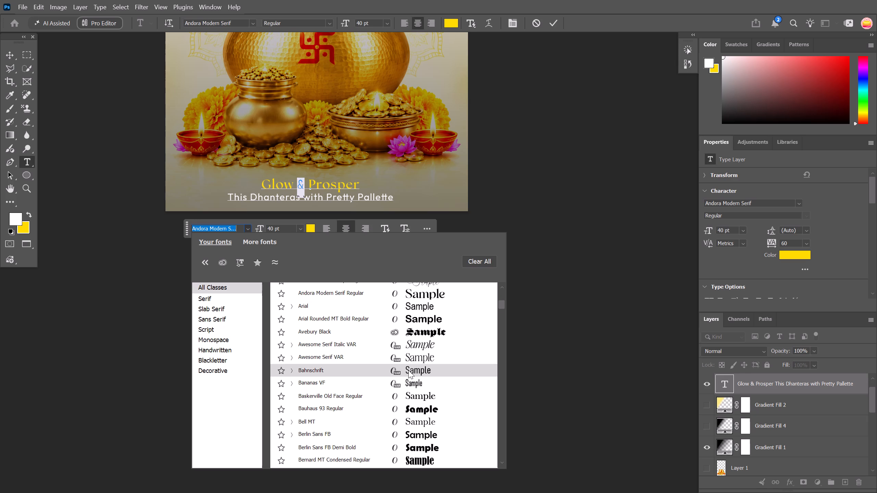
left_click(8, 53)
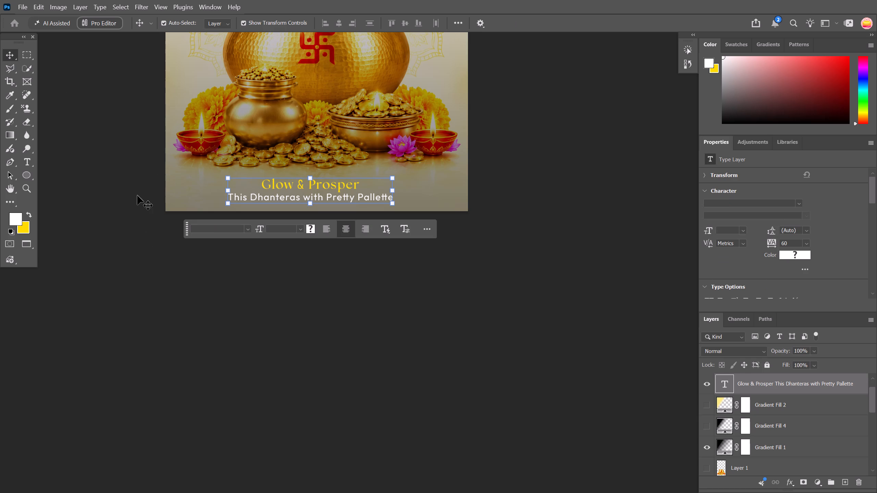
left_click(9, 59)
left_click(114, 135)
Scale the whole two-line tagline up proportionally to about 134%, extending it upward toward the coins.
scroll(215, 246, "down", 3)
scroll(240, 363, "up", 7)
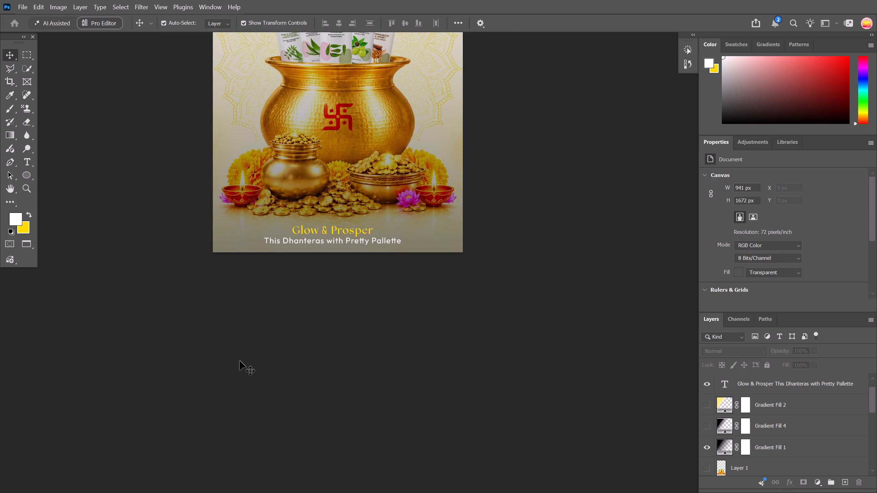
scroll(211, 340, "up", 4, "alt")
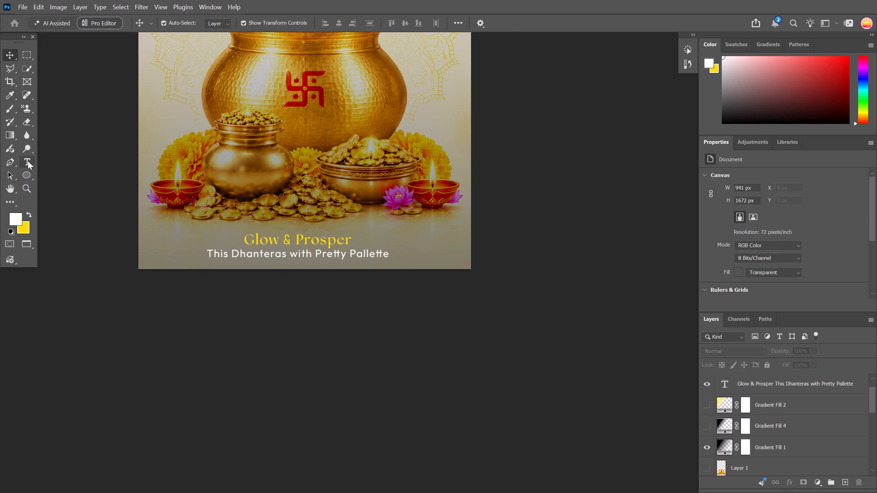
left_click(13, 59)
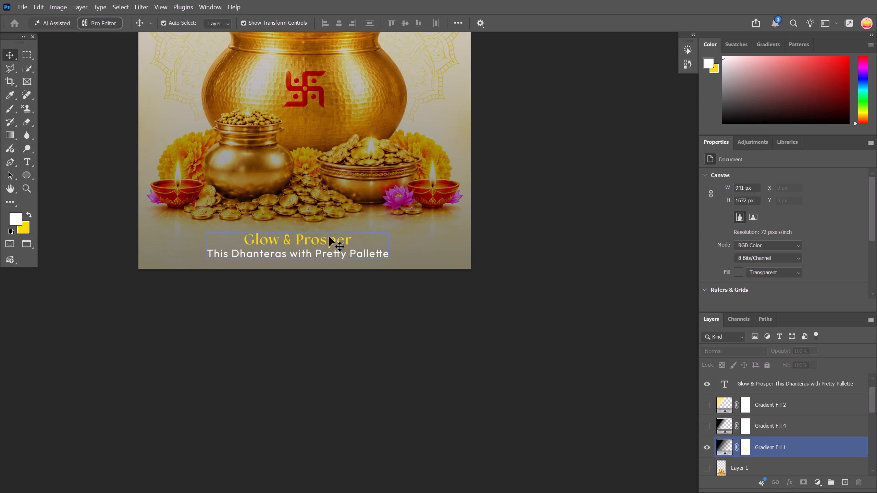
left_click(329, 238)
left_click_drag(300, 233, 298, 229)
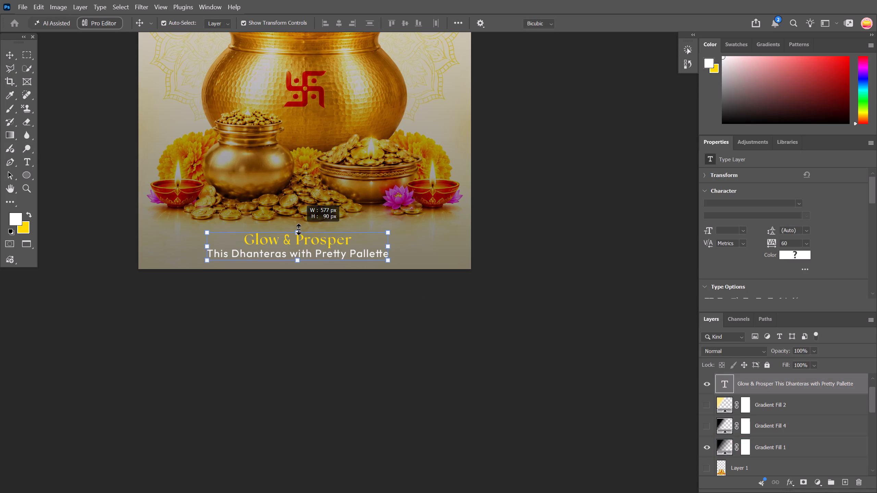
left_click_drag(298, 229, 298, 224)
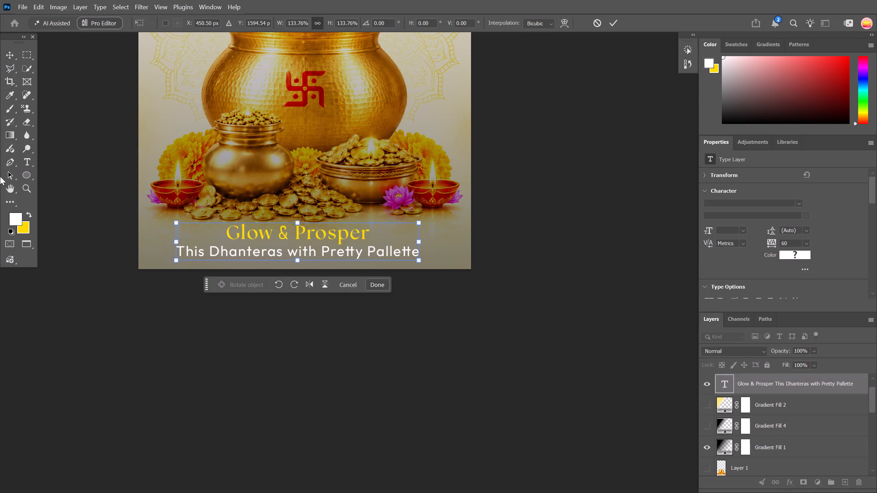
Resize only the "This Dhanteras with Pretty Pallette" line, trying 30 pt before settling on 32 pt, and deselect the text.
left_click(21, 163)
left_click_drag(179, 251, 217, 255)
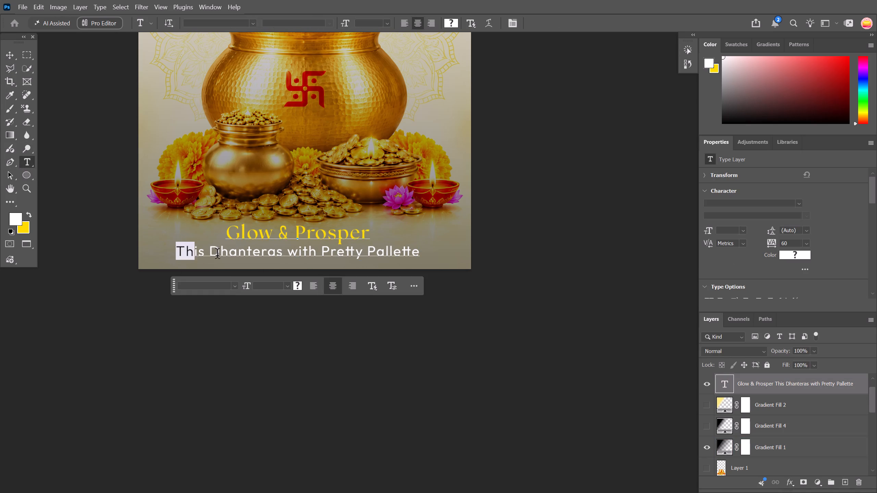
left_click_drag(217, 255, 443, 253)
left_click_drag(277, 287, 238, 287)
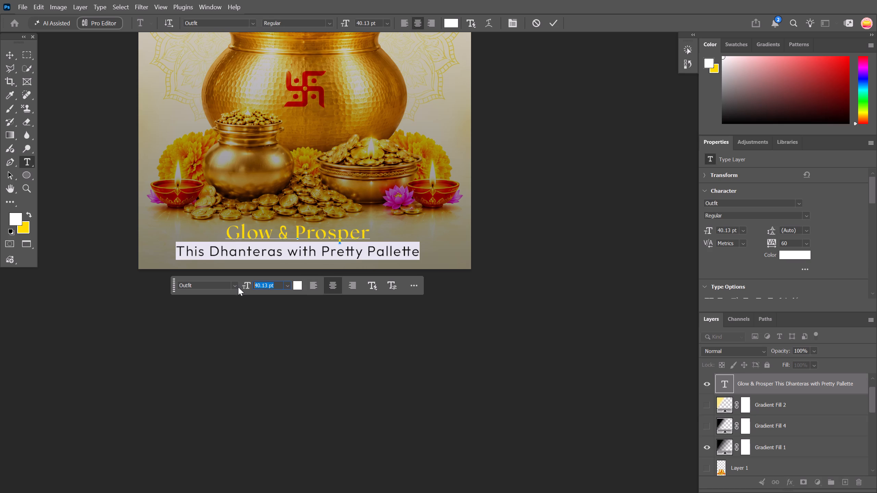
left_click_drag(238, 287, 231, 287)
type("30")
key("Return")
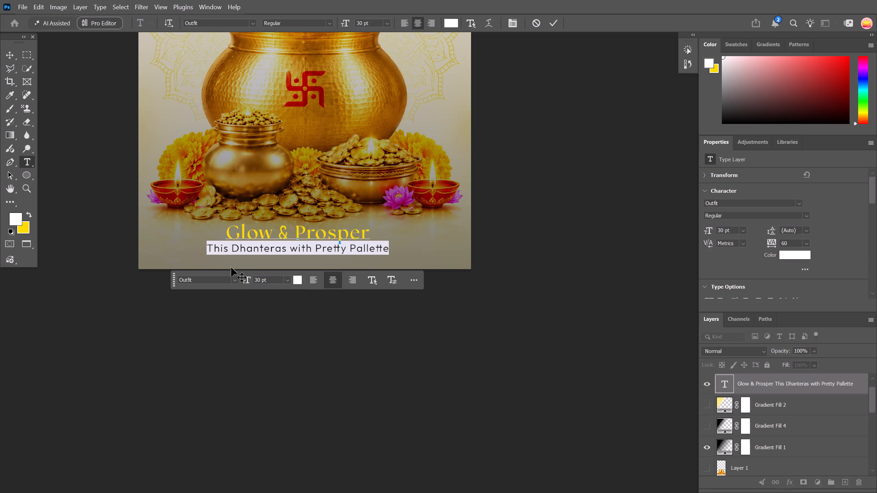
left_click_drag(271, 278, 242, 281)
type("32")
key("Return")
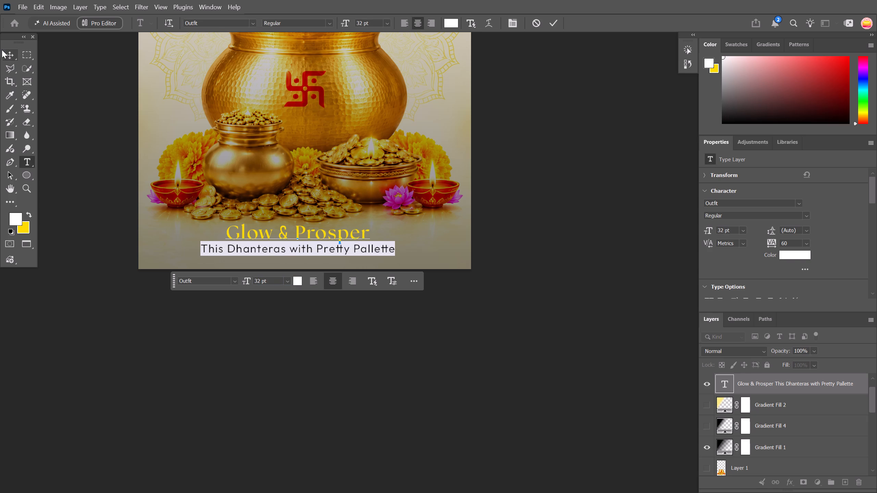
left_click(2, 50)
left_click(97, 152)
scroll(114, 220, "down", 6, "alt")
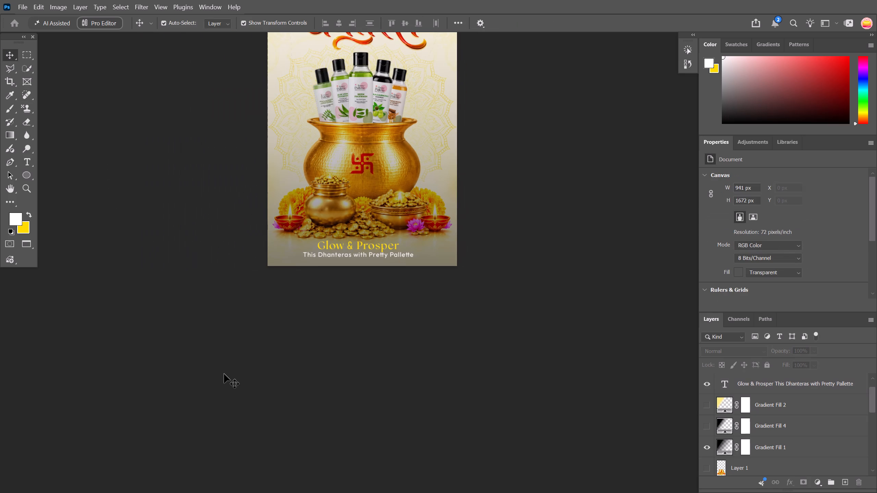
scroll(228, 363, "up", 11)
scroll(150, 220, "up", 4)
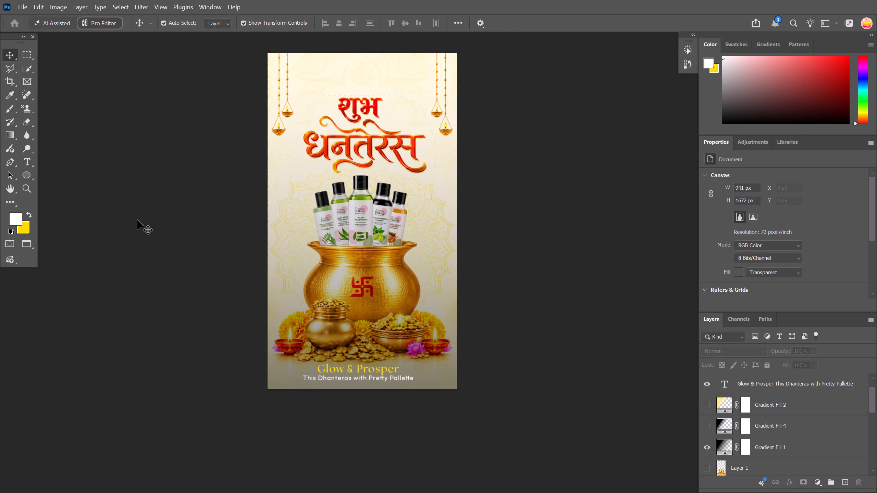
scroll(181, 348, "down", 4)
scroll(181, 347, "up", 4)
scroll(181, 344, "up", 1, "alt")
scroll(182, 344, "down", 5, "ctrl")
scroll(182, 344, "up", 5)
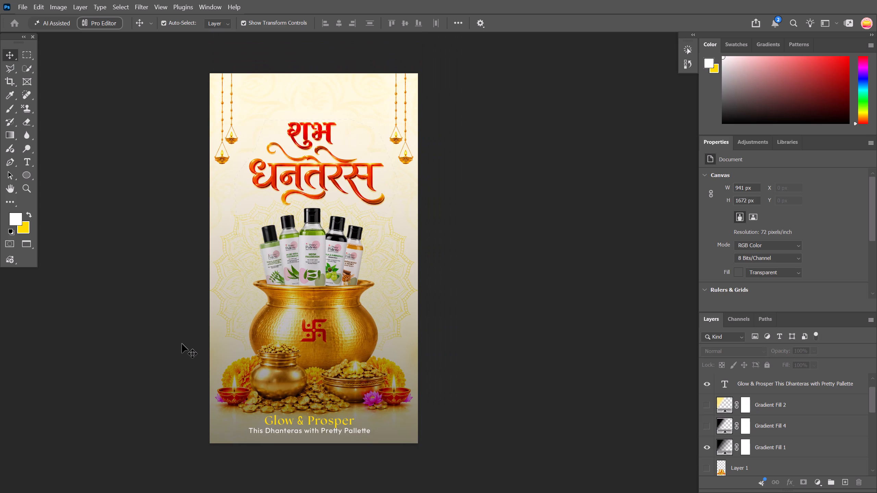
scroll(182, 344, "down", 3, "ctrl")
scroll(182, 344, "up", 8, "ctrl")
Place the Pretty Pallette logo image IMG_3519 from the Downloads folder into the poster as an embedded object.
left_click(22, 7)
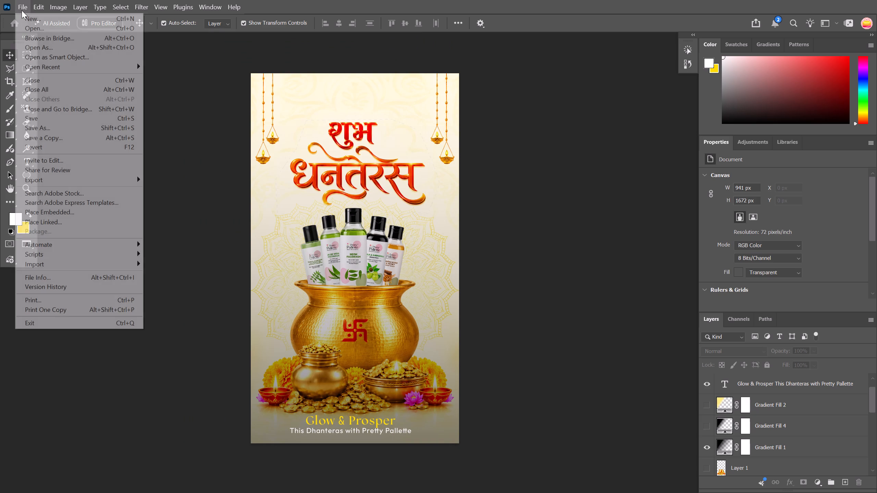
left_click(69, 210)
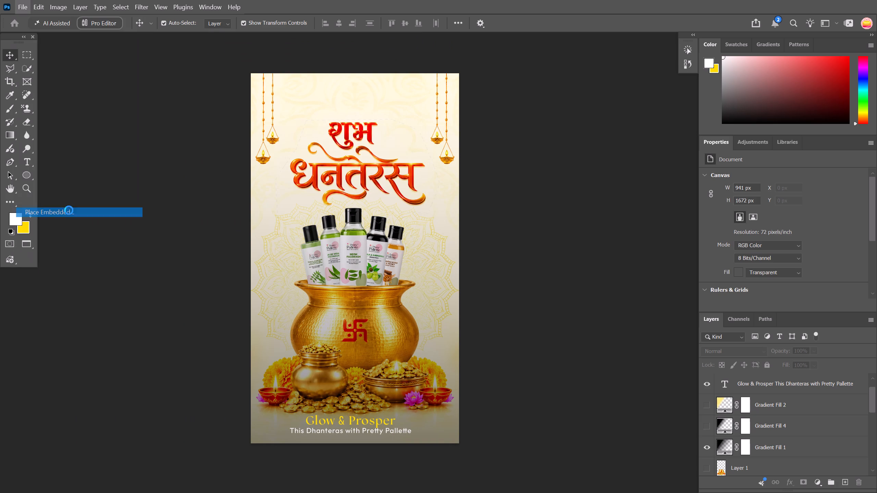
scroll(154, 97, "down", 18)
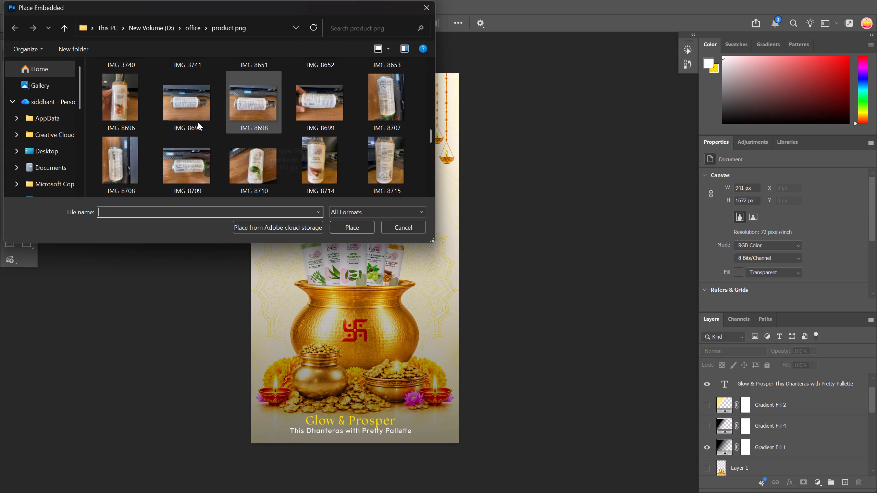
scroll(35, 112, "down", 3)
left_click(52, 80)
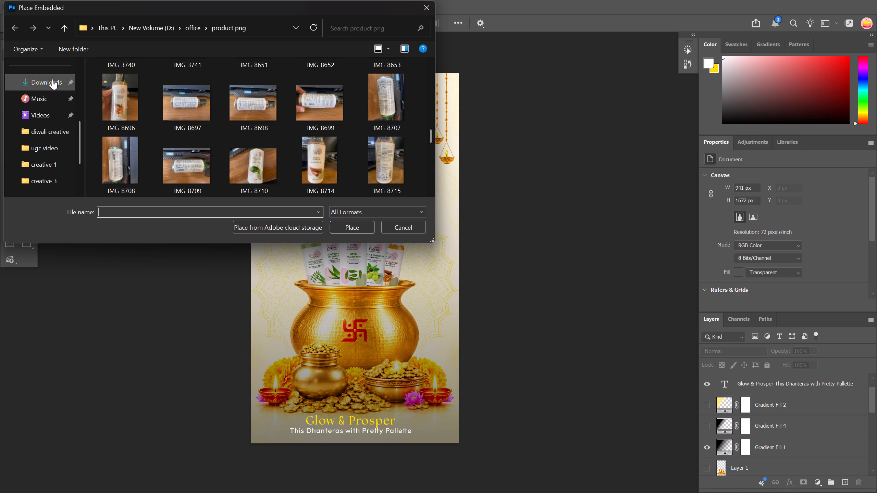
scroll(183, 149, "down", 20)
scroll(183, 149, "down", 17)
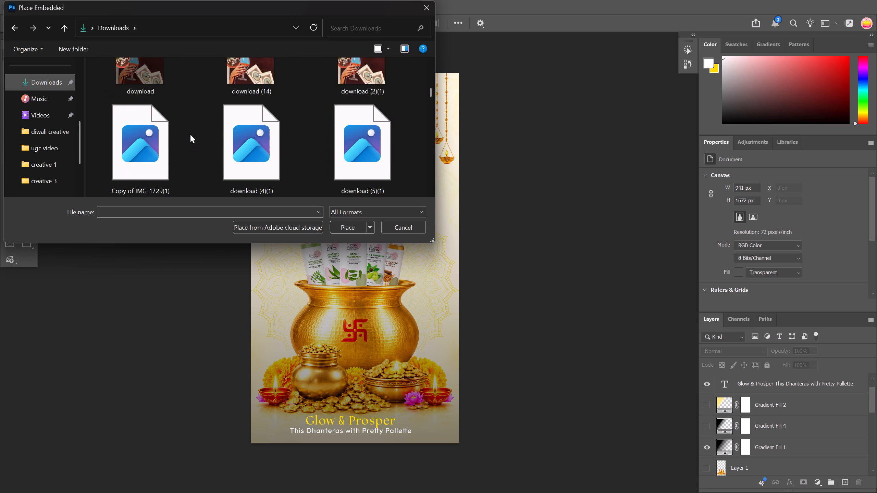
scroll(190, 134, "down", 20)
scroll(192, 146, "down", 12)
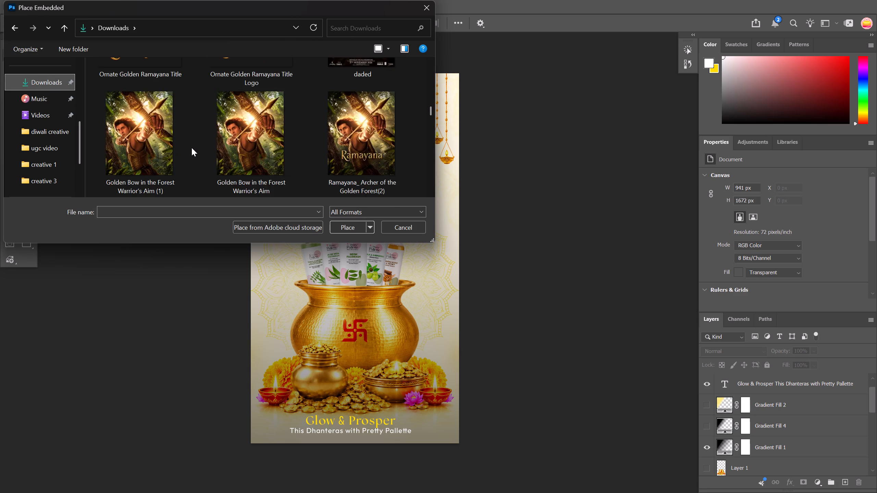
scroll(192, 148, "down", 18)
scroll(192, 148, "down", 6)
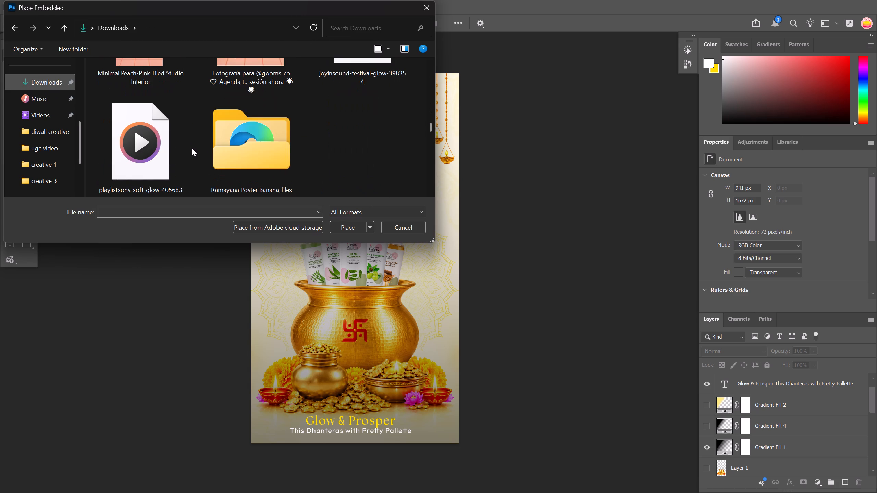
scroll(192, 148, "down", 11)
scroll(192, 148, "down", 13)
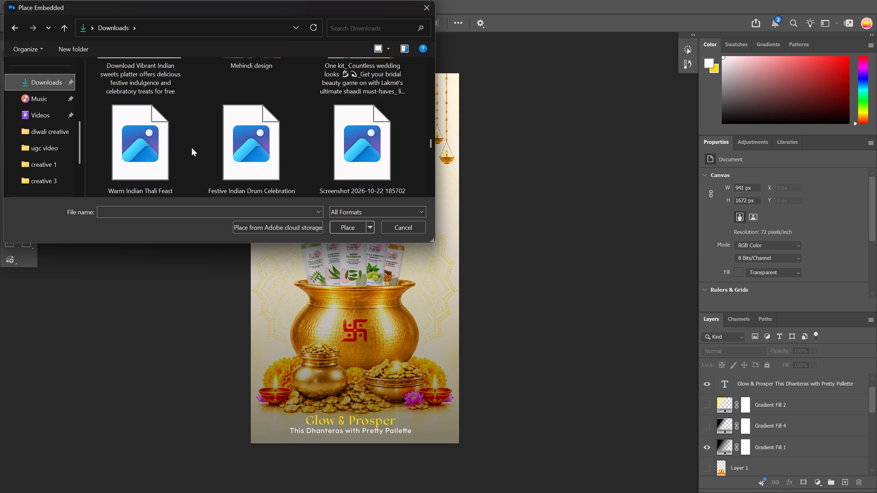
scroll(192, 148, "down", 19)
scroll(192, 148, "down", 6)
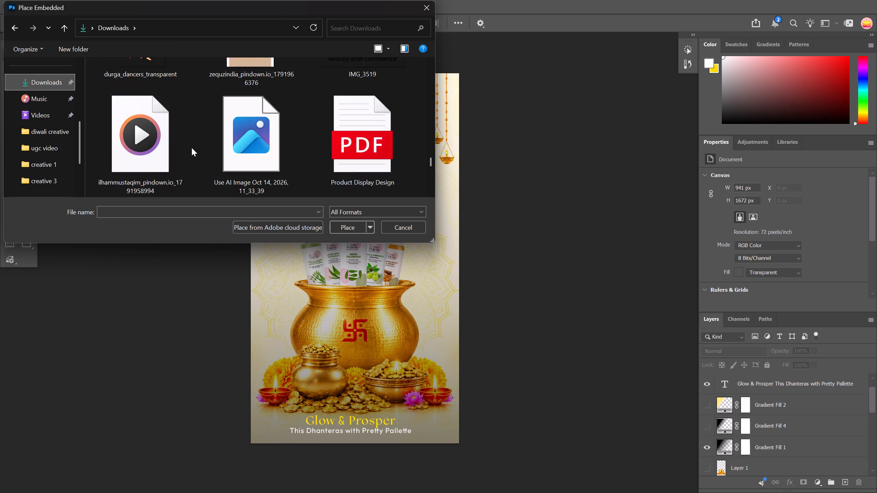
scroll(192, 148, "down", 1)
scroll(192, 148, "up", 3)
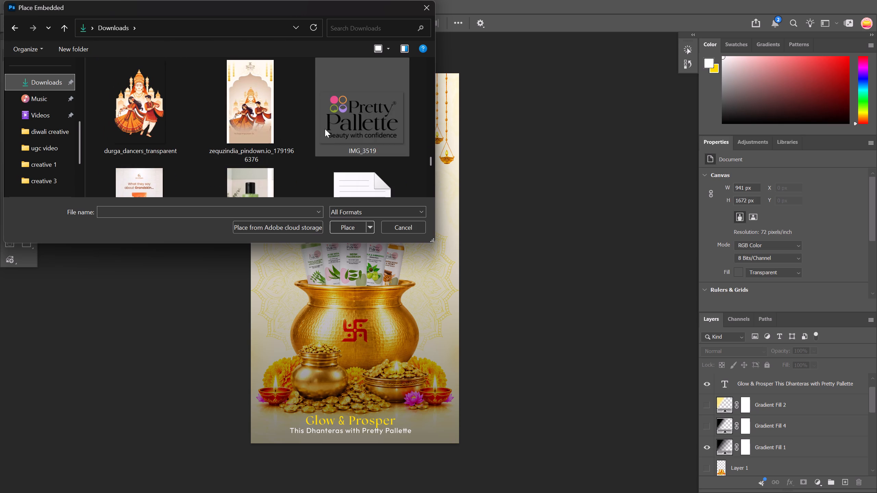
left_click(355, 128)
left_click(344, 229)
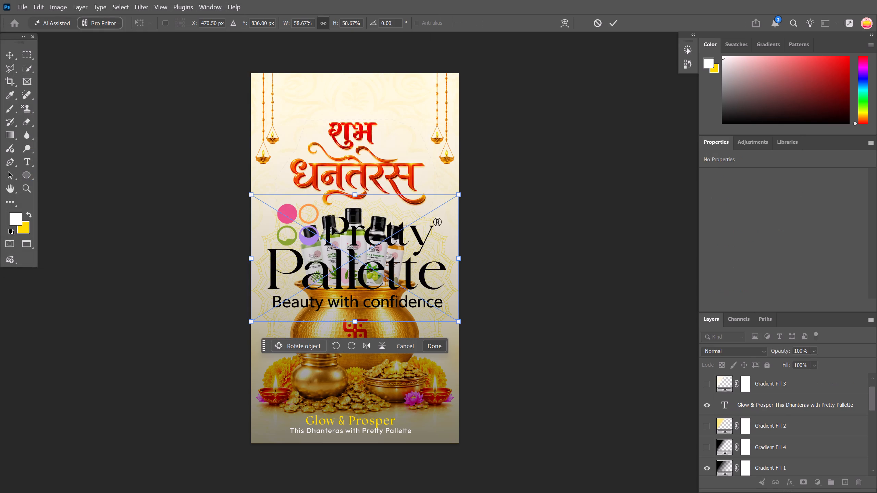
left_click(10, 52)
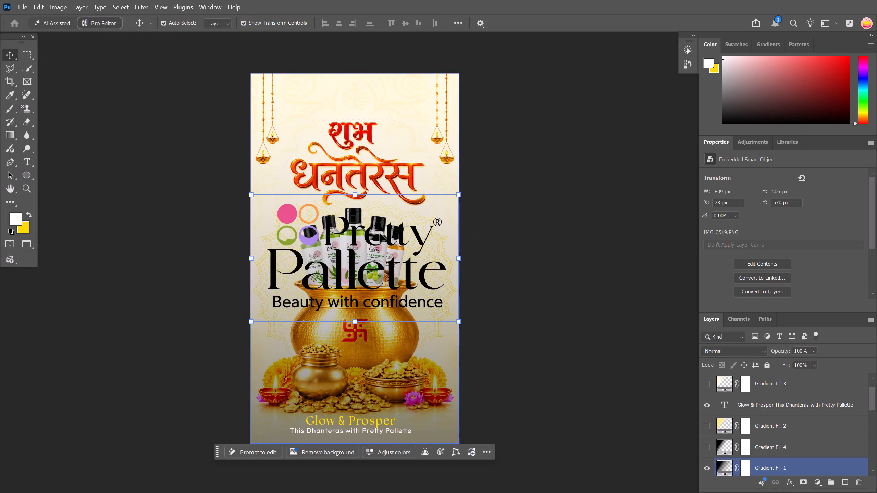
Convert the placed IMG_3519 logo layer to a smart object.
left_click(380, 239)
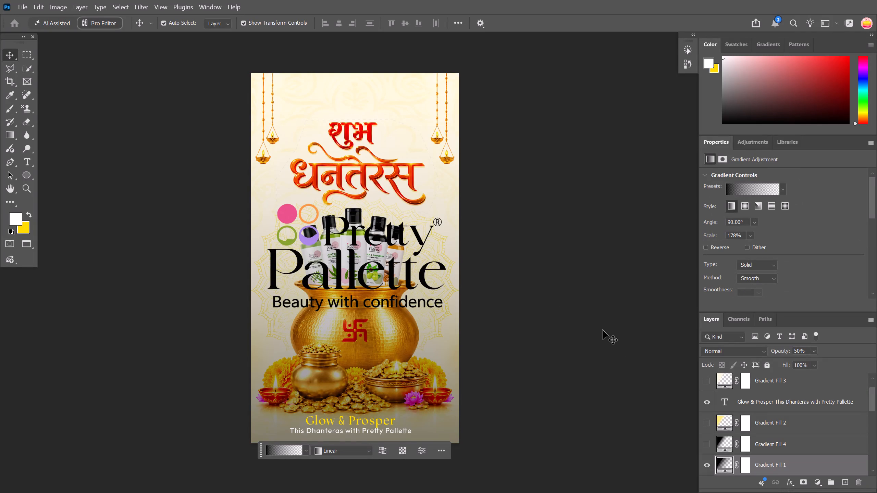
scroll(775, 433, "up", 10)
left_click(770, 384)
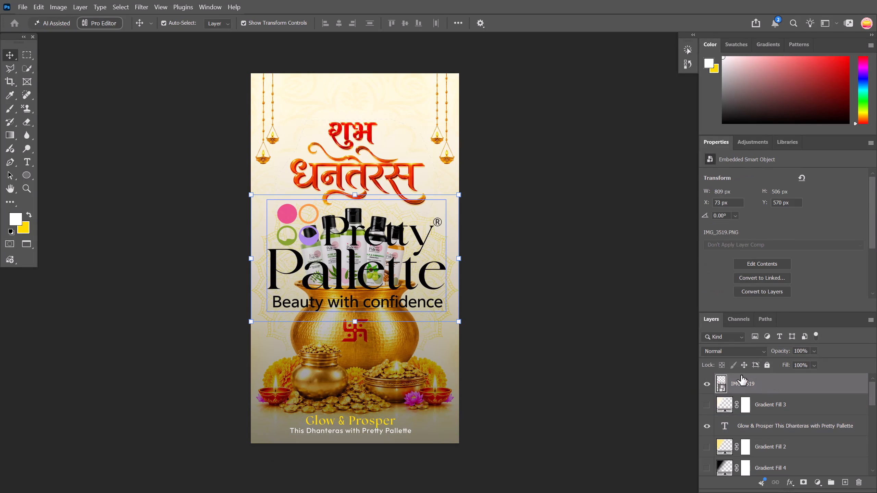
right_click(777, 381)
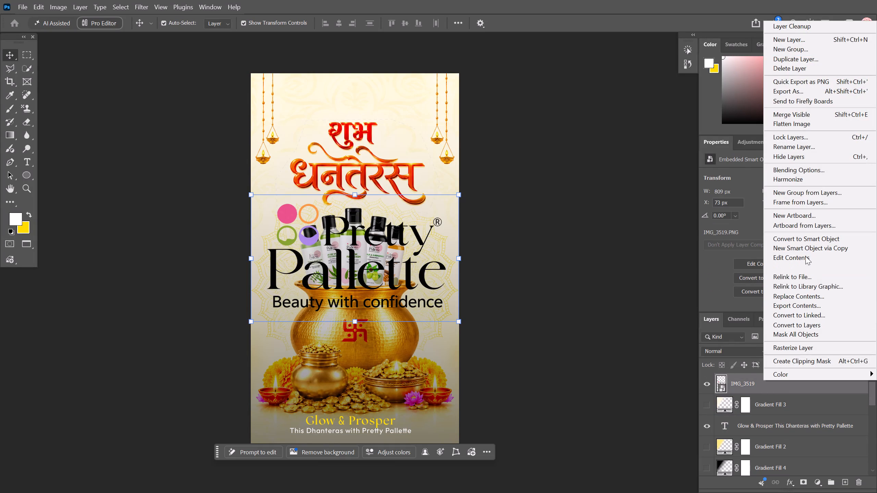
left_click(811, 241)
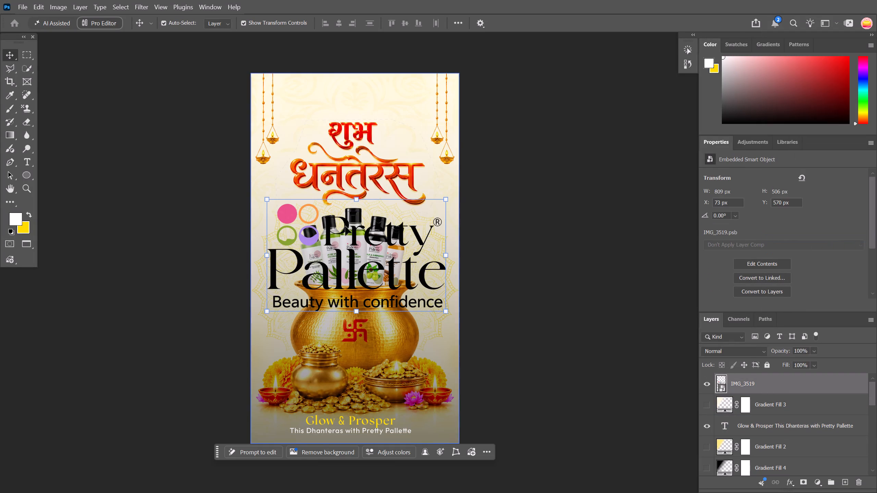
Scale the logo proportionally down to about 166 × 100 px, place it above the शुभ headline word, and deselect it.
left_click_drag(358, 201, 368, 256)
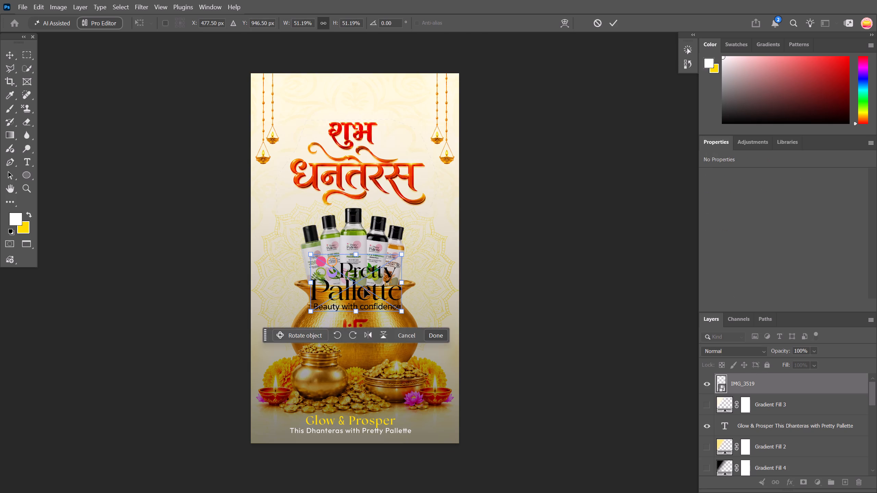
left_click_drag(364, 289, 356, 119)
left_click_drag(347, 86, 350, 112)
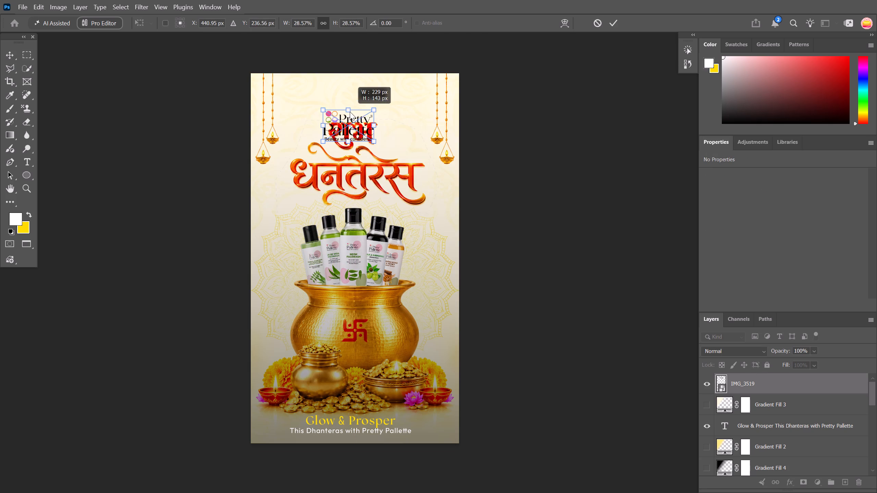
left_click_drag(350, 112, 350, 121)
left_click_drag(349, 135, 344, 104)
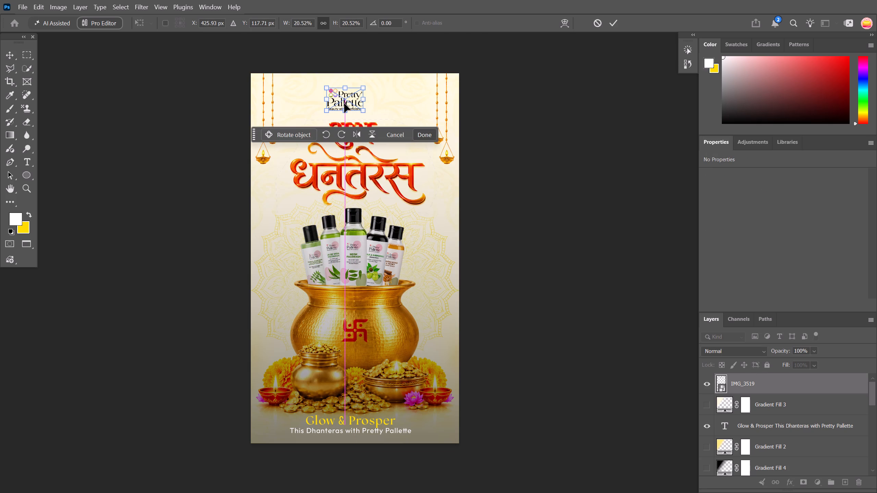
scroll(367, 141, "up", 6, "alt")
scroll(319, 116, "up", 3, "alt")
left_click(2, 54)
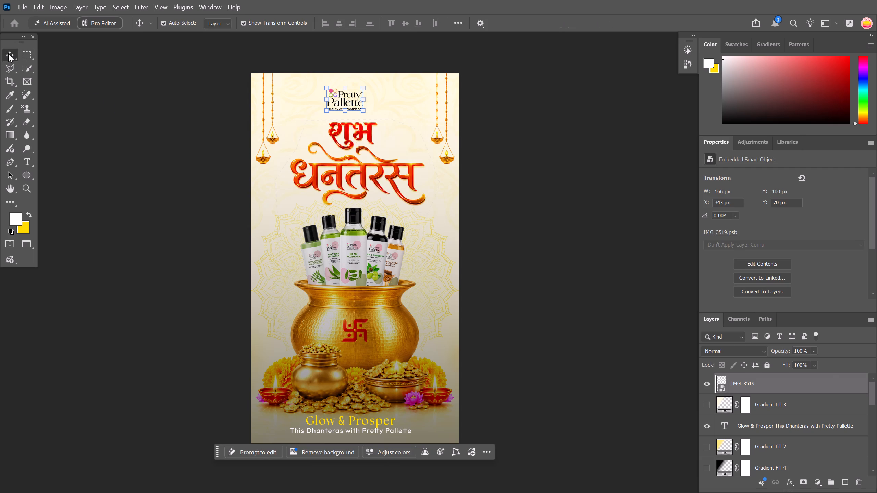
left_click(69, 80)
Move the logo up near the poster's top edge, centred between the hanging lamps, and enlarge it to about 186 × 112 px.
scroll(156, 116, "up", 2, "alt")
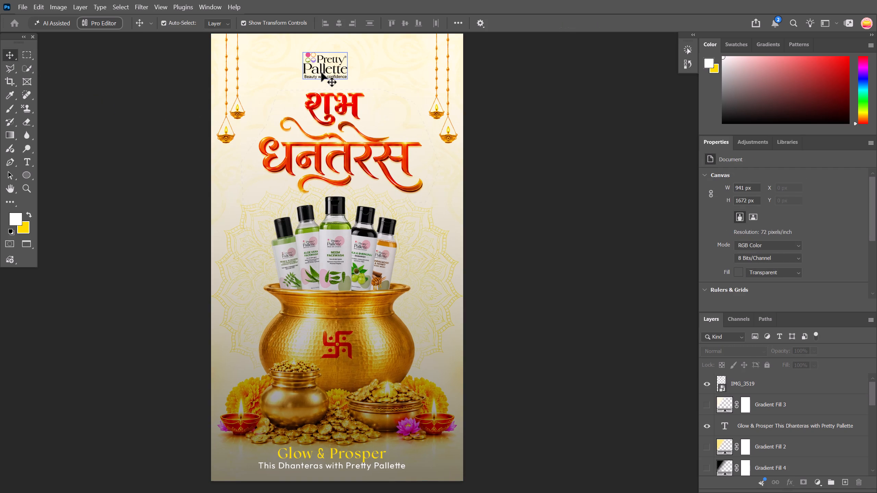
left_click_drag(321, 72, 334, 64)
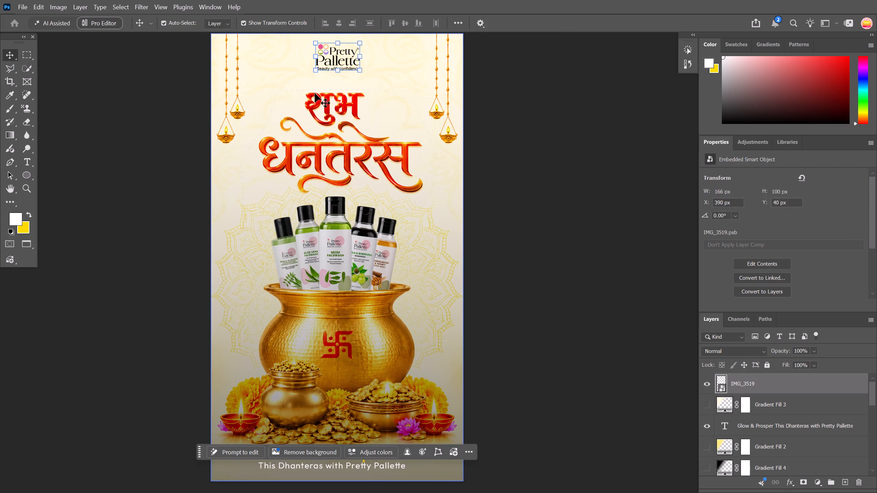
scroll(314, 96, "up", 3)
left_click_drag(337, 95, 337, 99)
left_click(162, 151)
left_click(162, 151)
Examine the whole poster composition, checking the logo against the headline, kalash and tagline.
scroll(161, 155, "down", 4)
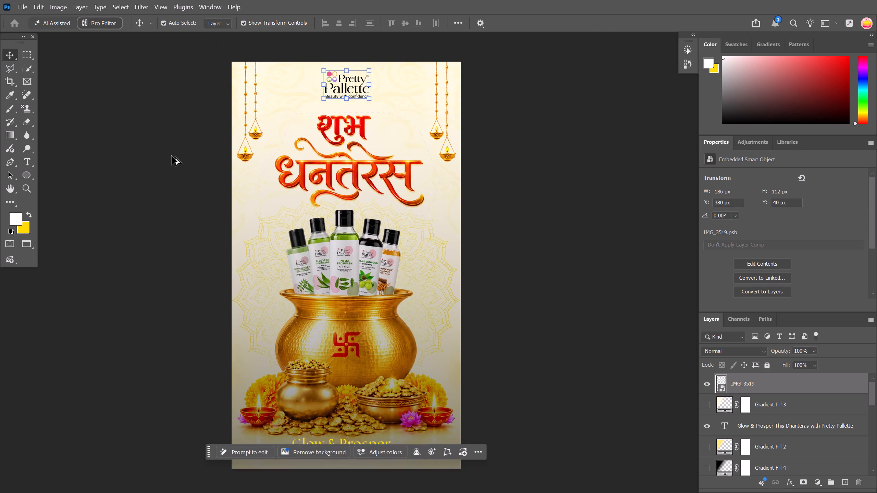
scroll(172, 156, "down", 13)
scroll(237, 278, "up", 4, "alt")
scroll(240, 276, "down", 6)
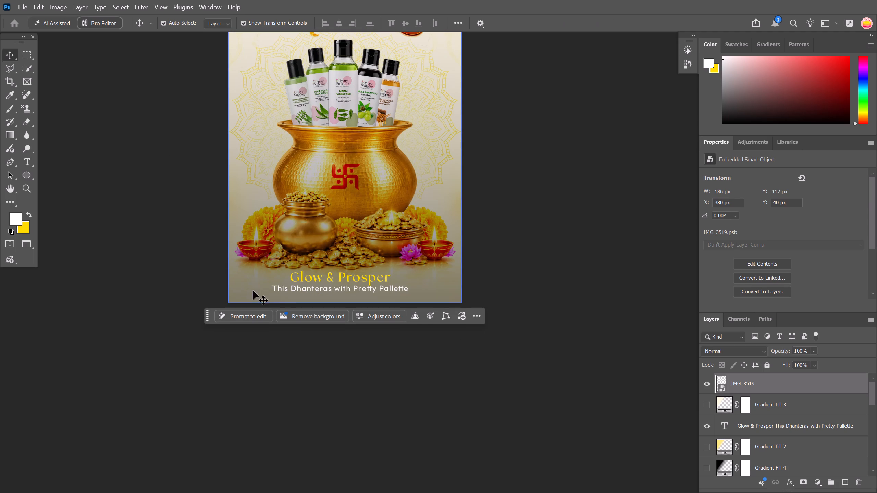
scroll(158, 356, "down", 6)
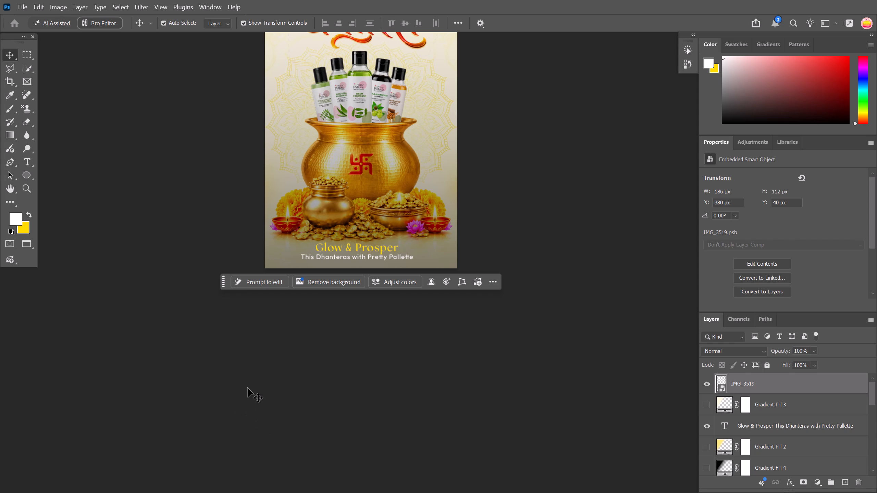
scroll(304, 379, "up", 3)
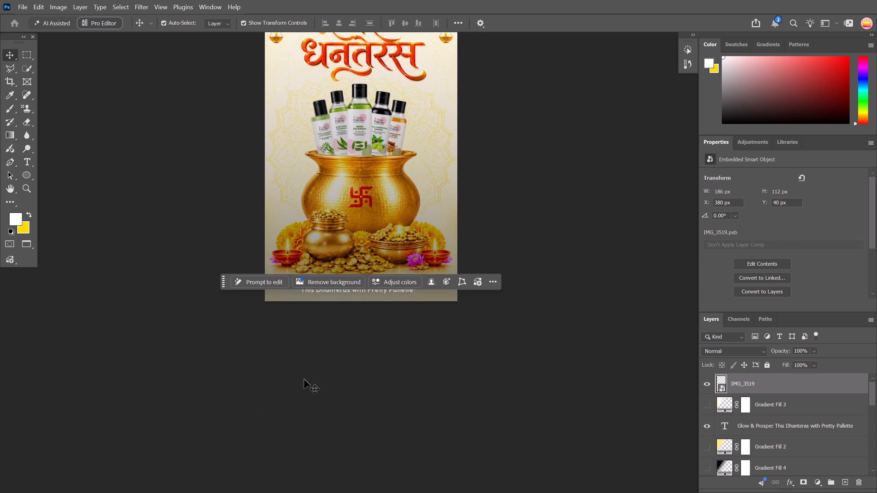
scroll(304, 379, "up", 6)
scroll(204, 415, "down", 3)
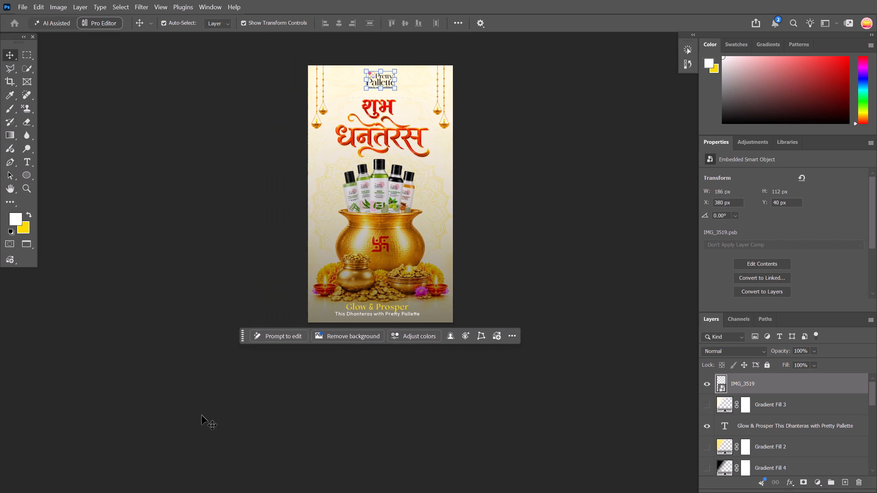
scroll(202, 414, "up", 8)
scroll(207, 415, "up", 2, "alt")
scroll(207, 410, "down", 5)
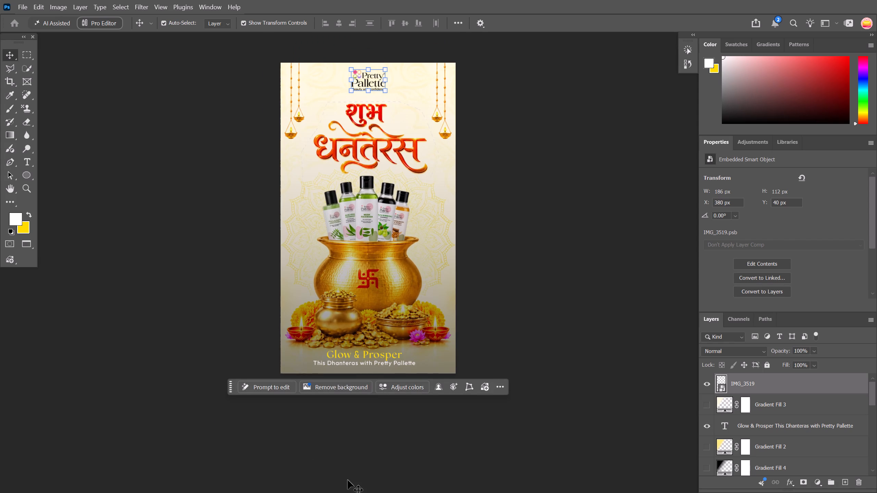
Select the logo, the tagline text and the full-canvas Layer 0 together, align their horizontal centres, and deselect them.
left_click(778, 385)
scroll(775, 385, "down", 4)
scroll(775, 386, "up", 2)
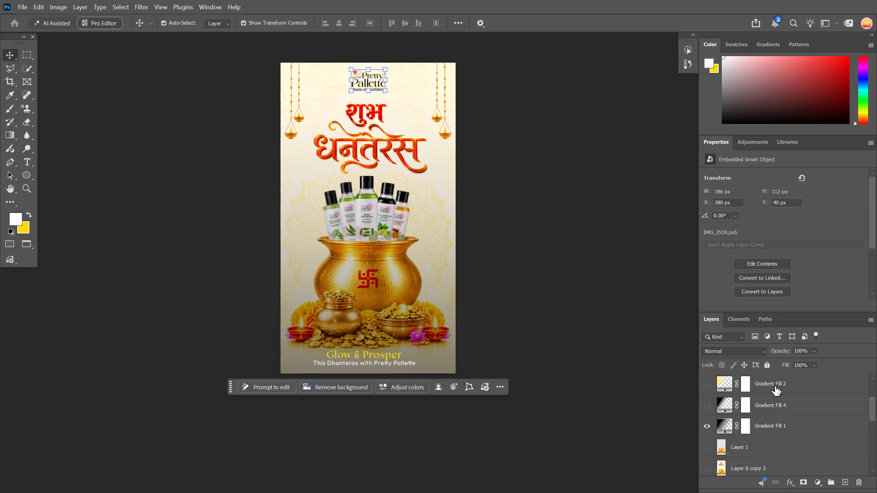
scroll(775, 386, "up", 4)
left_click(789, 424, "ctrl")
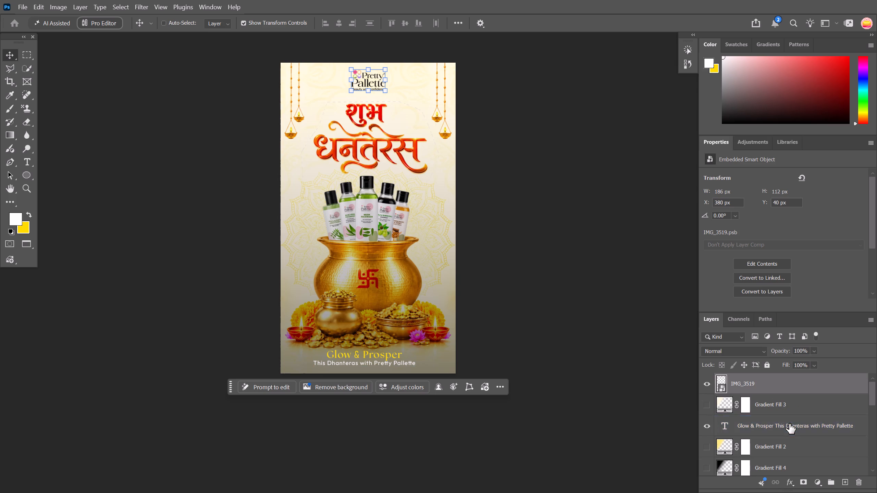
scroll(789, 426, "down", 20)
scroll(789, 426, "down", 8)
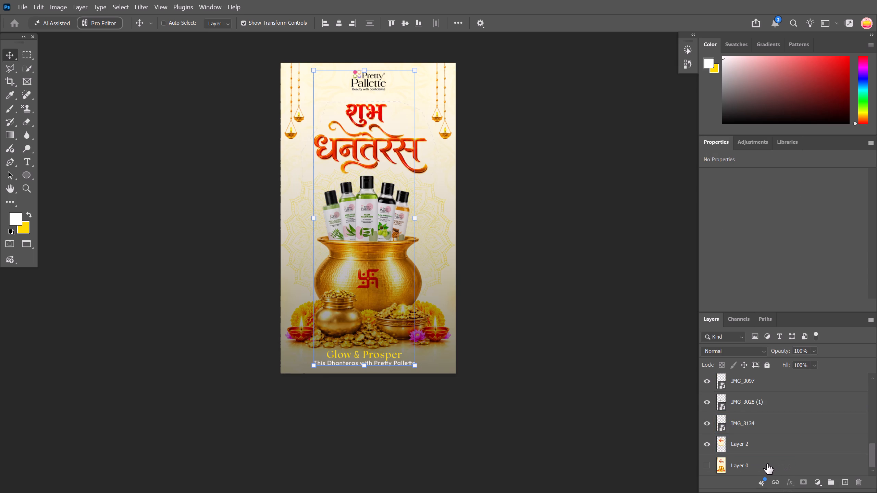
scroll(770, 429, "down", 6, "ctrl")
scroll(770, 429, "up", 6, "ctrl")
scroll(770, 429, "down", 13, "ctrl")
scroll(770, 431, "up", 12, "ctrl")
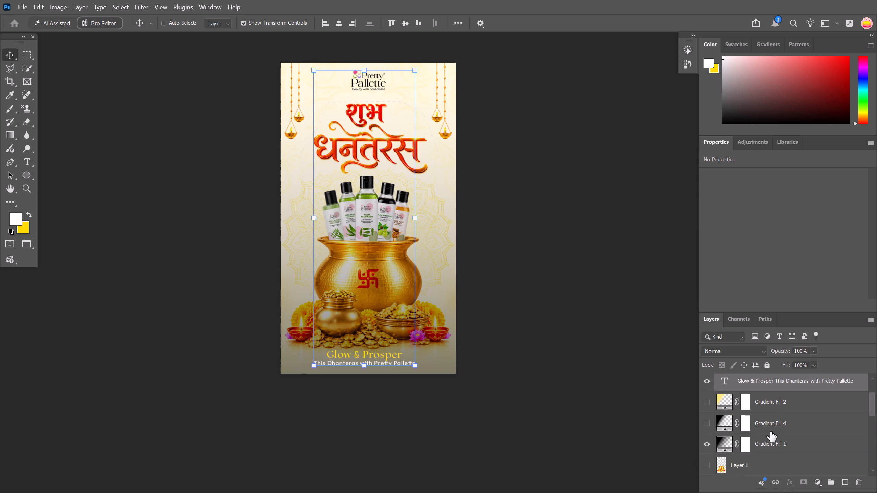
scroll(770, 431, "up", 8, "ctrl")
scroll(775, 419, "down", 3, "ctrl")
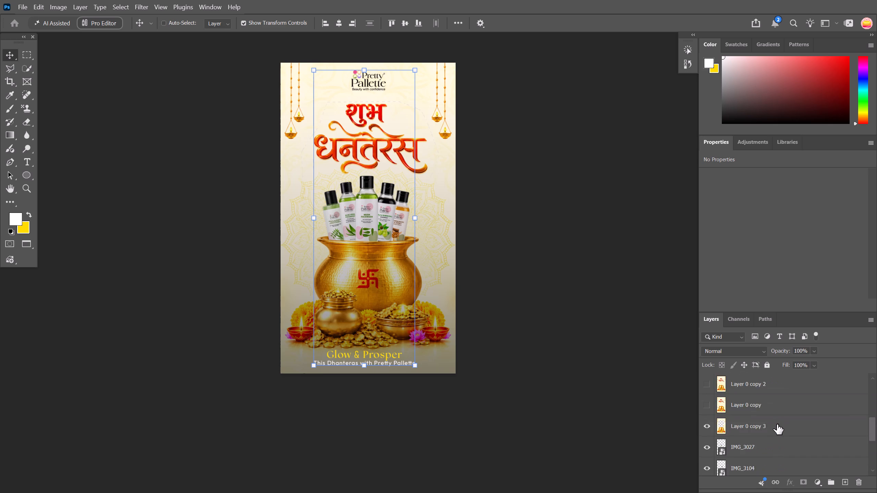
scroll(777, 424, "down", 11, "ctrl")
scroll(755, 459, "down", 4, "ctrl")
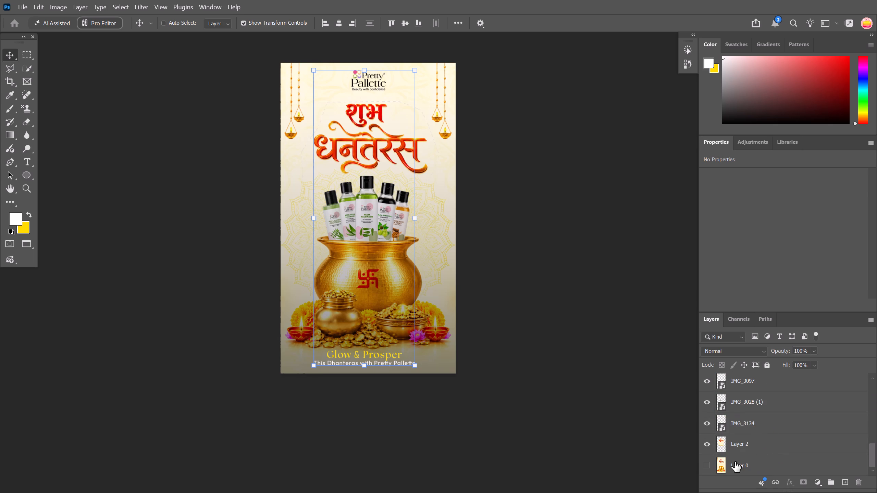
left_click(775, 463, "ctrl")
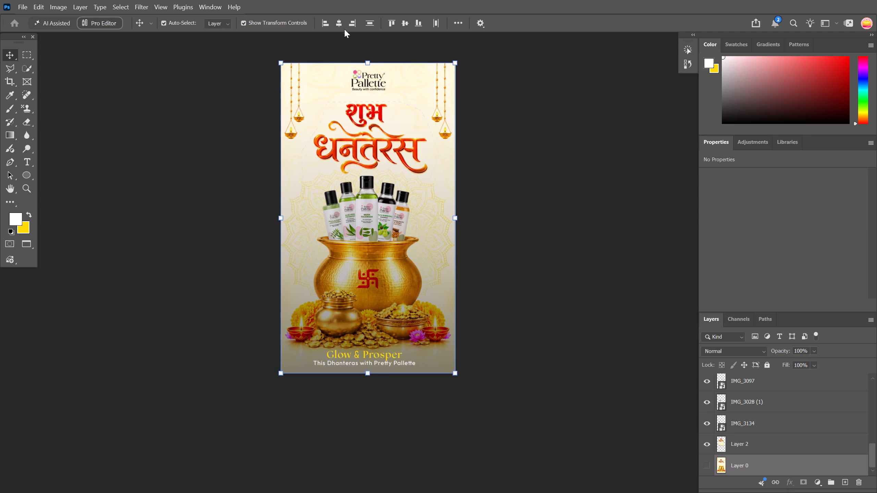
left_click(339, 26)
double_click(339, 26)
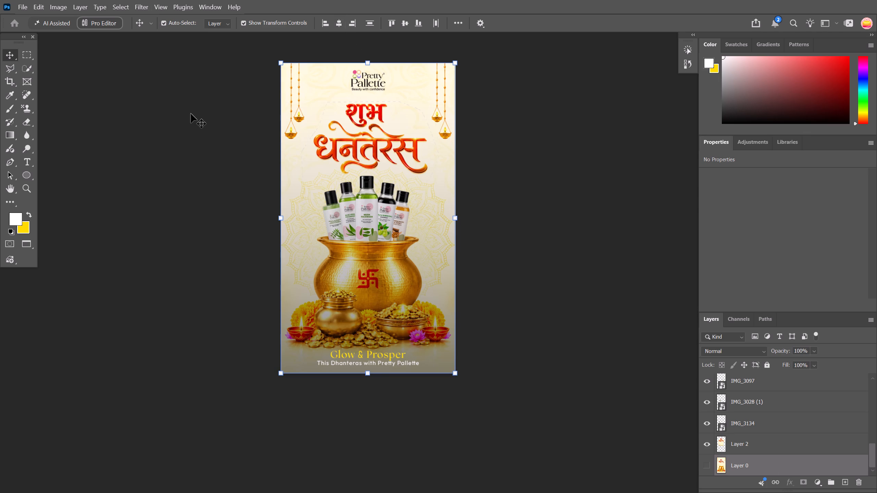
left_click(191, 114)
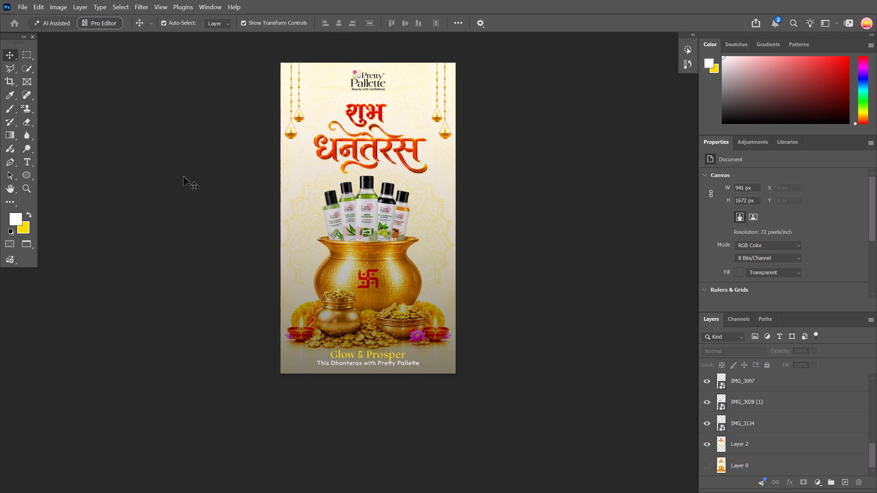
Set the opacity of the Gradient Fill 1 layer to 65% and deselect it.
scroll(769, 398, "up", 5)
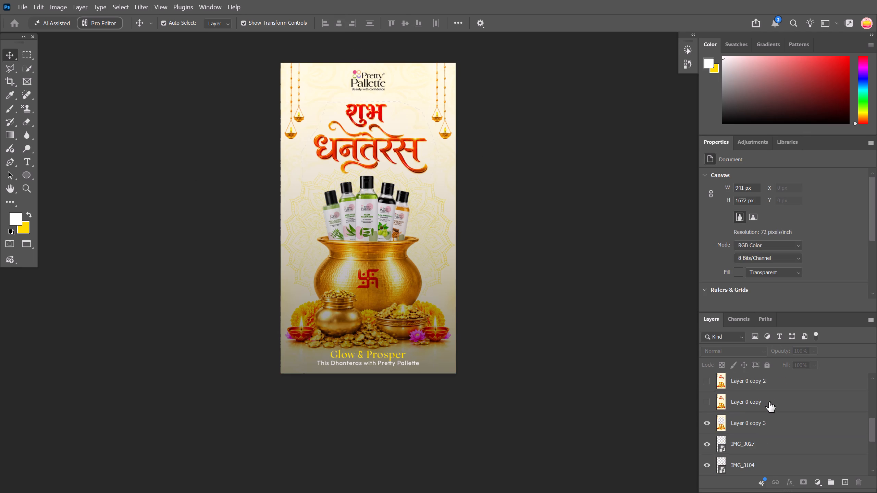
scroll(769, 402, "up", 5)
left_click(788, 443)
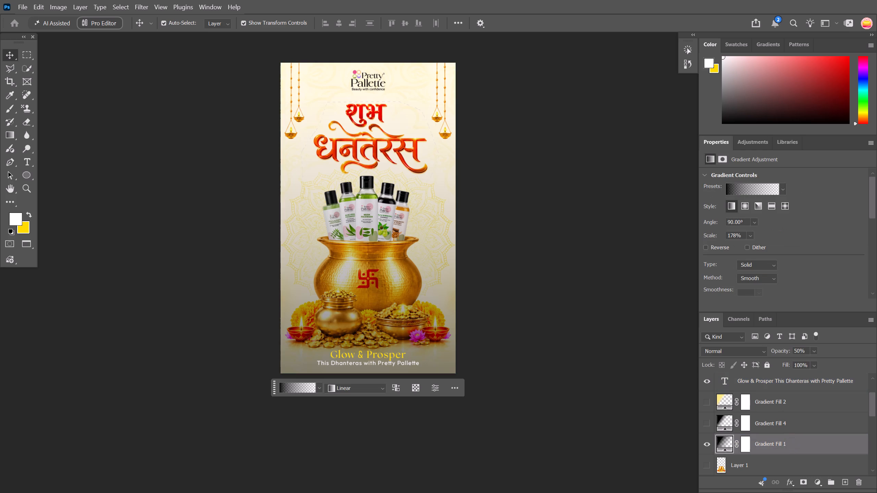
left_click_drag(785, 351, 798, 349)
left_click_drag(798, 349, 833, 346)
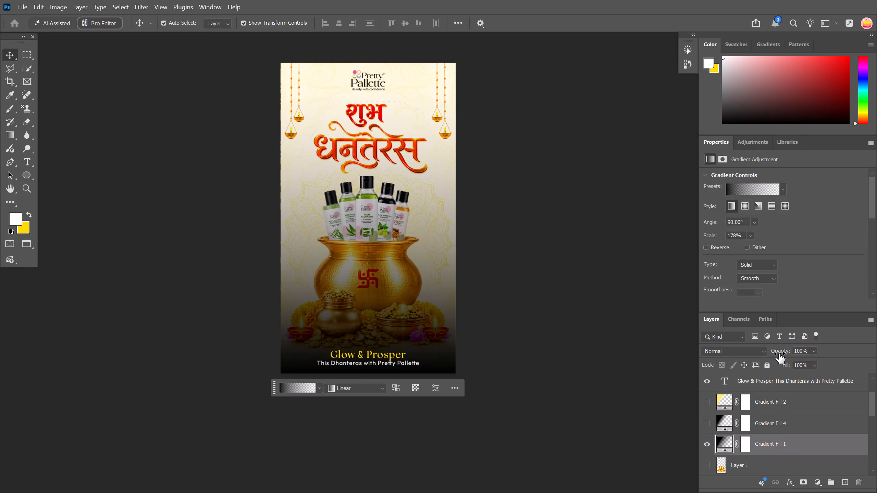
left_click_drag(780, 352, 766, 364)
left_click_drag(766, 364, 761, 368)
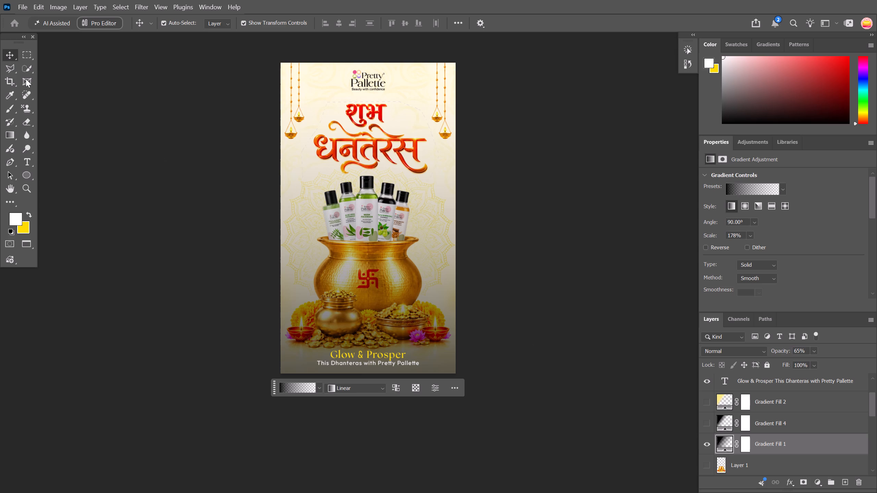
left_click(8, 56)
left_click(79, 89)
Set the leading of the Glow & Prosper tagline text to 46 pt and deselect it.
scroll(197, 206, "up", 4)
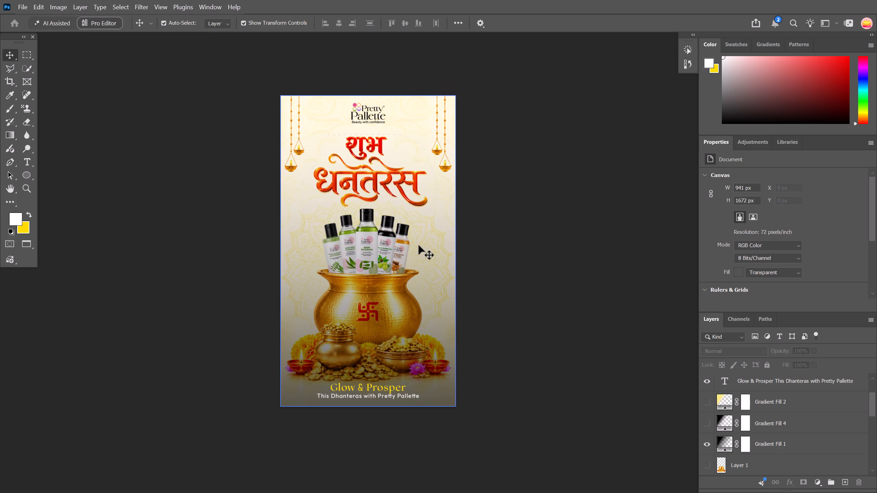
scroll(380, 341, "down", 5)
scroll(360, 351, "up", 10)
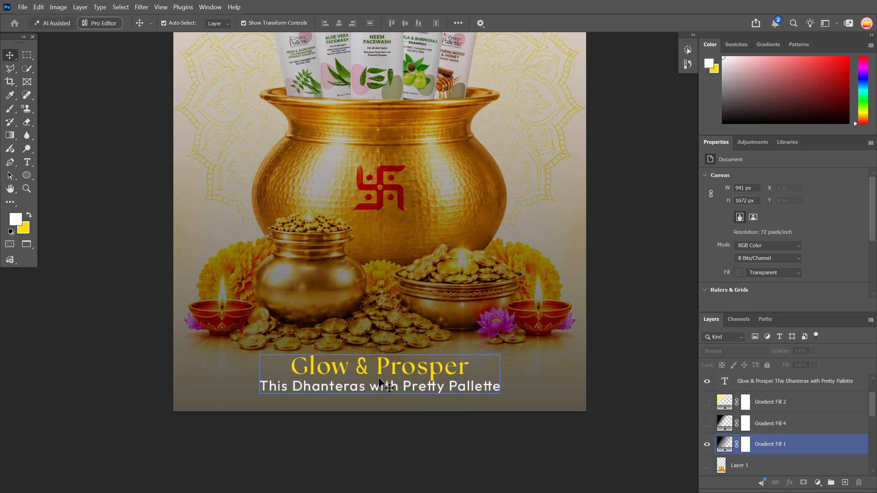
left_click(379, 378)
left_click(771, 229)
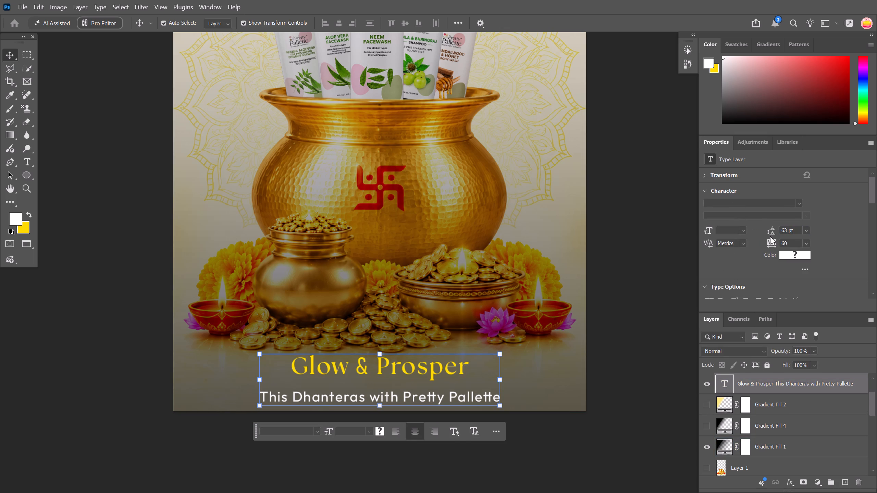
left_click(770, 231)
left_click(771, 230)
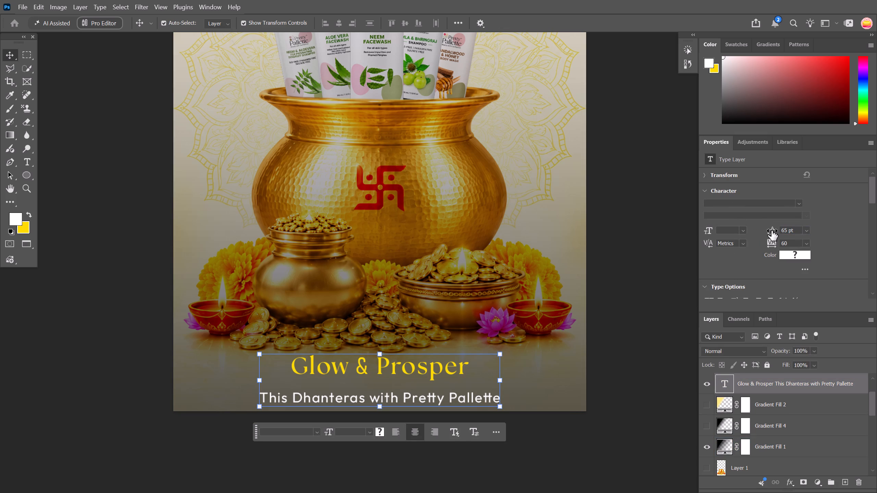
left_click(772, 230)
left_click_drag(774, 230, 773, 230)
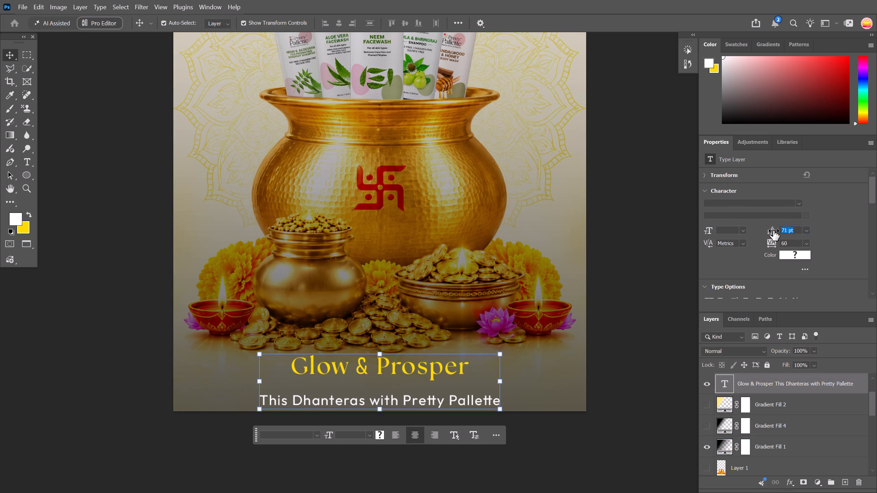
left_click_drag(773, 230, 769, 232)
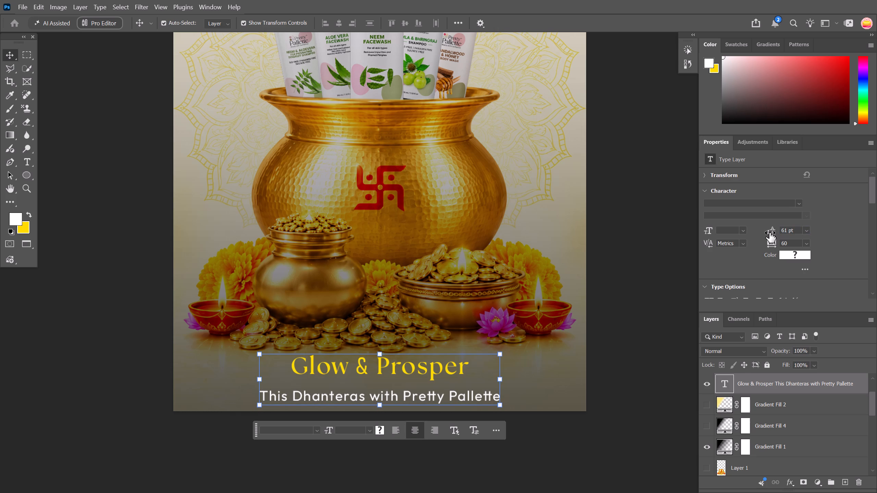
left_click(770, 232)
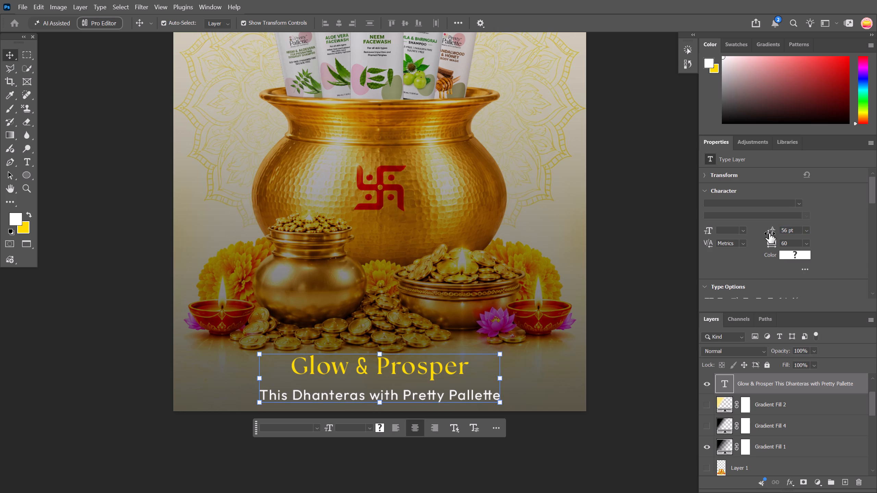
left_click(770, 229)
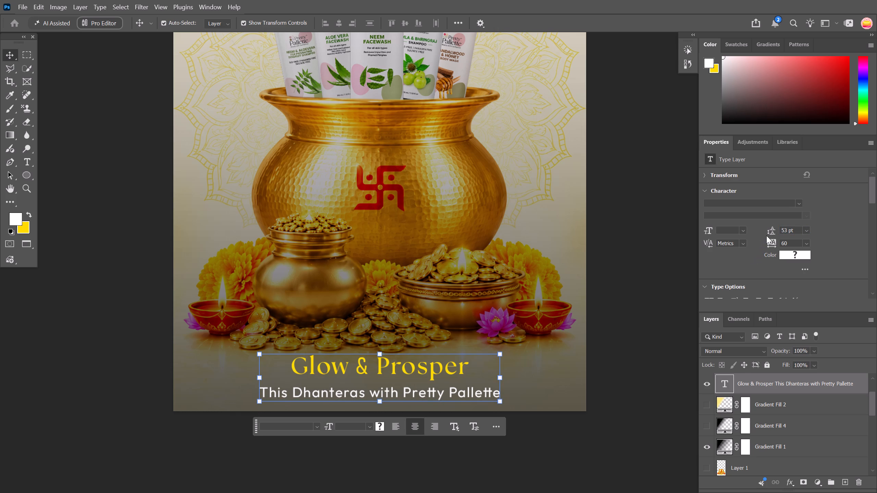
left_click_drag(765, 231, 761, 230)
left_click_drag(761, 230, 761, 230)
left_click_drag(769, 231, 765, 231)
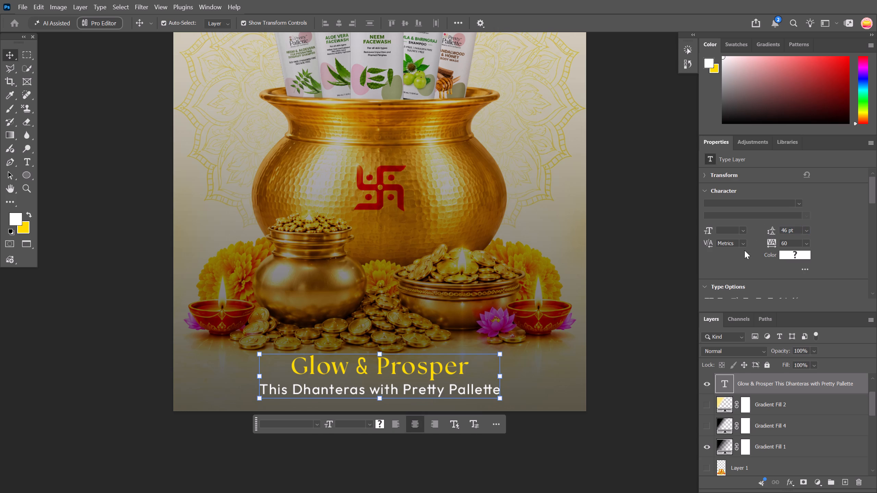
left_click(12, 50)
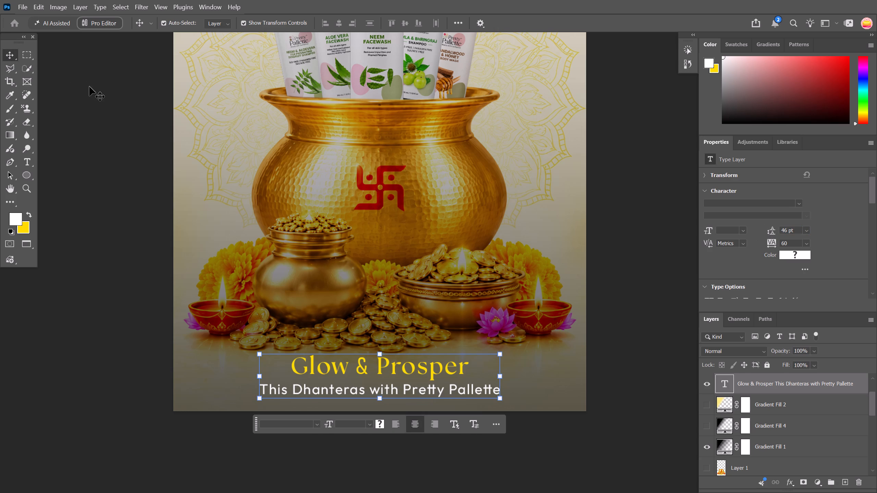
left_click(89, 89)
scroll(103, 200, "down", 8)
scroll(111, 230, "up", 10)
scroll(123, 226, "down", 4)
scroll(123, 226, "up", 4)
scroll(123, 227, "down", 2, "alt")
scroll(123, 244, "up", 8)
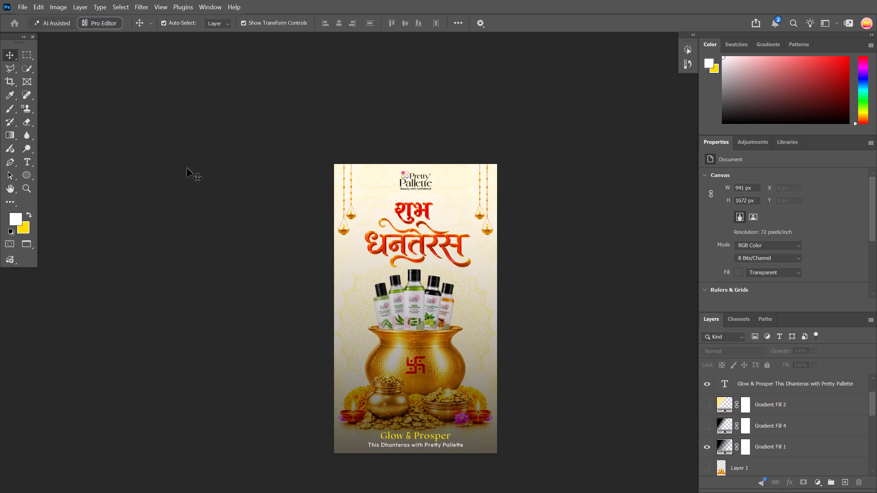
Save the poster in the Downloads folder as a Photoshop file named Golden Dhanteras Poster with Empty Kalash, with Maximize Compatibility on.
key("ctrl+s")
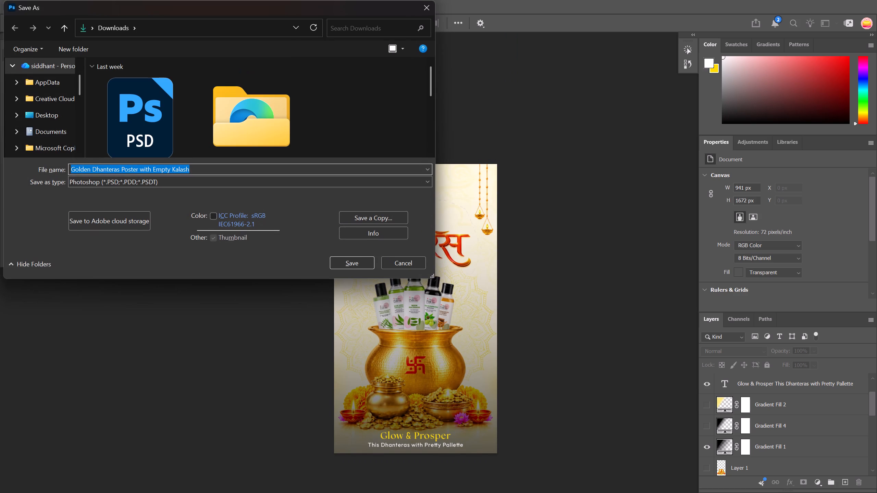
scroll(44, 127, "down", 3)
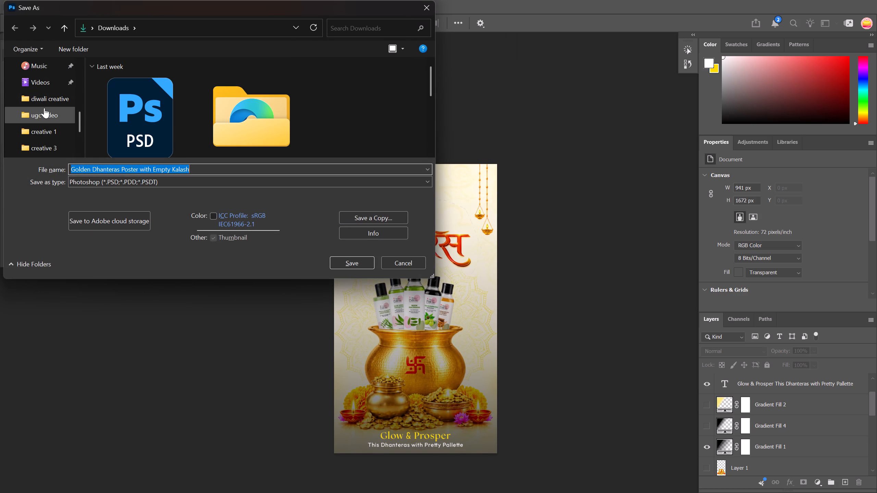
scroll(44, 108, "up", 1)
left_click(49, 98)
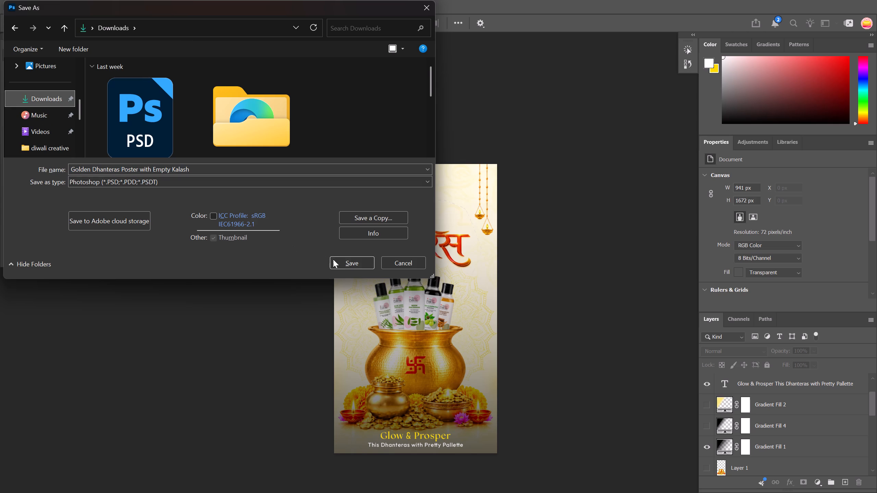
left_click(339, 261)
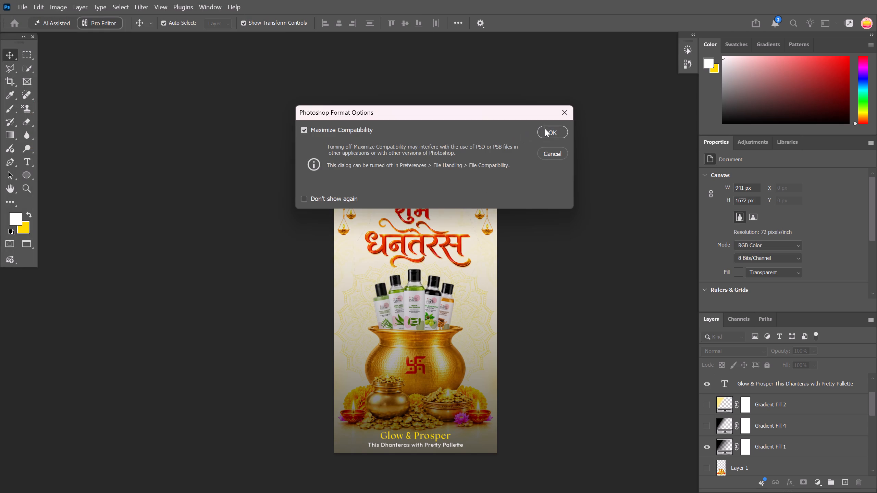
left_click(545, 128)
Set up the poster's export in JPG format with the quality at 7.
left_click(25, 0)
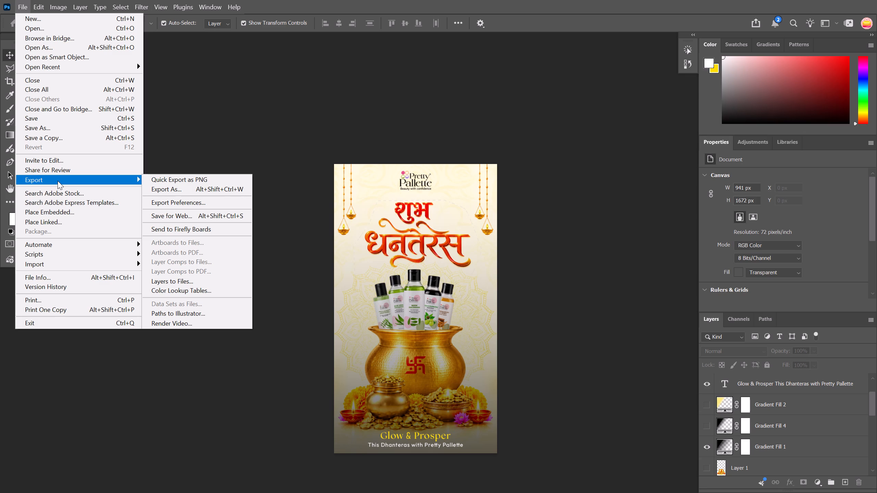
left_click(159, 188)
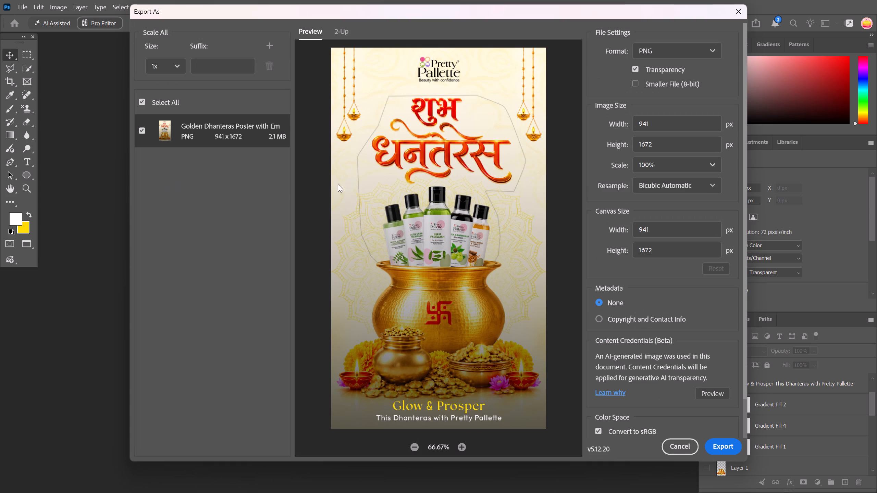
left_click(667, 52)
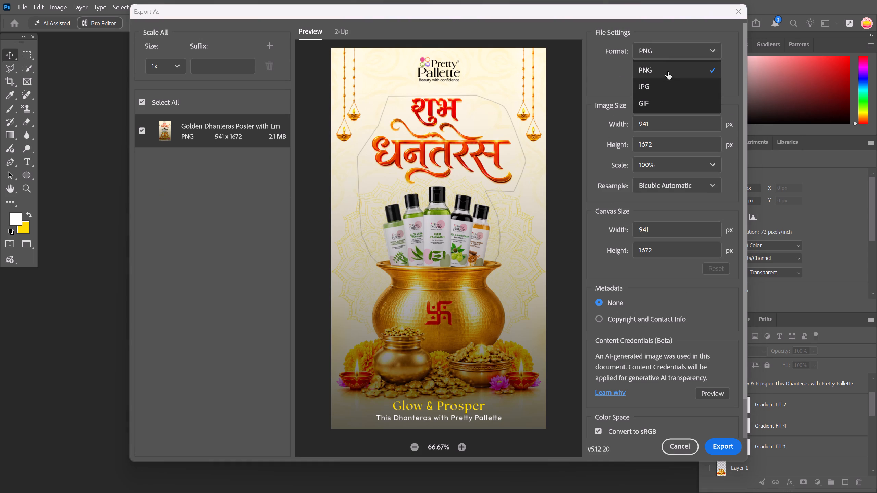
left_click(669, 89)
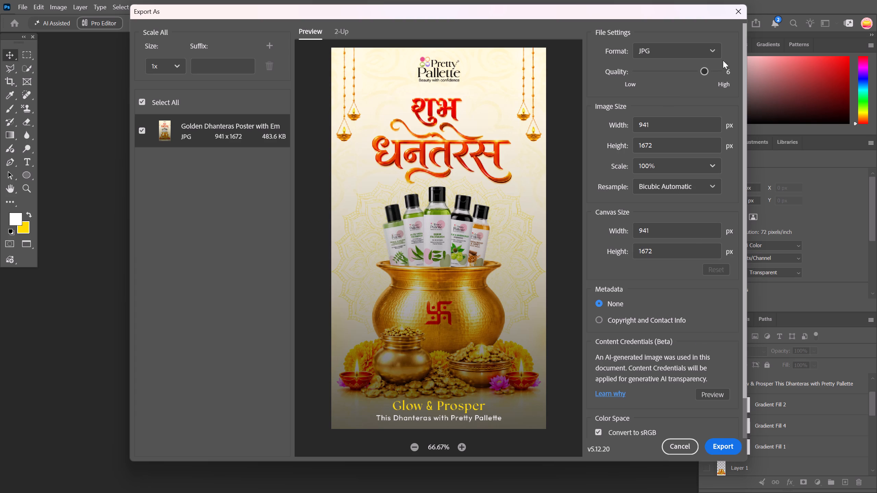
left_click_drag(706, 74, 591, 82)
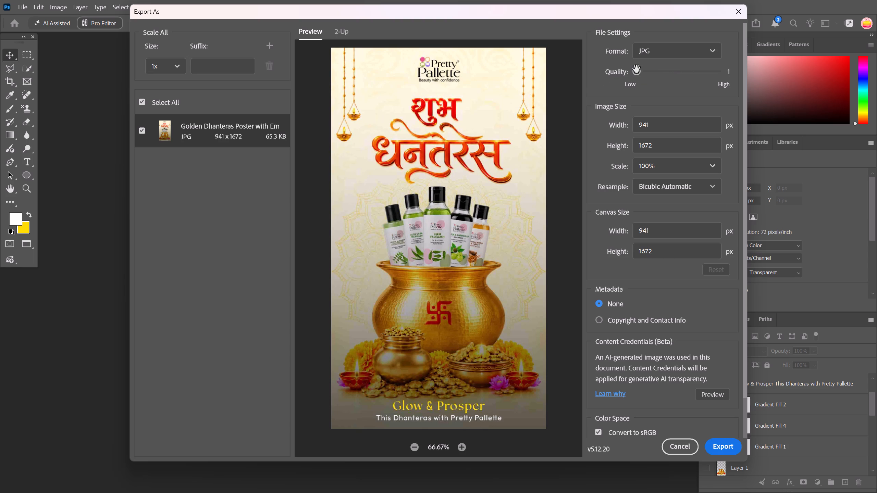
left_click_drag(637, 69, 779, 70)
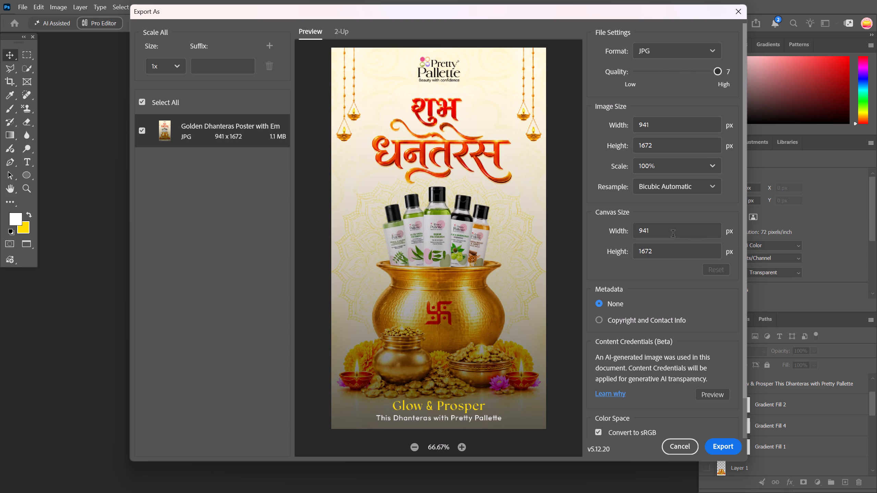
Export the JPG to the diwali creative folder under the name Golden Dhanteras Poster with Empty Kalash.
left_click(726, 444)
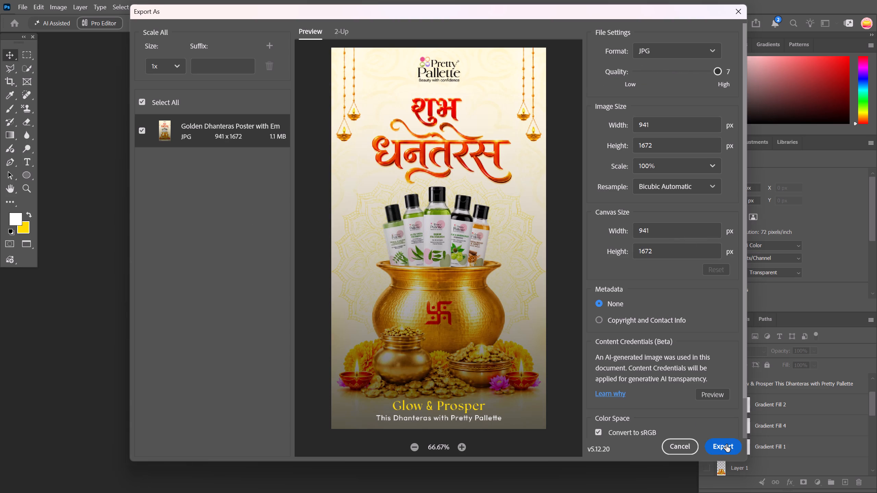
scroll(176, 152, "down", 2)
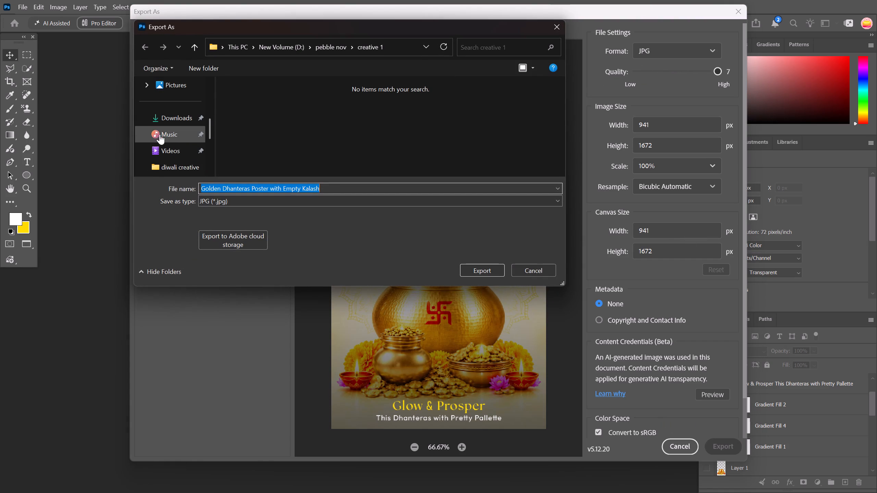
left_click(163, 119)
scroll(163, 119, "down", 1)
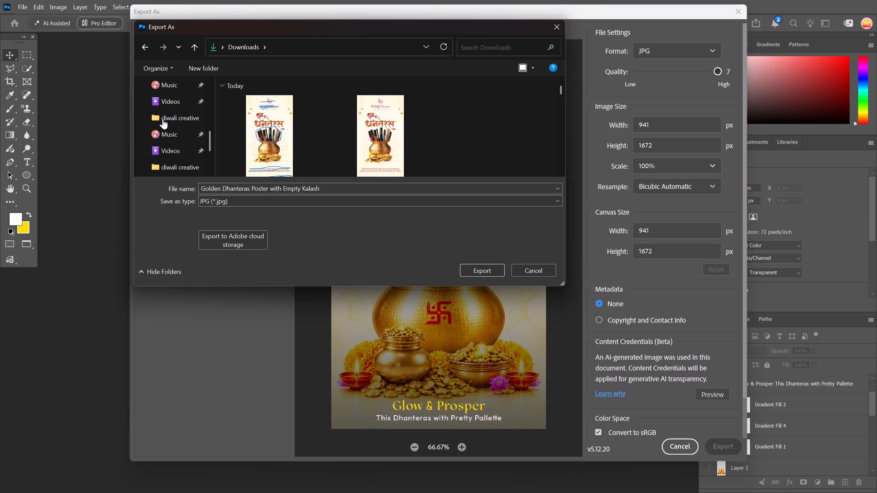
scroll(166, 124, "down", 2)
scroll(167, 124, "up", 1)
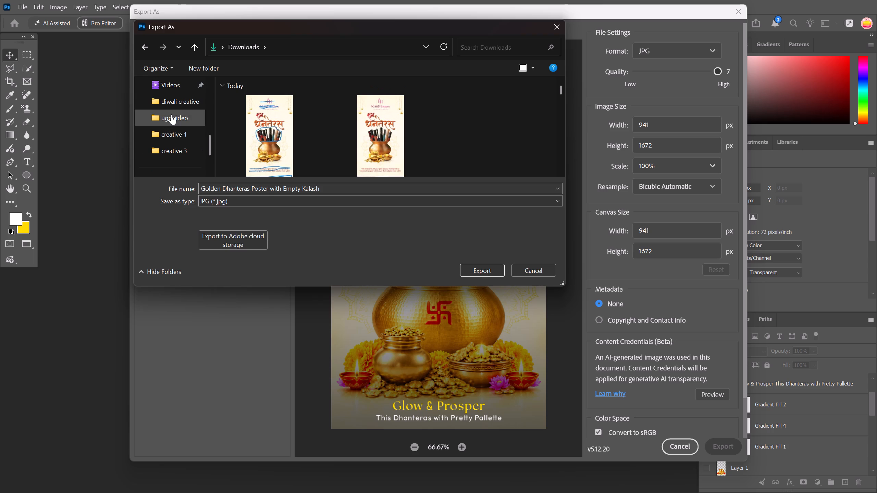
double_click(174, 104)
left_click(484, 272)
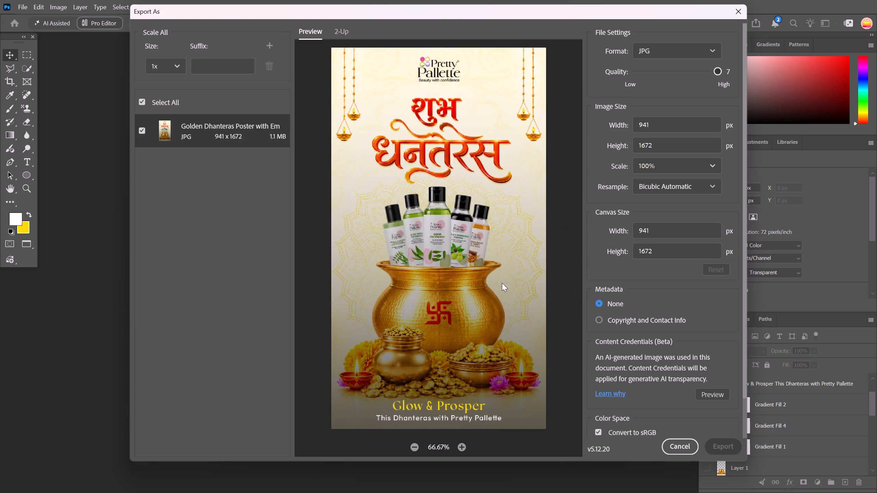
Save the poster's Photoshop document again.
scroll(475, 355, "down", 1)
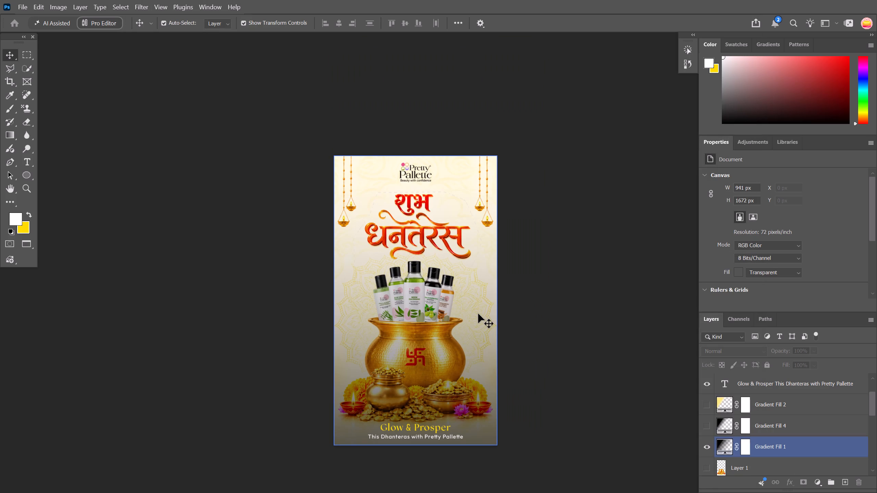
key("ctrl+s")
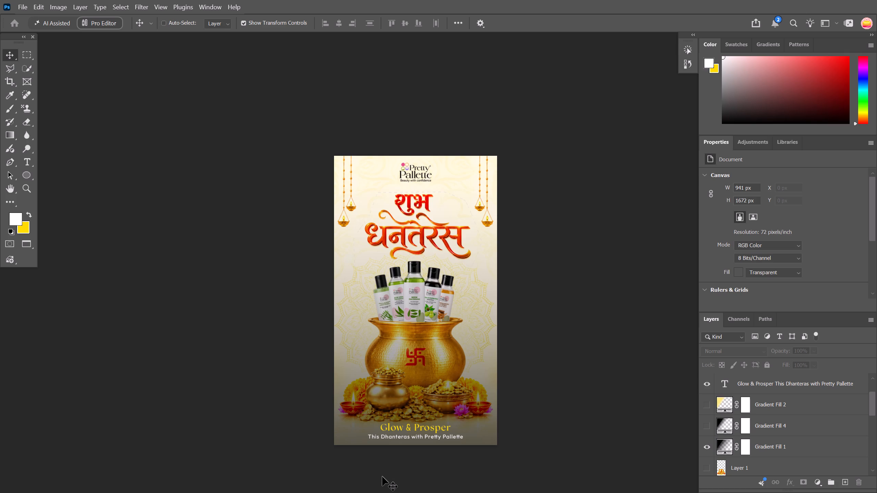
Switch to File Explorer and open the exported Golden Dhanteras Poster with Empty Kalash image from the diwali creative folder.
scroll(382, 462, "down", 4)
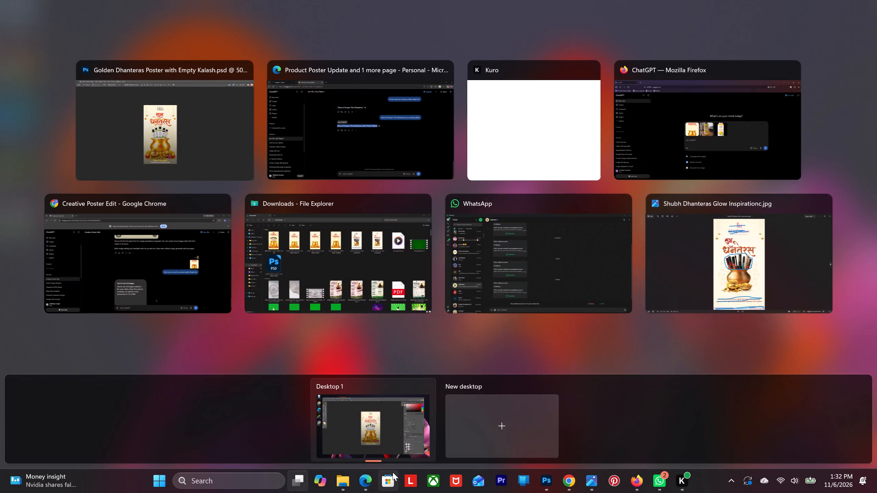
left_click(347, 486)
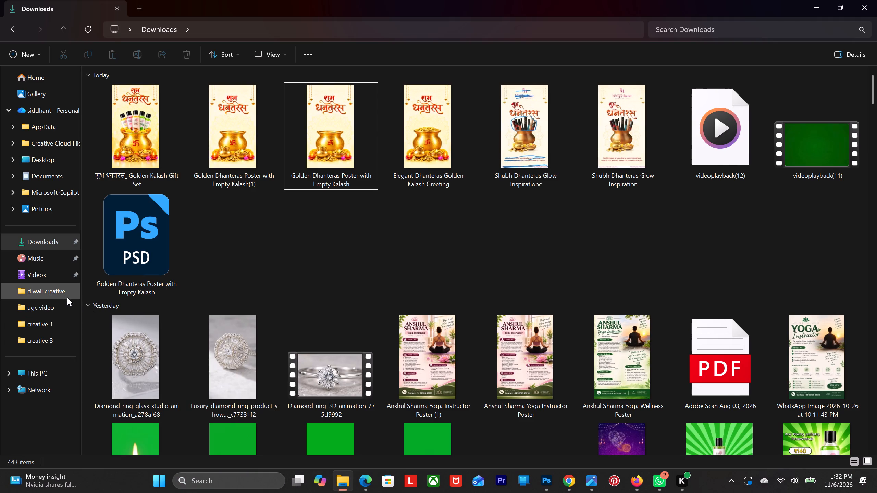
left_click(67, 293)
double_click(685, 182)
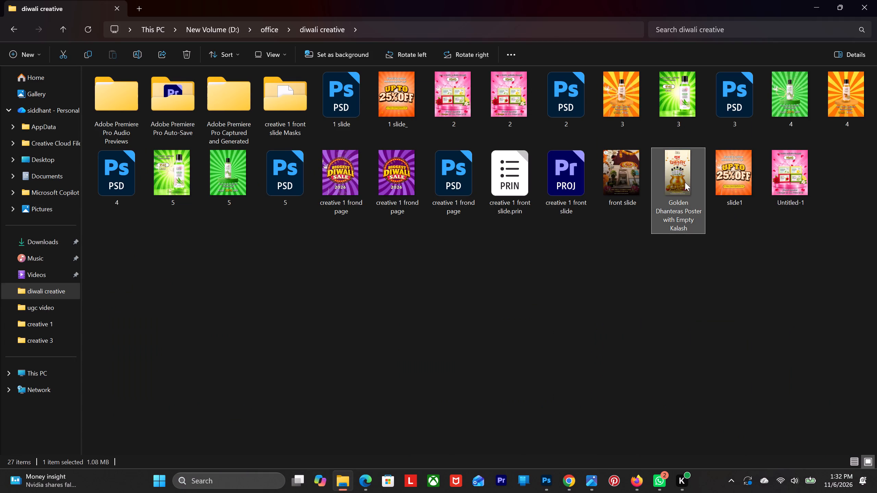
Examine the exported Dhanteras poster image up close, from the logo and Hindi title to the golden kalash, and close it.
scroll(444, 269, "up", 8)
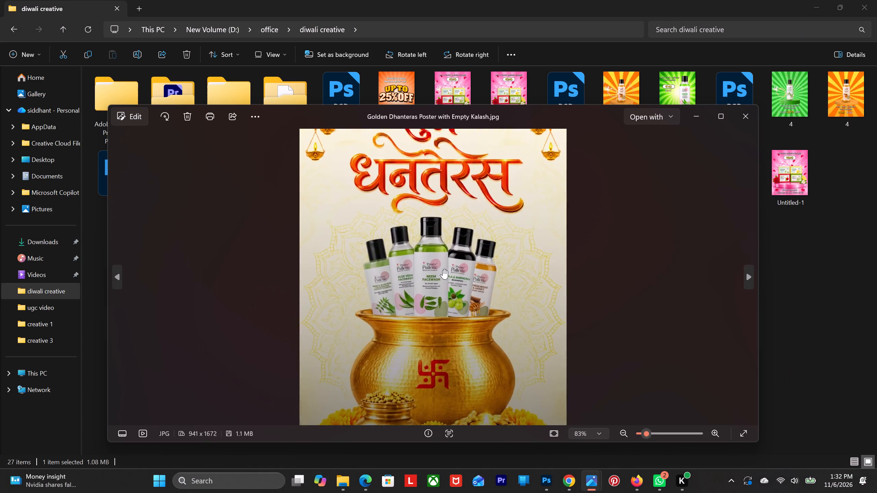
scroll(443, 269, "up", 2)
left_click_drag(444, 223, 452, 299)
scroll(450, 281, "up", 5)
left_click_drag(450, 273, 475, 410)
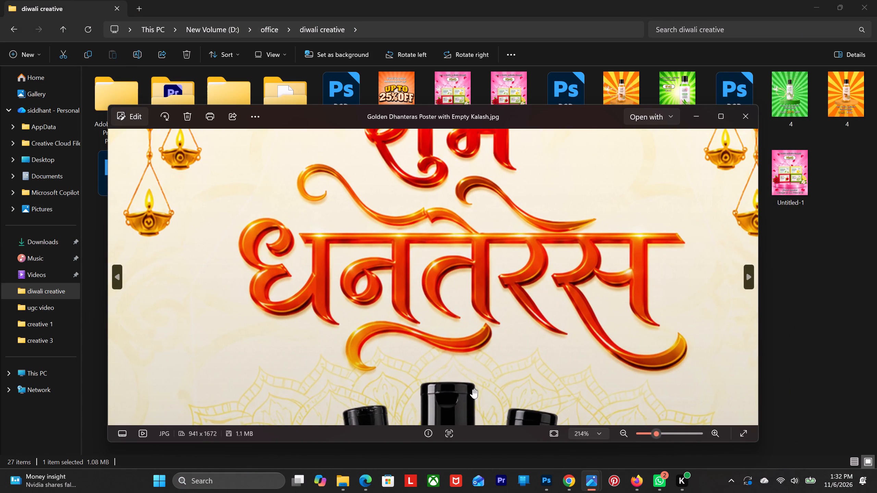
scroll(461, 345, "up", 5)
left_click_drag(411, 321, 529, 351)
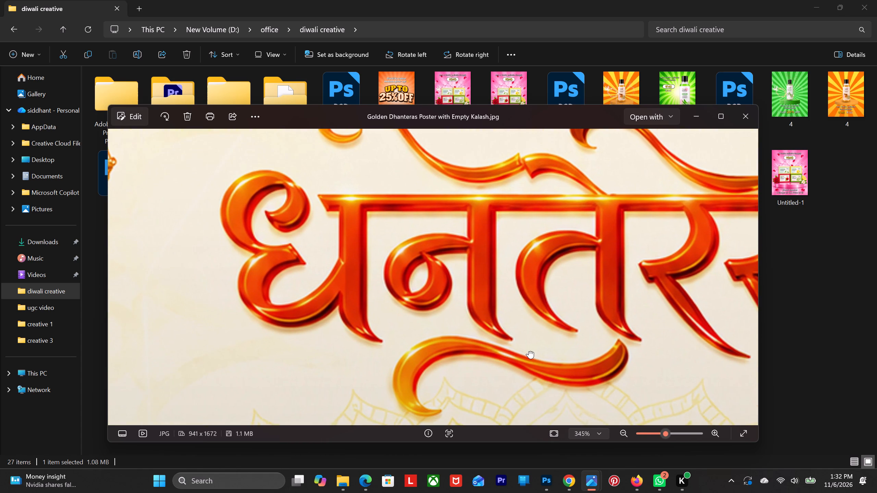
left_click_drag(529, 351, 507, 328)
scroll(506, 326, "up", 6)
left_click_drag(506, 322, 518, 490)
scroll(480, 237, "down", 6)
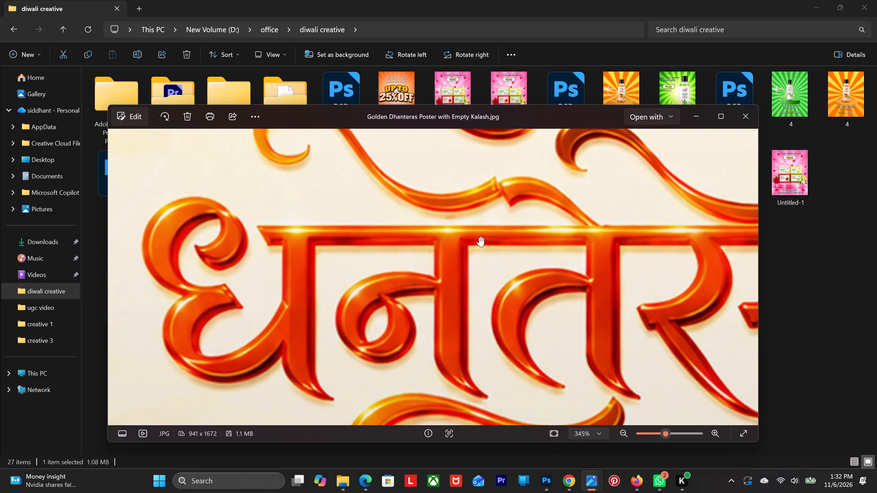
scroll(479, 237, "down", 10)
scroll(445, 214, "up", 5)
left_click_drag(448, 208, 470, 383)
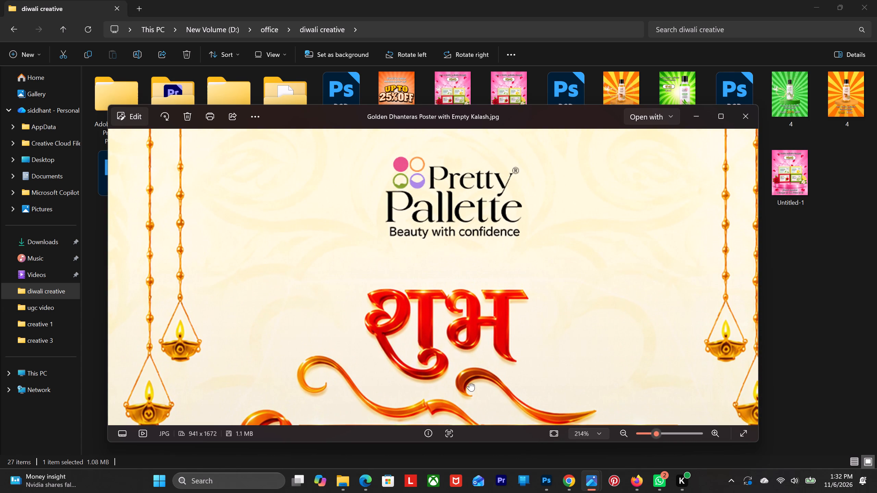
left_click_drag(470, 383, 447, 26)
left_click_drag(536, 270, 555, 127)
left_click_drag(485, 299, 561, 127)
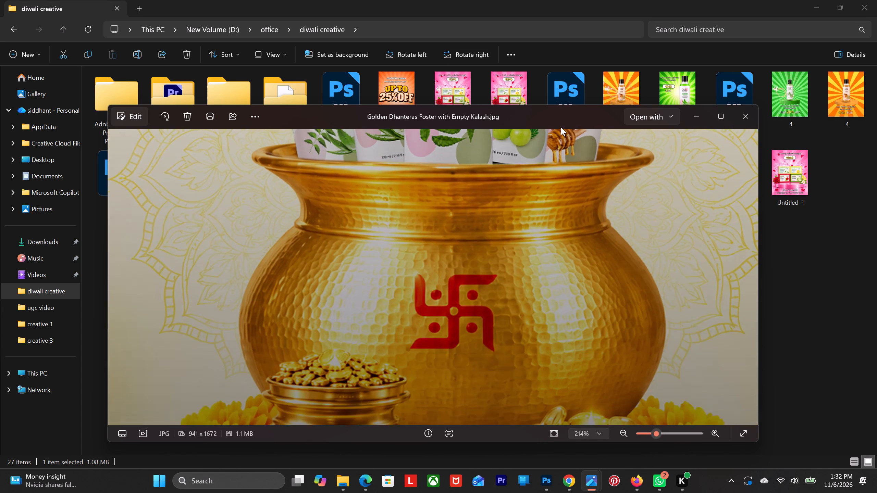
scroll(552, 184, "down", 18, "alt")
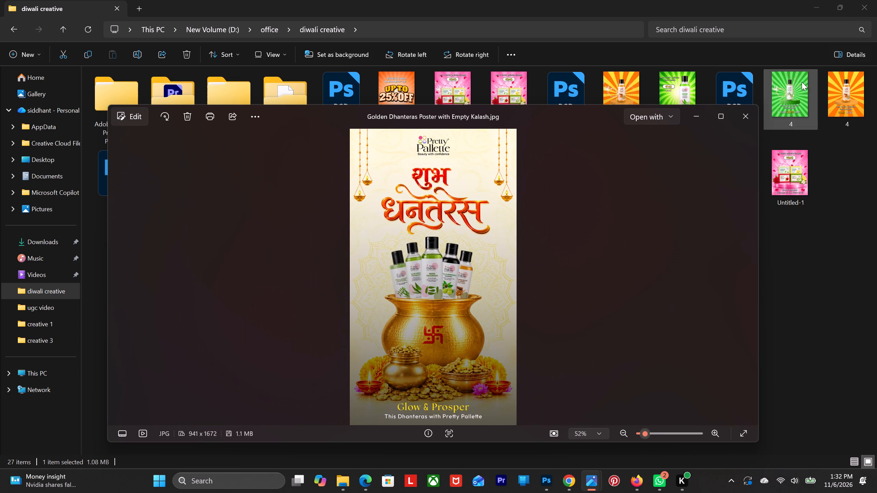
left_click(754, 113)
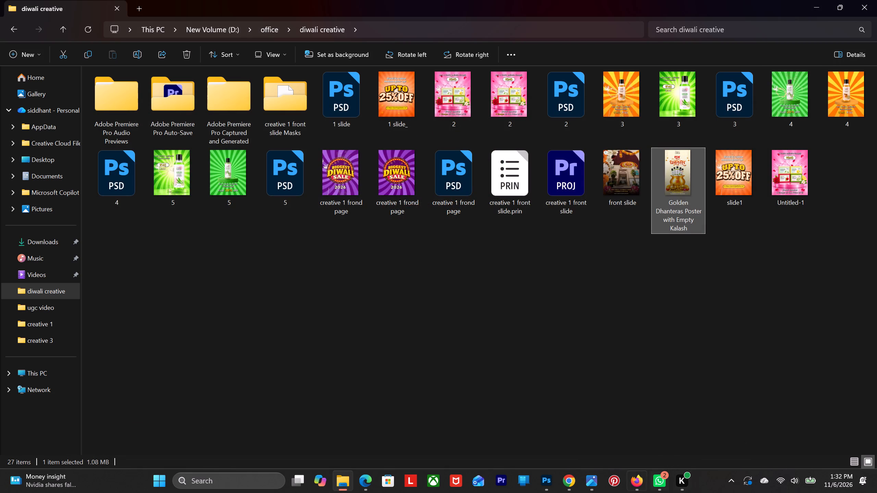
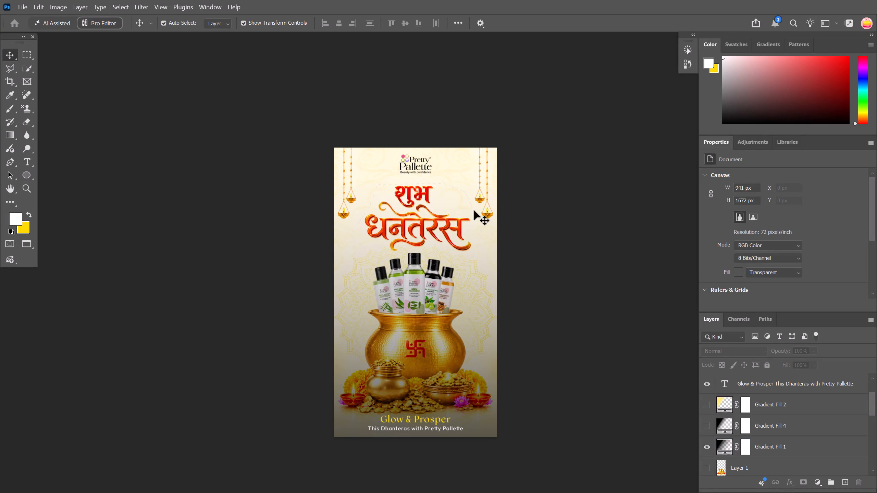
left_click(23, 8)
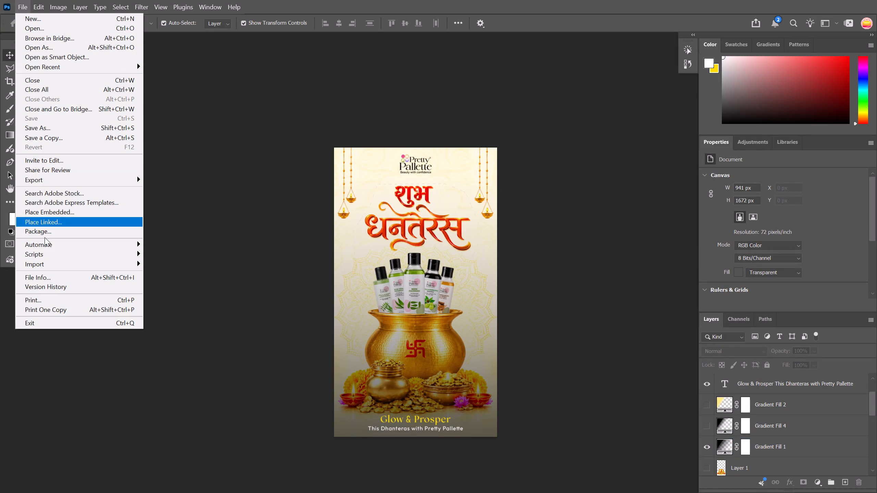
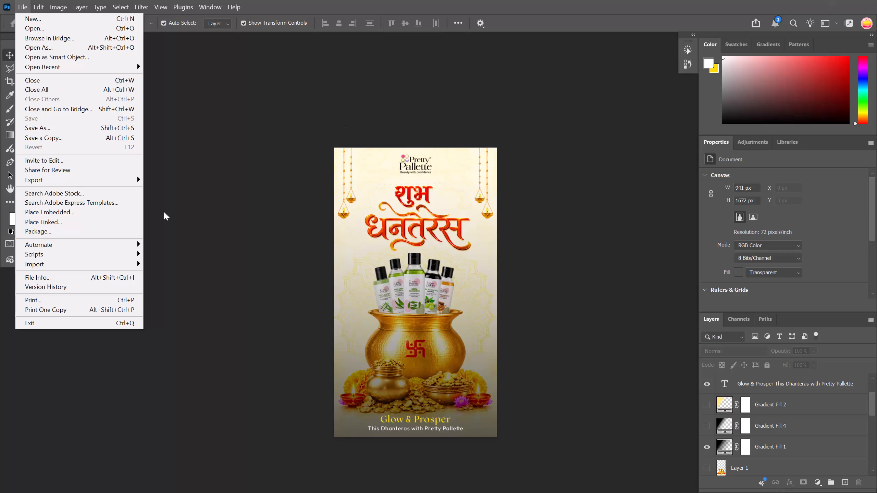
Reset the Essentials workspace to its default layout.
double_click(212, 5)
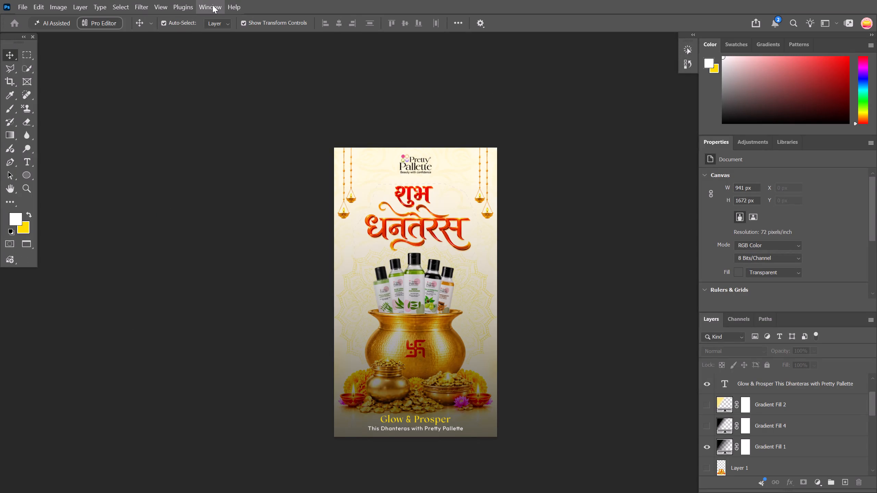
left_click(230, 31)
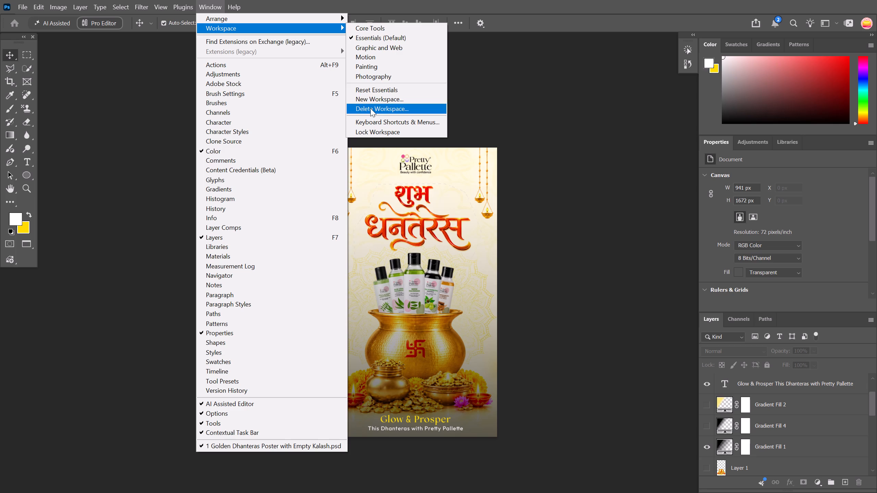
left_click(371, 93)
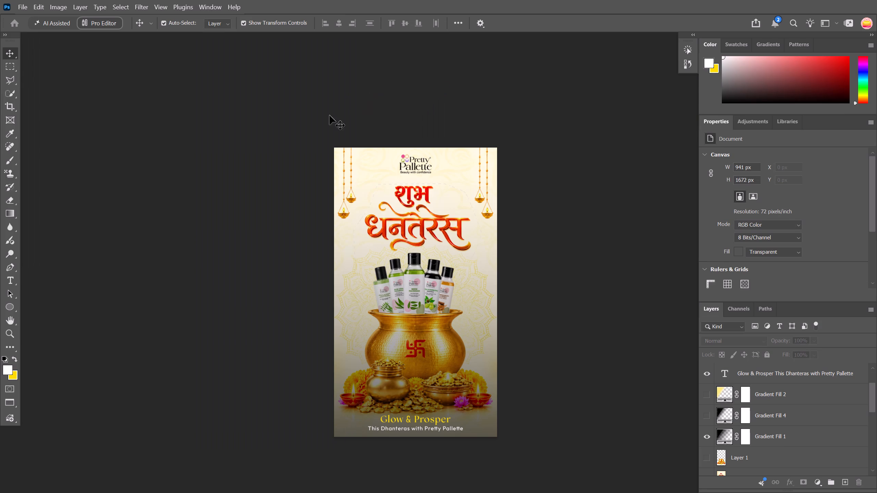
Expand the collapsed toolbox to its two-column layout.
left_click(287, 123)
left_click(4, 35)
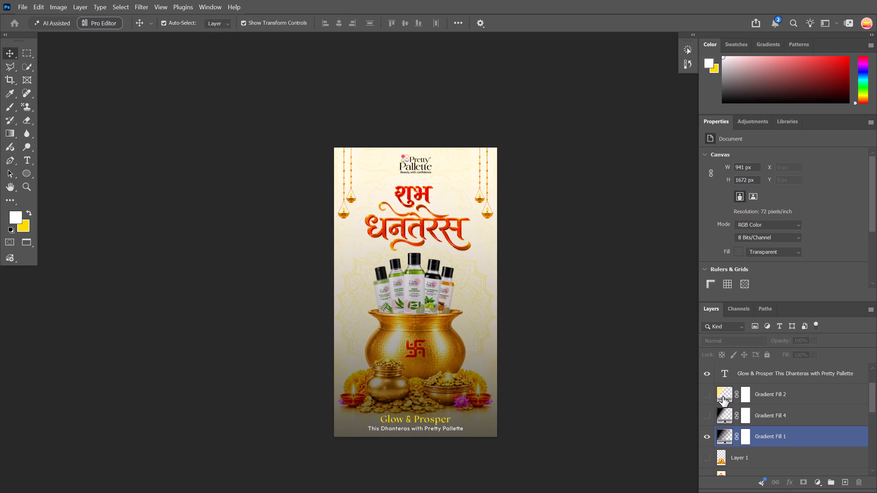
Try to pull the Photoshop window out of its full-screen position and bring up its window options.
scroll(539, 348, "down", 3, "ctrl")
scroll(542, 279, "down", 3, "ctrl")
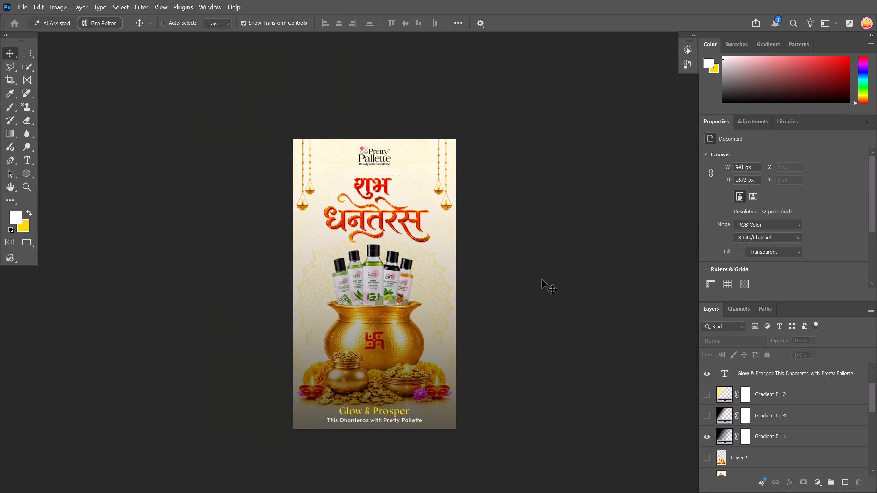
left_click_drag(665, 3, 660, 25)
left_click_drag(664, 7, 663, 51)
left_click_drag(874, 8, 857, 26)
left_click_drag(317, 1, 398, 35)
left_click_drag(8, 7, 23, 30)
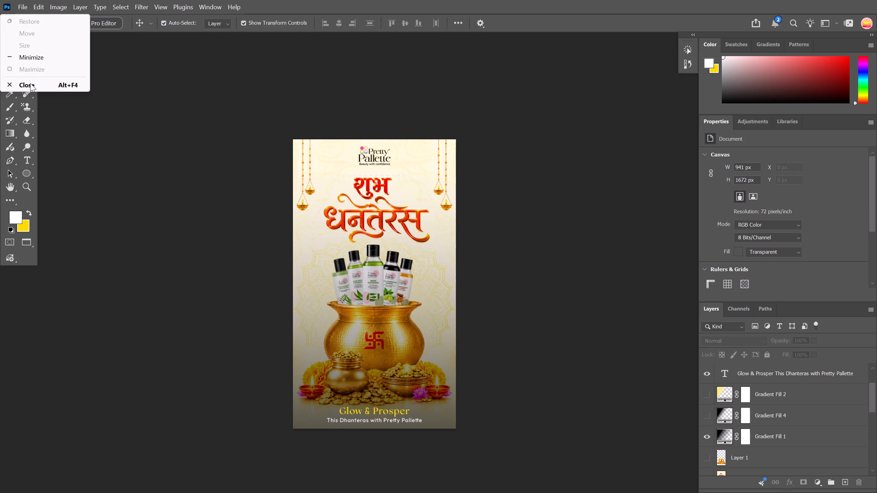
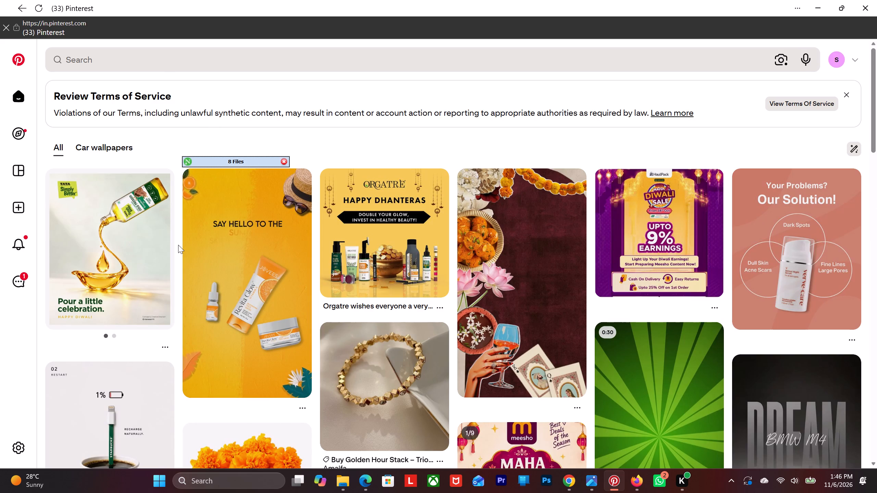
left_click(260, 64)
type("produc")
key("space")
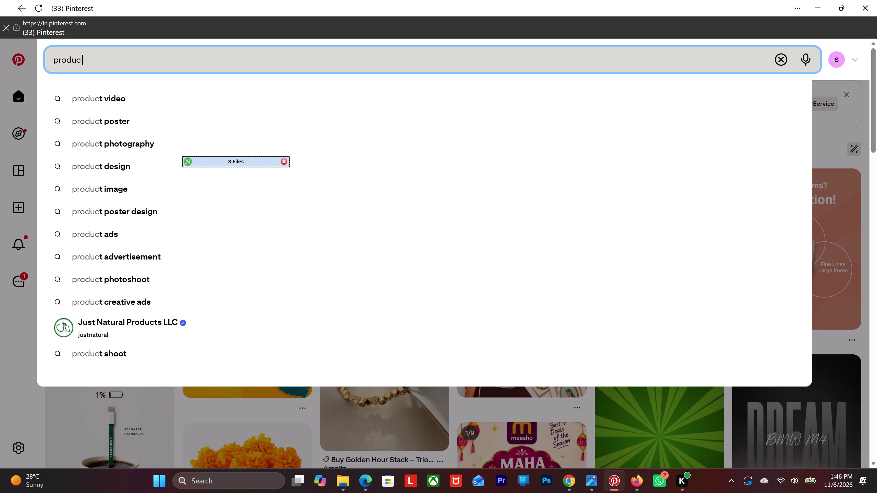
key("BackSpace")
type("t ad")
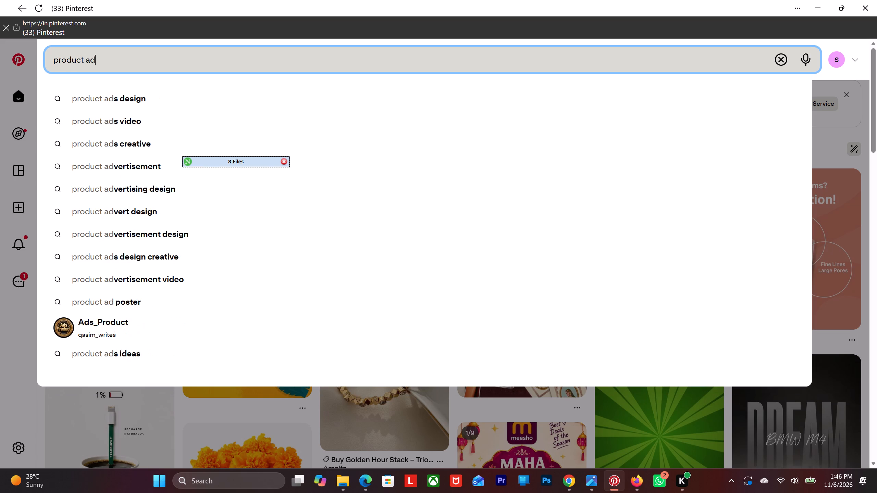
key("BackSpace")
left_click(283, 100)
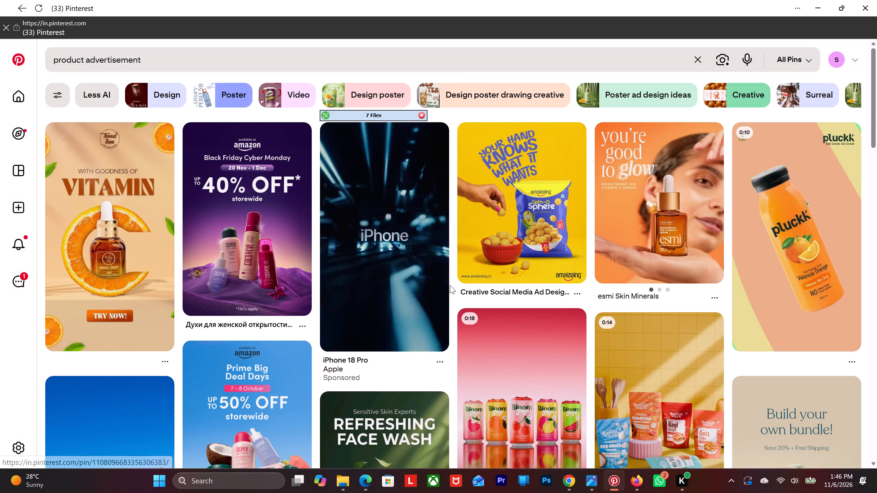
Examine the product advertisement pins for design references.
scroll(222, 271, "down", 3)
scroll(120, 294, "down", 3)
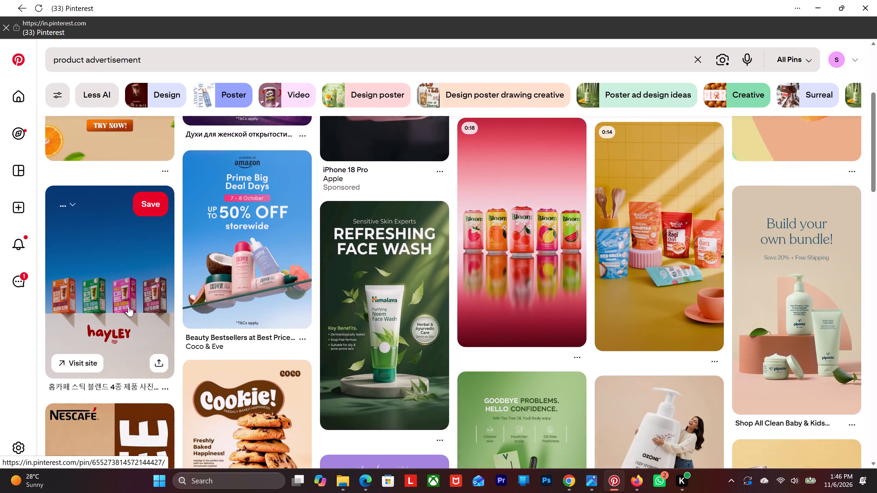
scroll(128, 306, "down", 1)
scroll(343, 287, "up", 1)
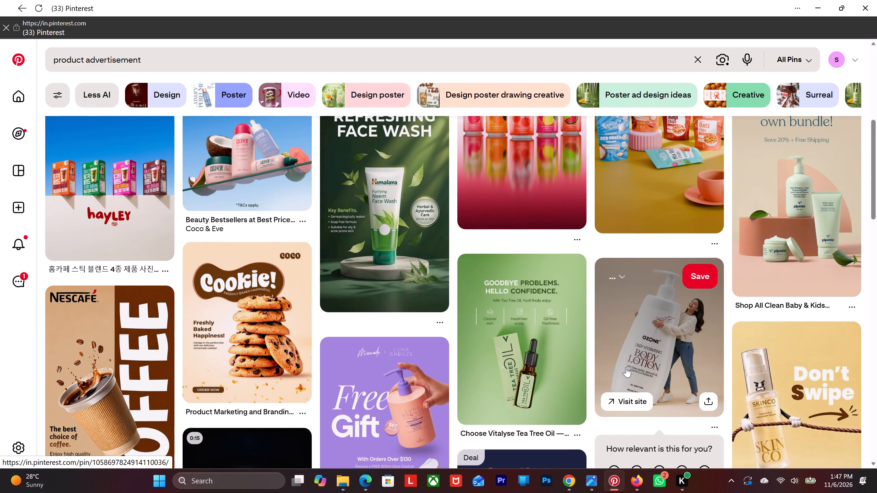
scroll(626, 367, "down", 3)
scroll(552, 356, "down", 2)
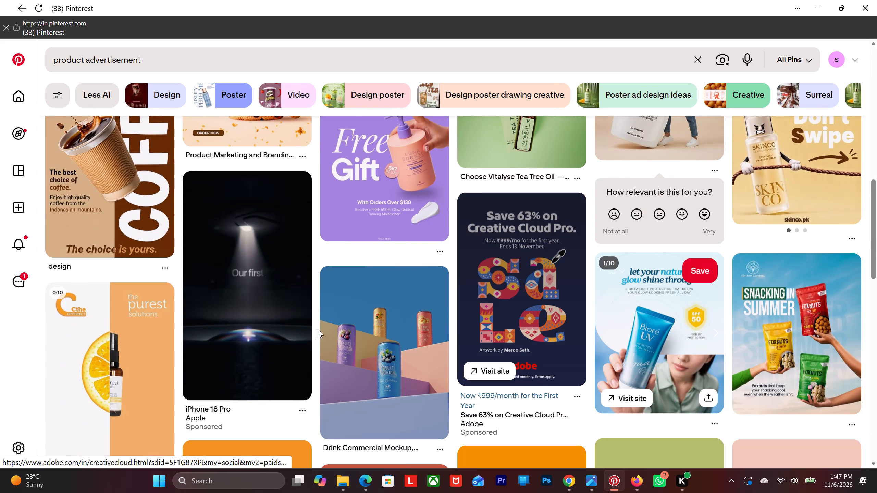
scroll(125, 211, "up", 1)
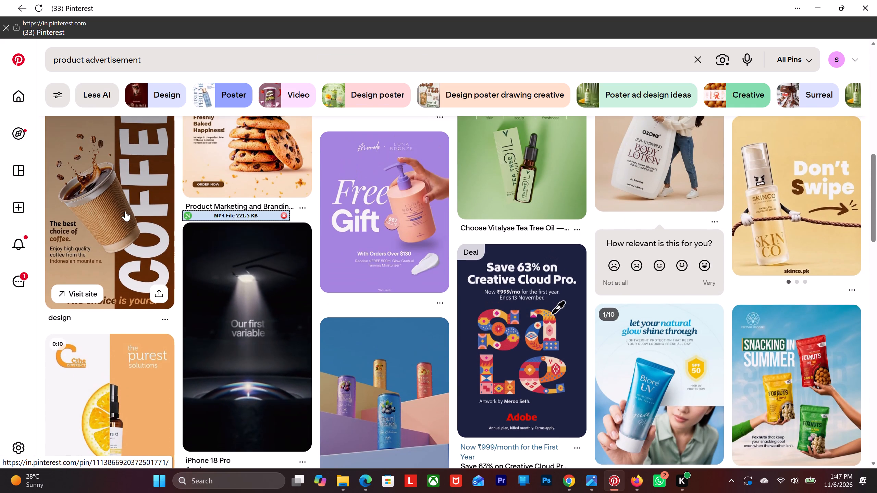
scroll(120, 224, "up", 3)
scroll(412, 273, "down", 3)
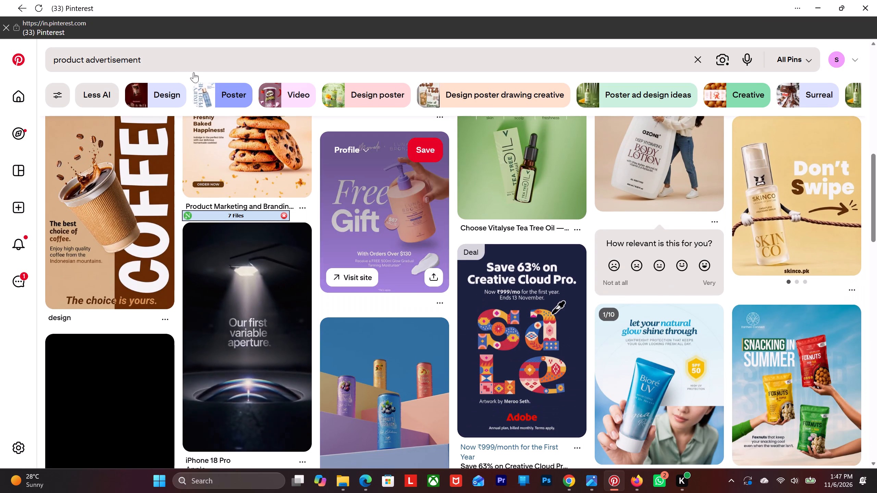
Refine the Pinterest search to product advertisement video and look through the resulting video pins.
left_click(180, 61)
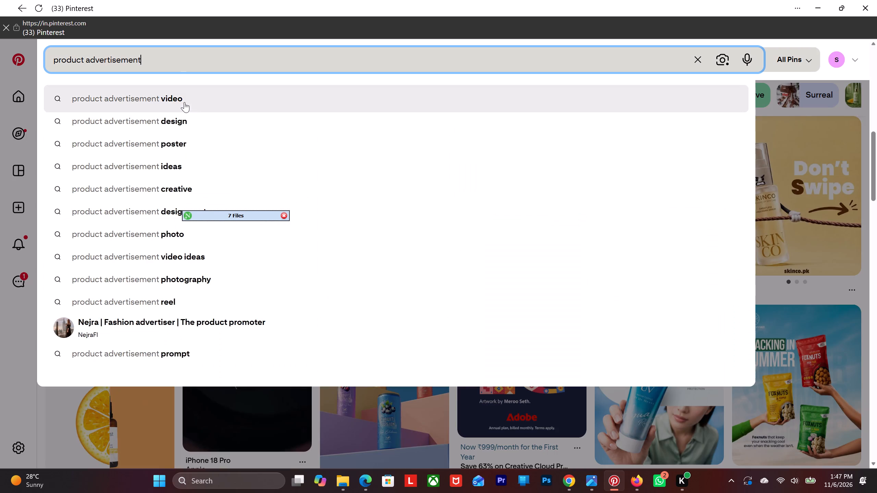
left_click(184, 102)
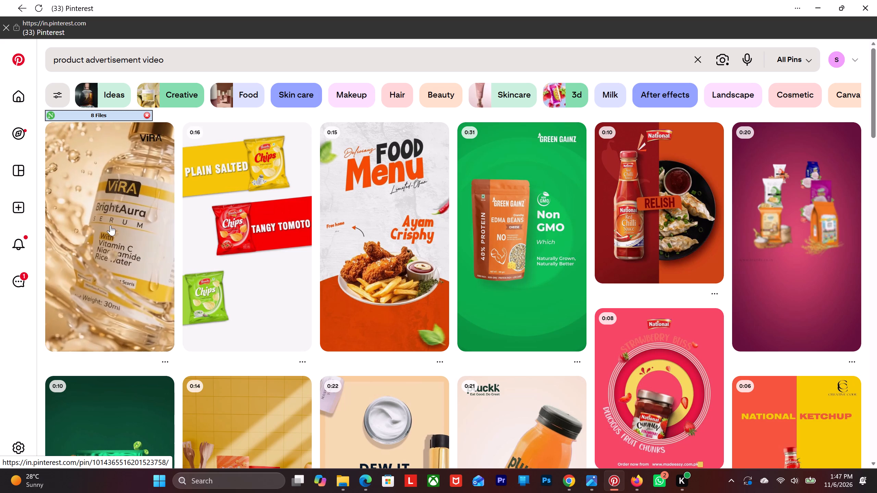
scroll(147, 238, "down", 3)
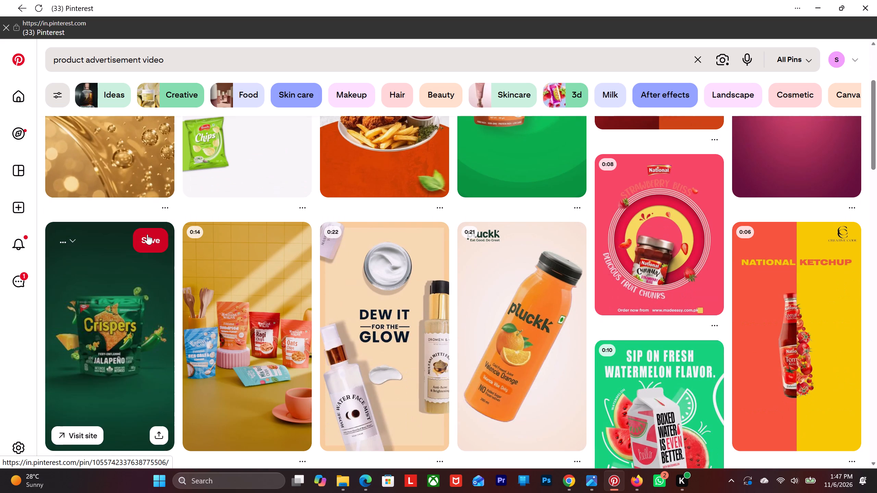
scroll(149, 253, "down", 2)
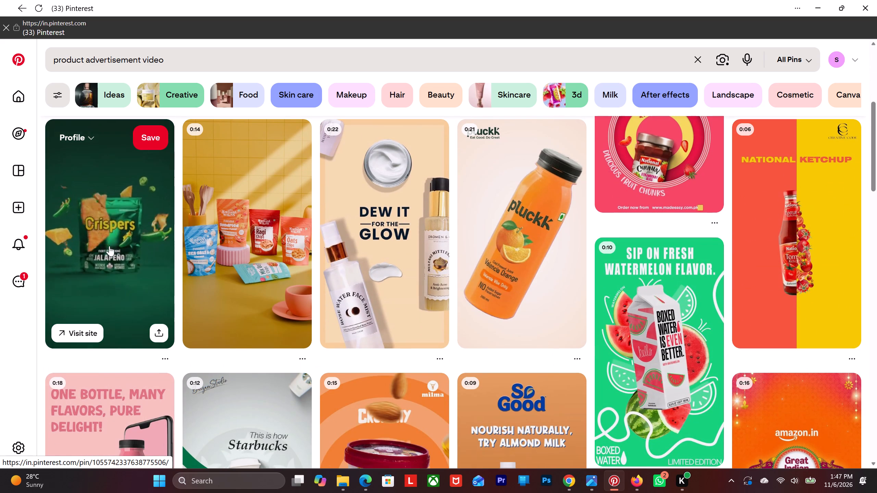
scroll(292, 296, "down", 3)
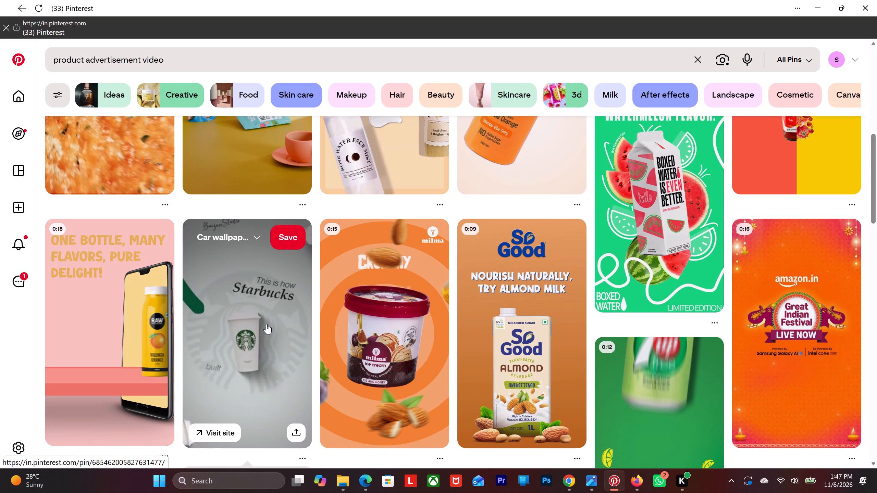
scroll(295, 324, "down", 1)
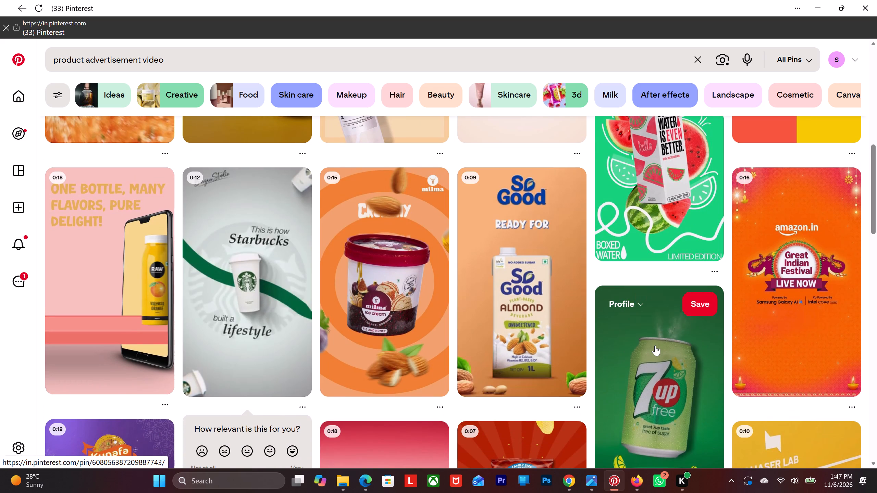
scroll(193, 230, "up", 15)
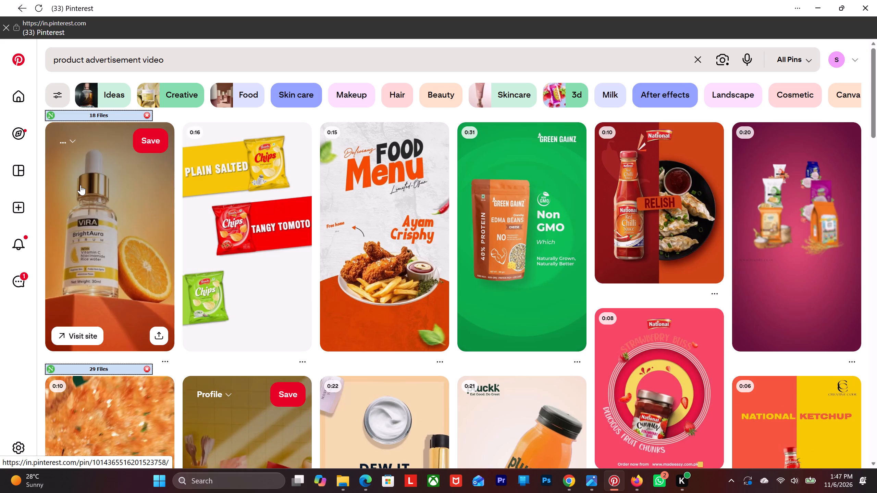
Open the VIRA BrightAura Serum video pin and pause it on the frame with the bottle beside an orange slice.
left_click(101, 197)
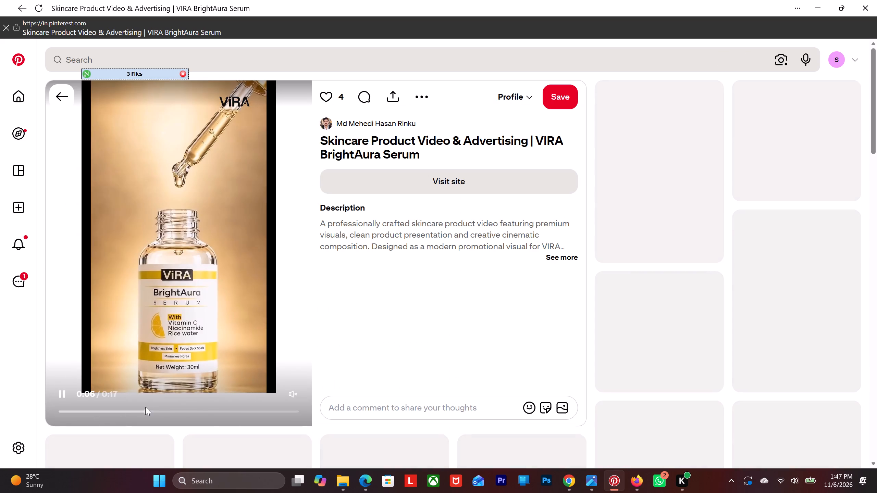
left_click_drag(145, 407, 129, 409)
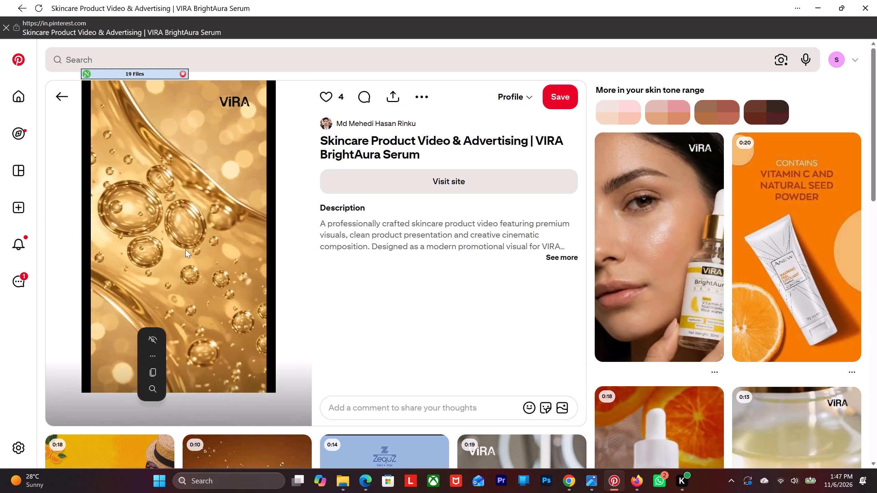
left_click(185, 248)
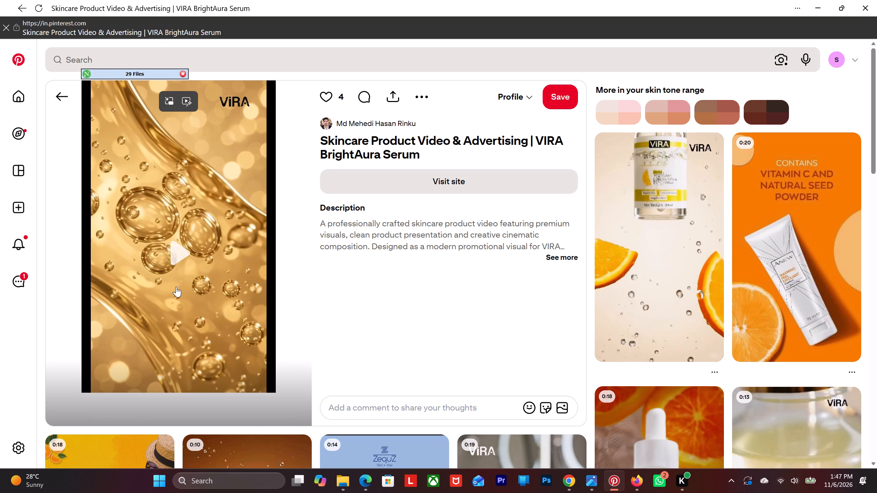
left_click(172, 255)
left_click(172, 255)
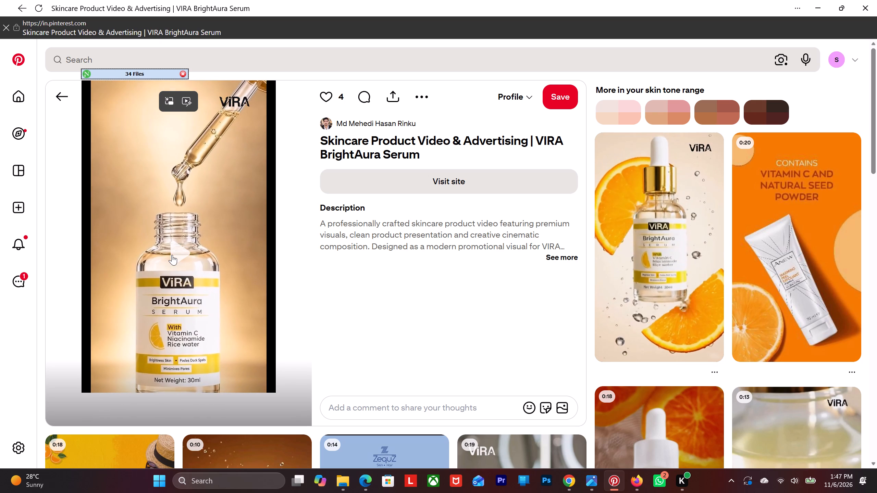
left_click(172, 255)
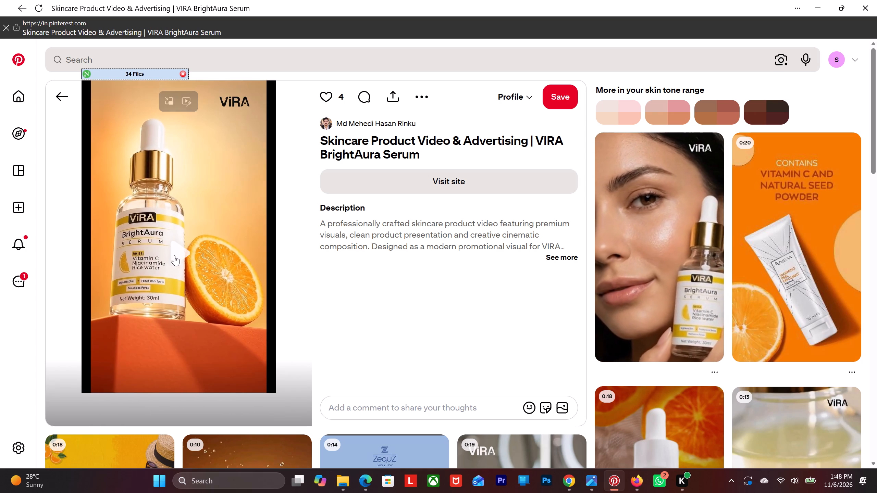
left_click_drag(178, 255, 174, 256)
left_click(174, 256)
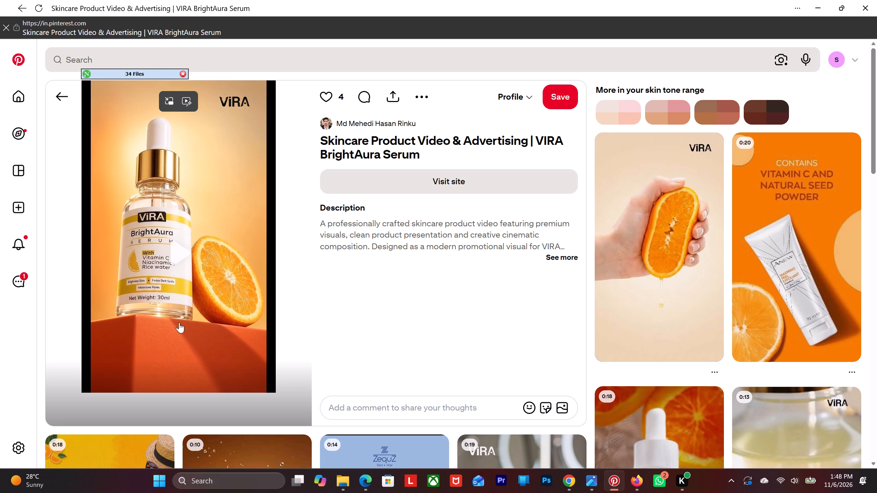
Capture a screenshot of the paused video frame, covering the serum bottle, orange slice and VIRA logo.
key("Print")
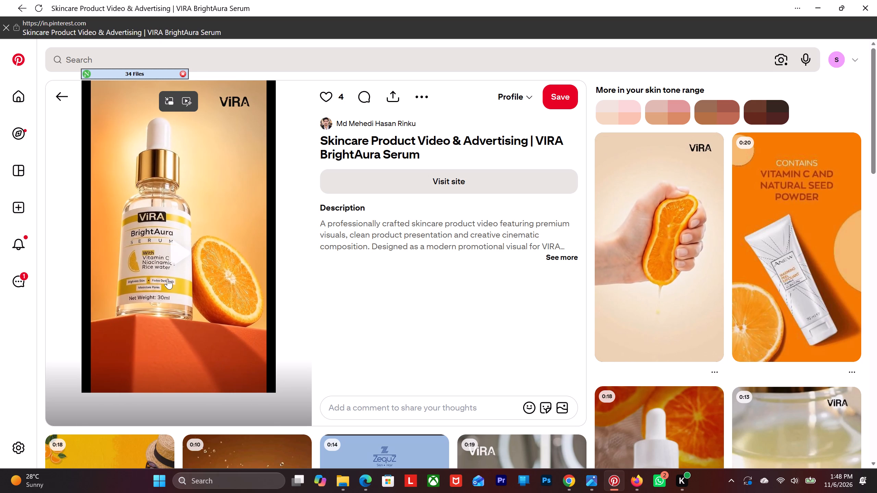
left_click_drag(96, 85, 250, 362)
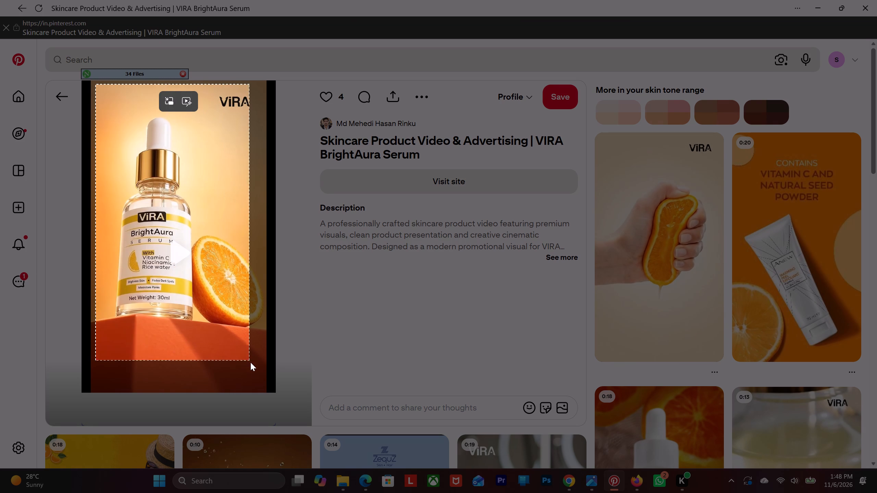
left_click_drag(250, 362, 263, 388)
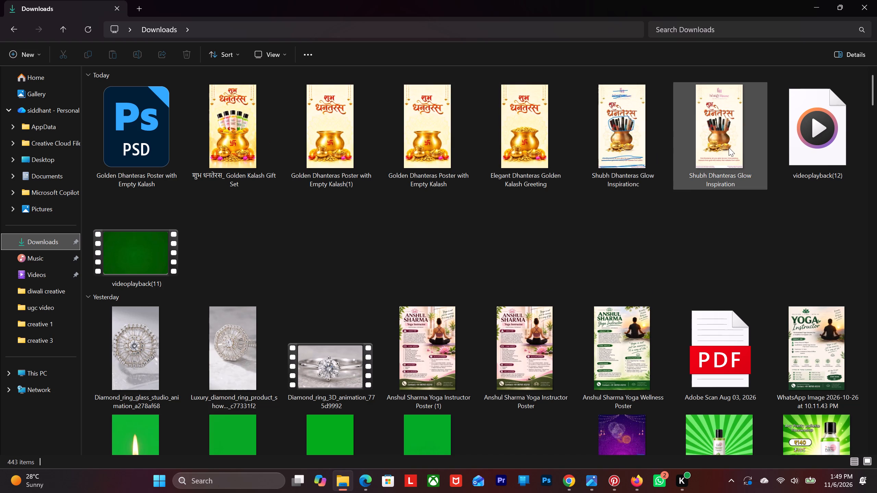
left_click(68, 292)
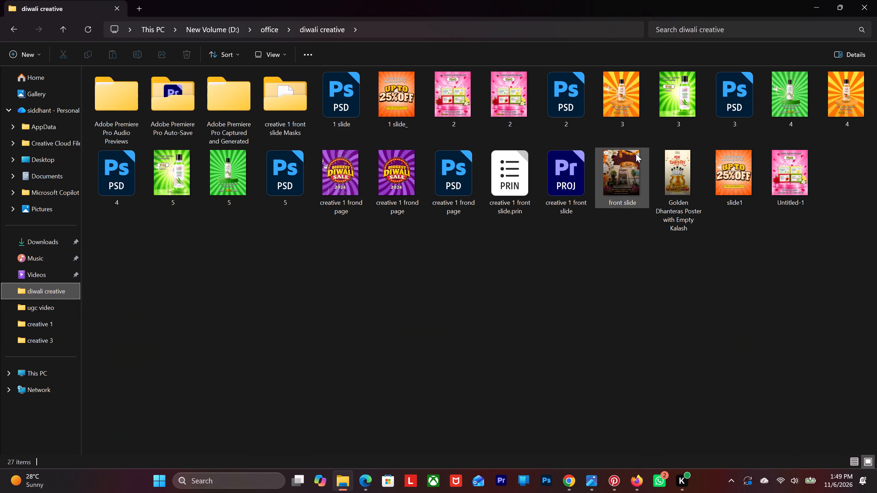
right_click(671, 181)
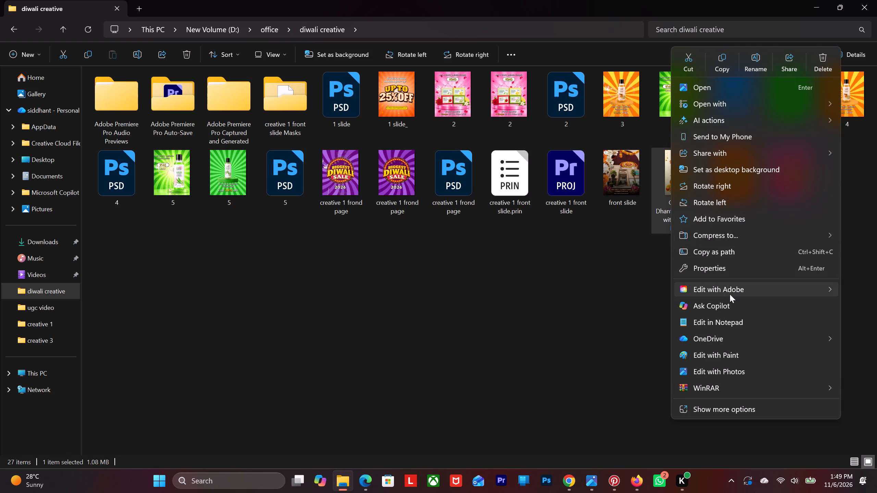
left_click(728, 266)
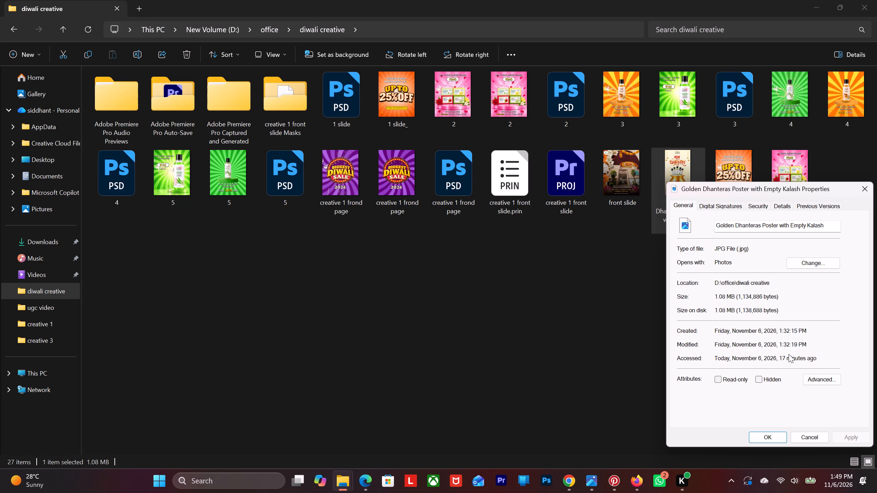
left_click(812, 381)
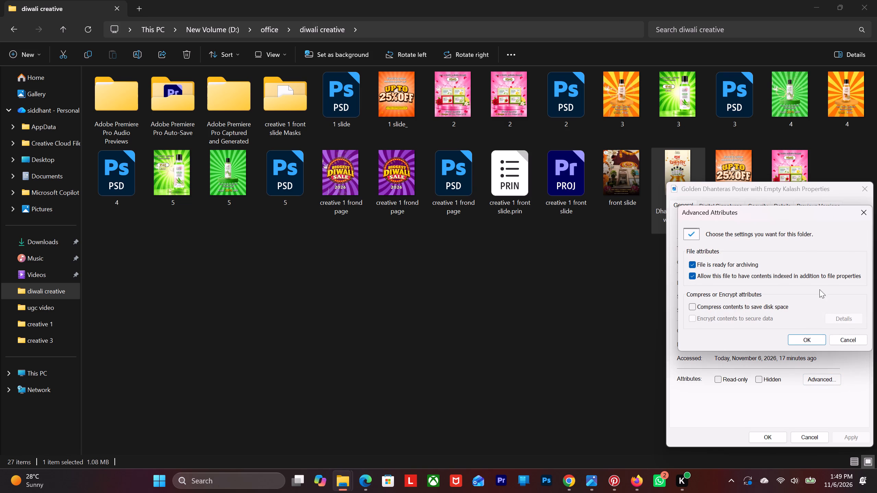
left_click(862, 216)
left_click(781, 209)
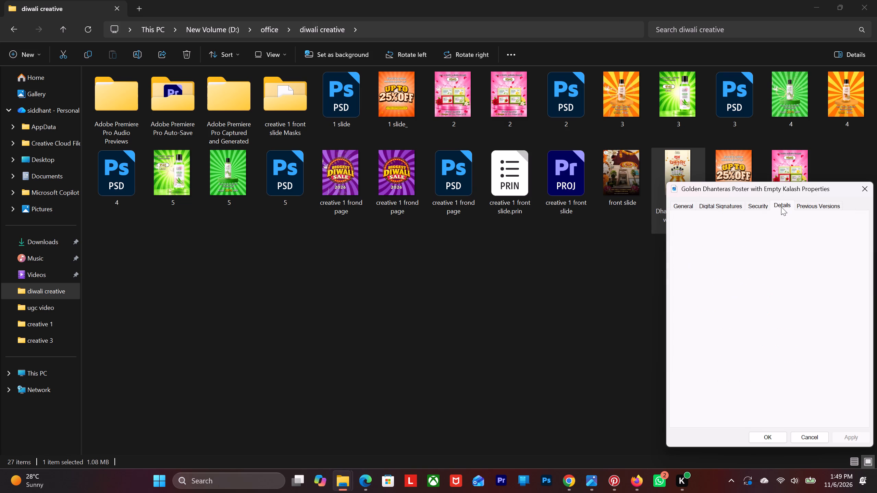
scroll(742, 371, "down", 2)
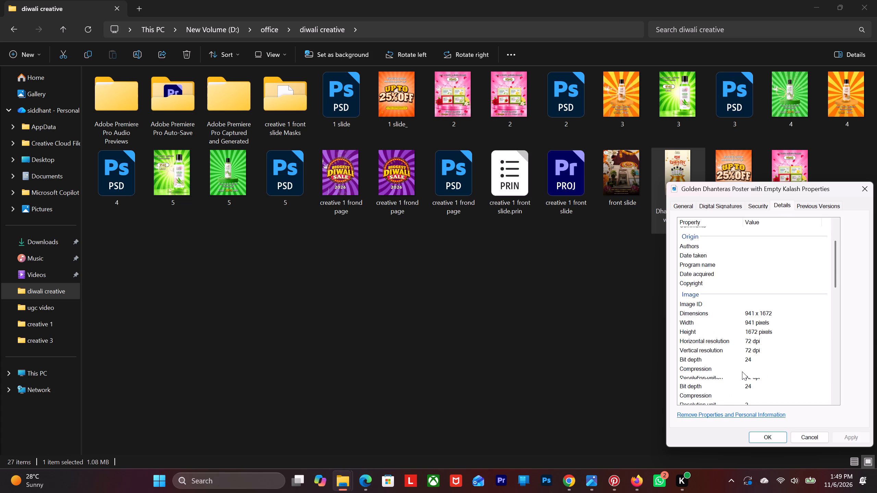
left_click(546, 345)
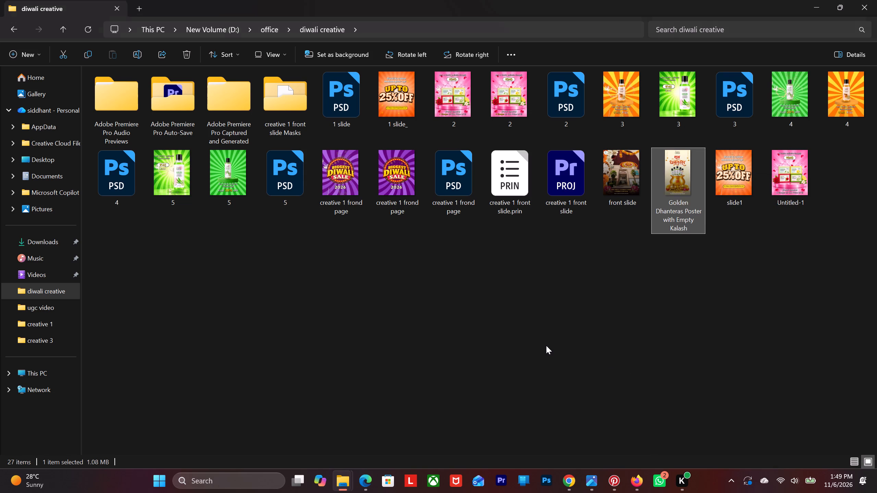